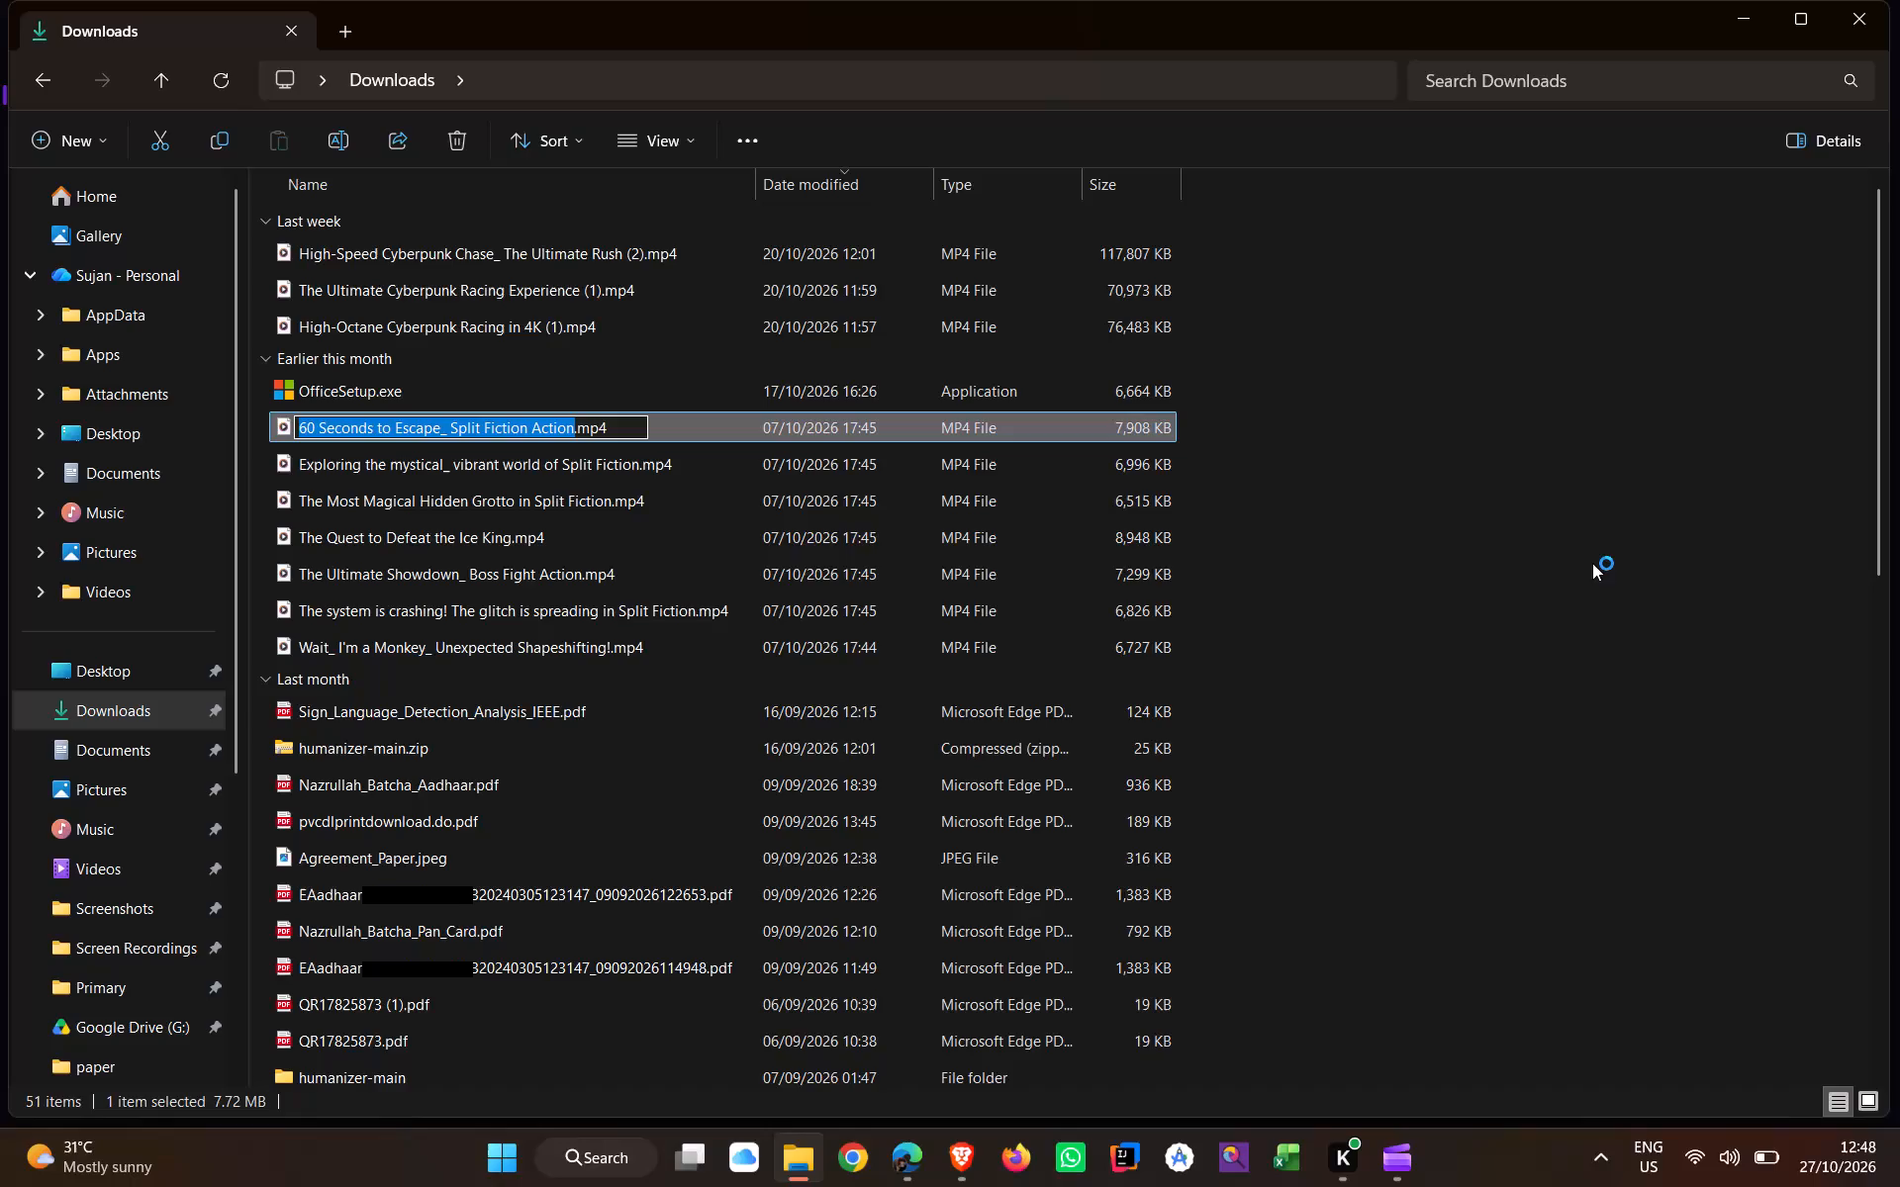
Copy the first Split Fiction video's name and export the Clipchamp project at 1080p as "60 Seconds to Escape_ Split Fiction Action", returning to the editor.
key(ctrl+c)
click(1592, 563)
key(alt+Tab)
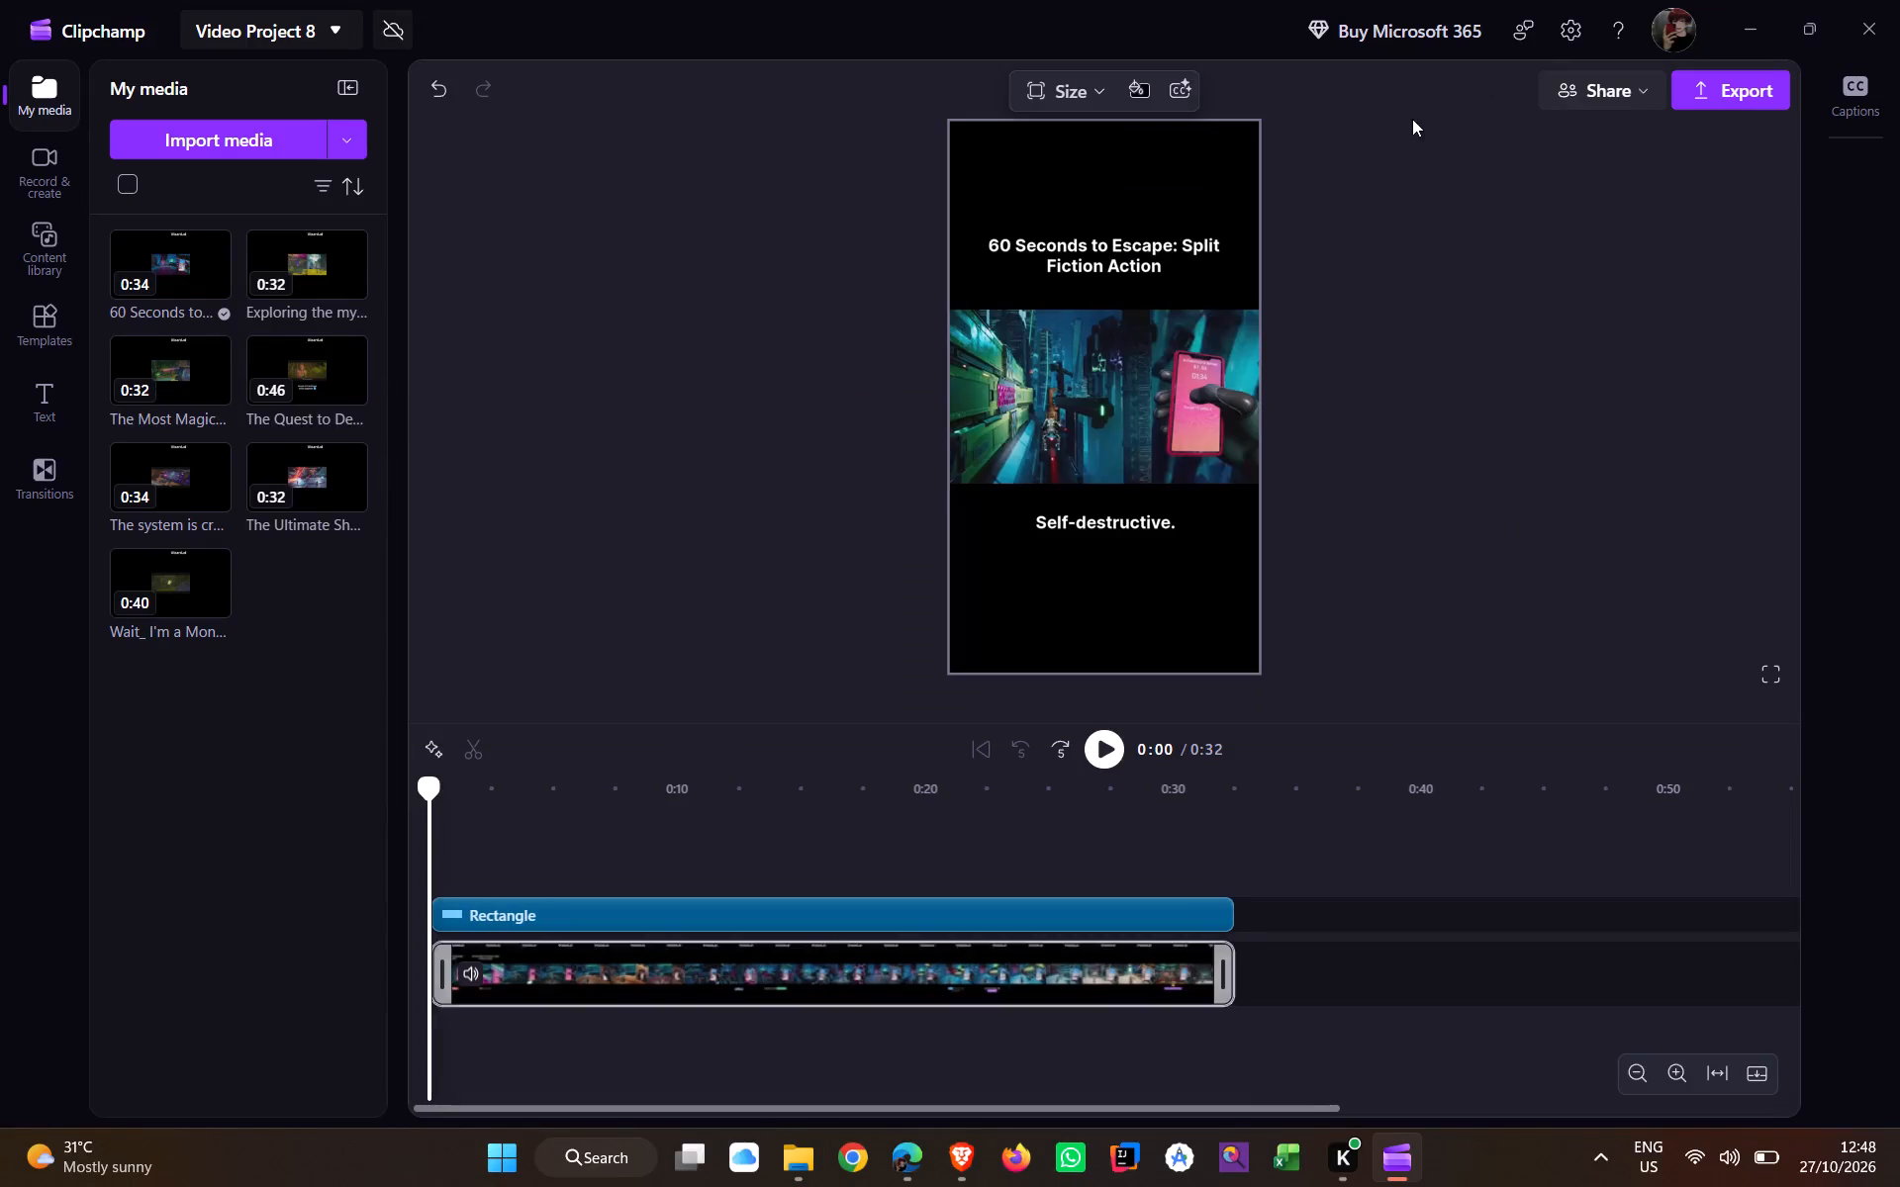
click(1726, 107)
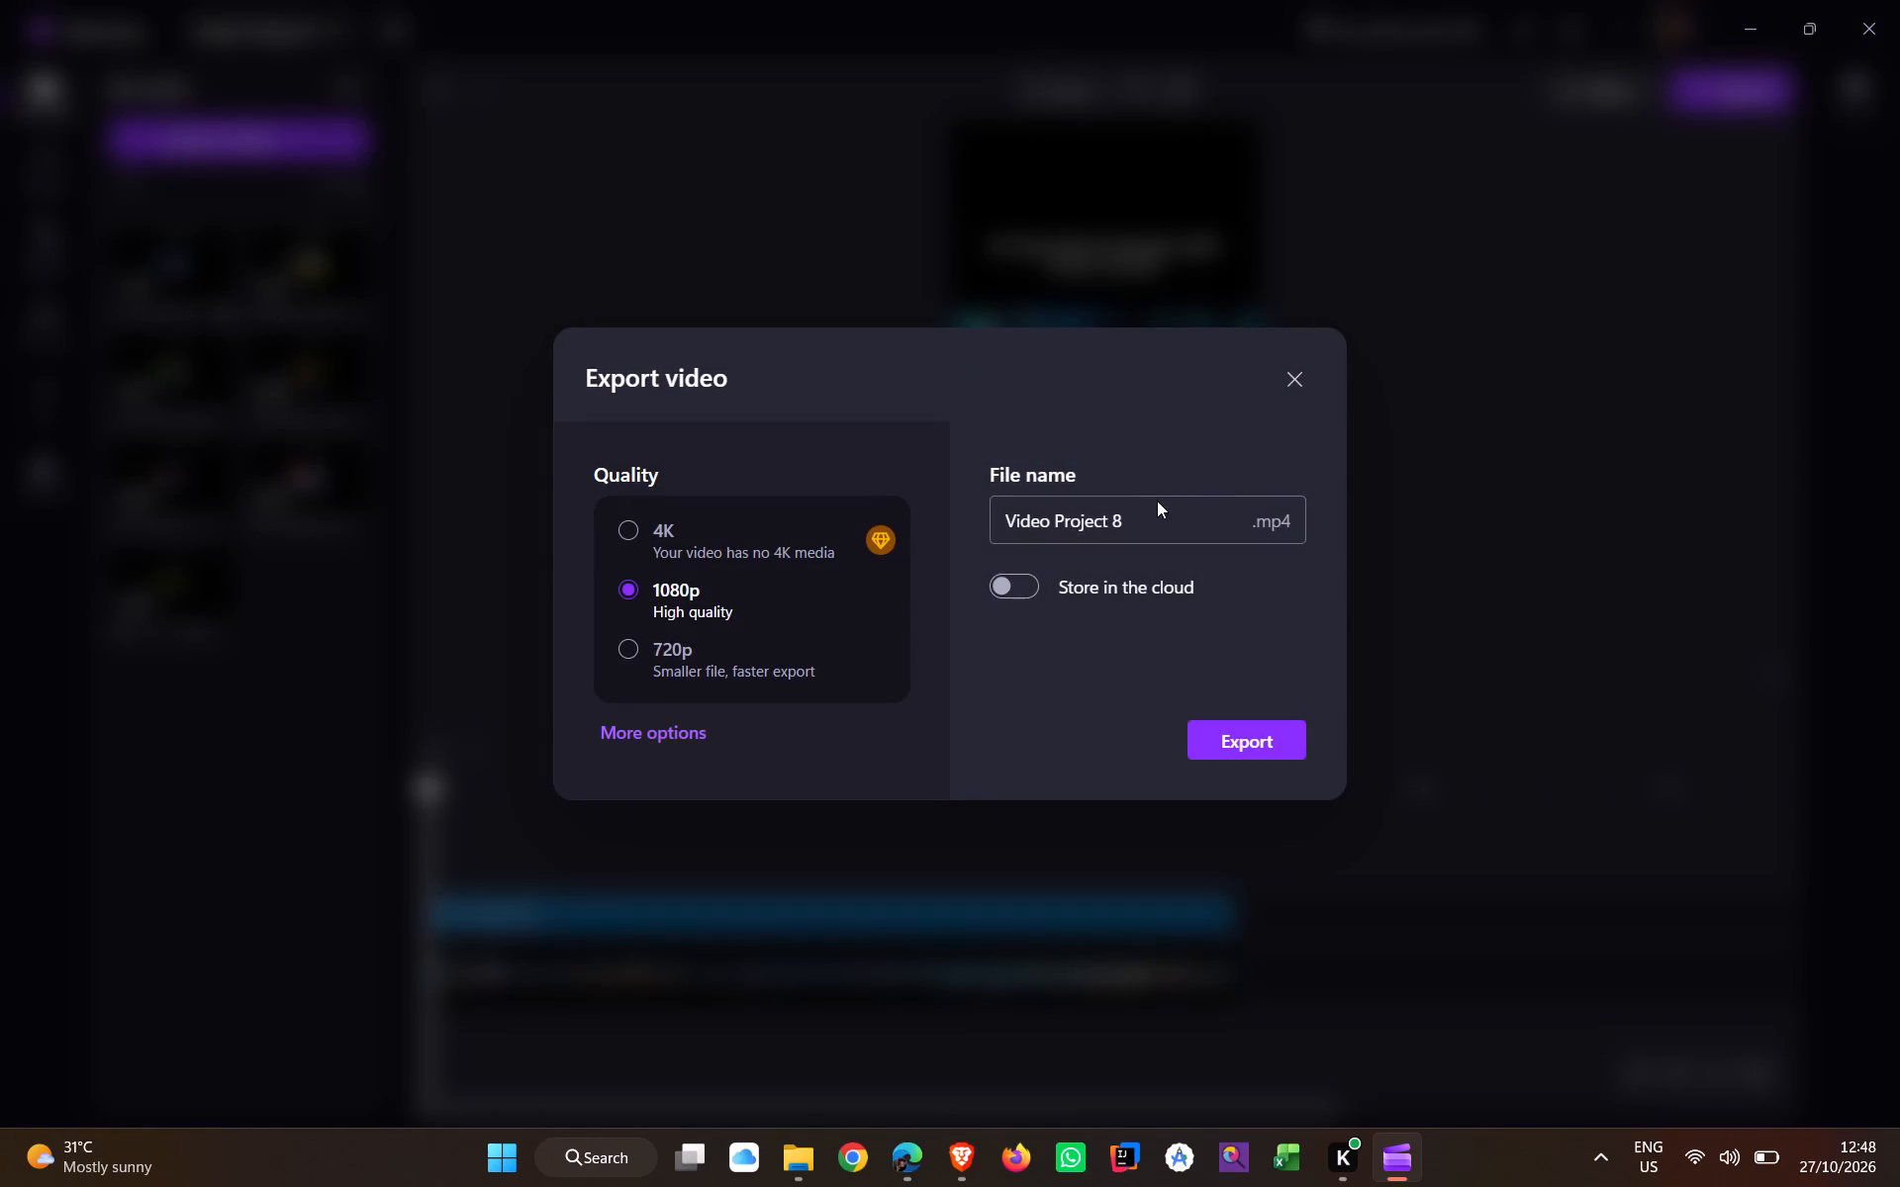
click(1151, 517)
key(ctrl+a)
key(ctrl+v)
key(v)
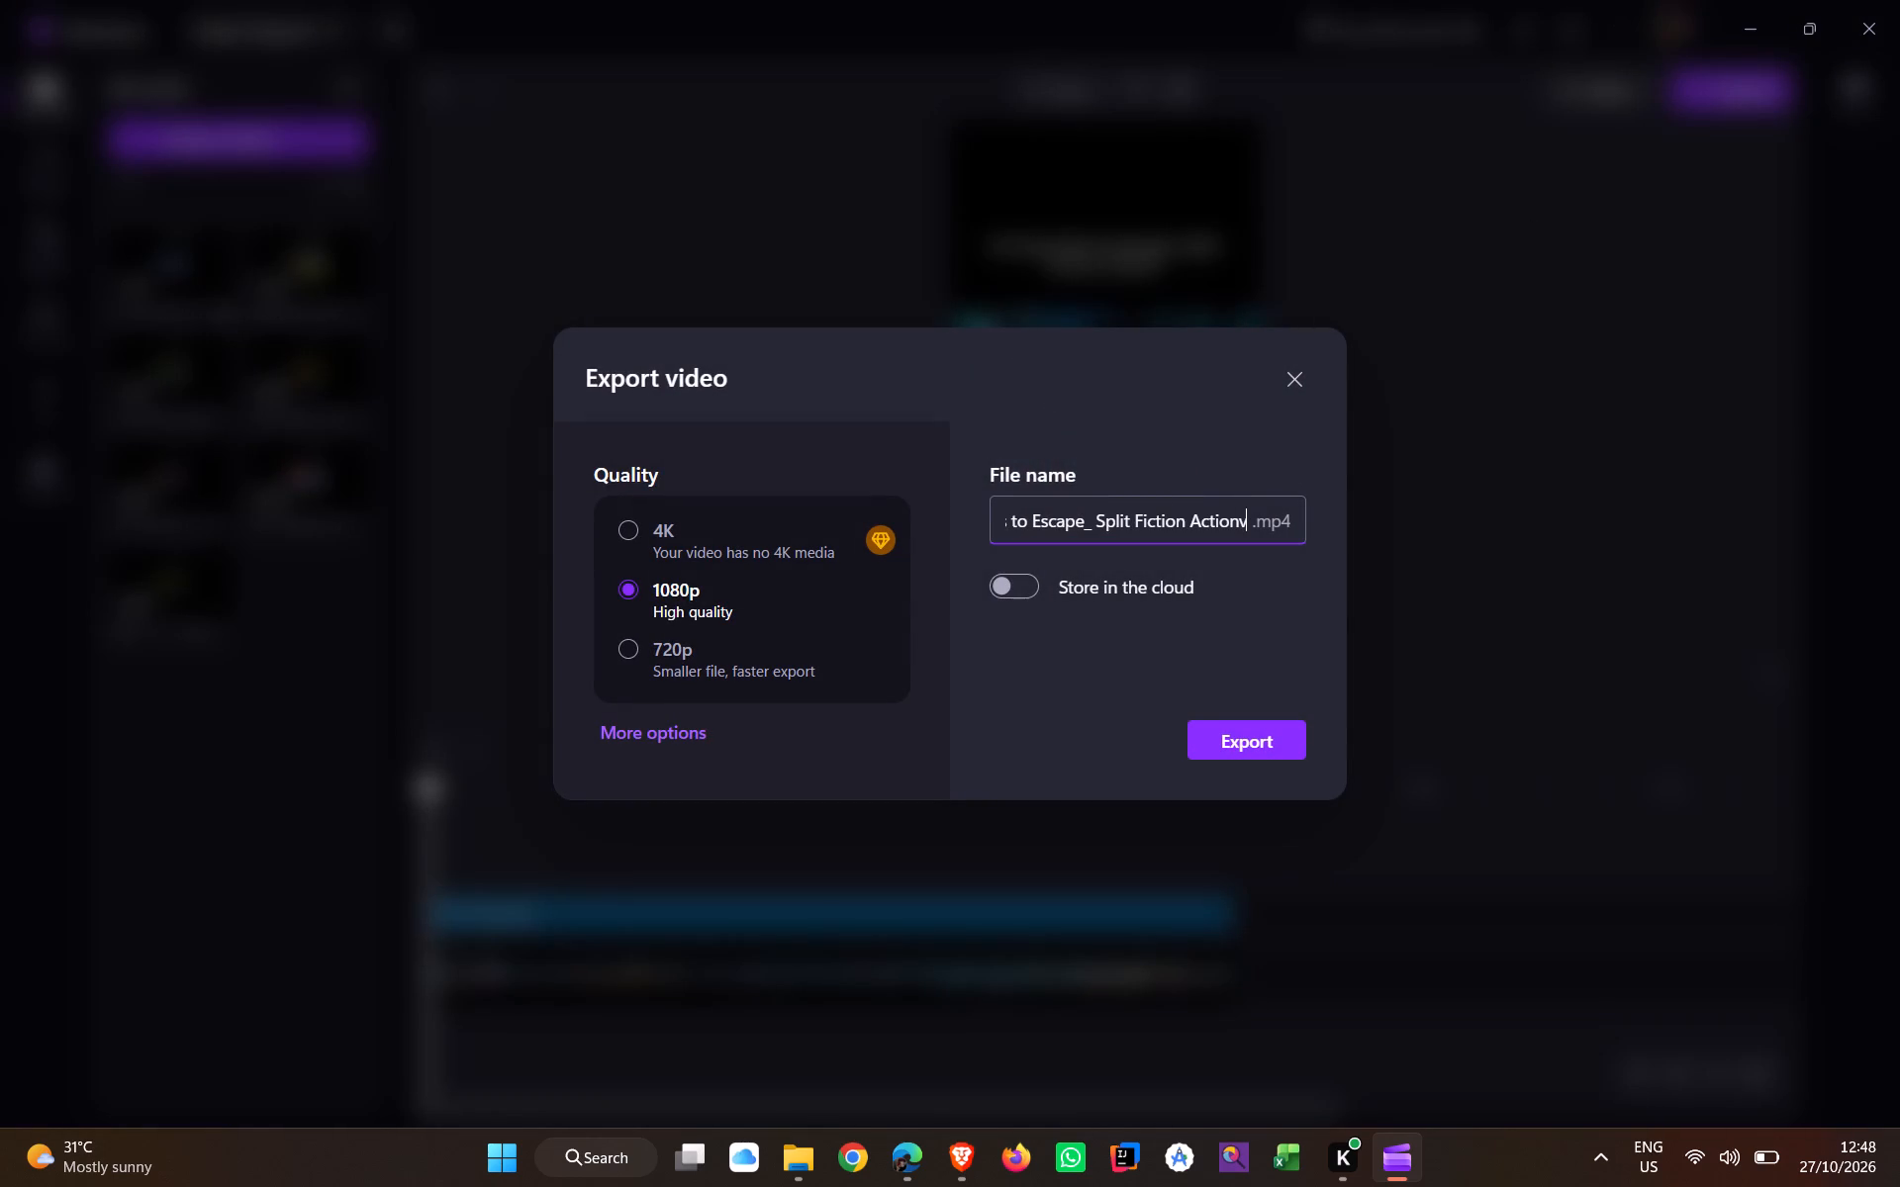
key(BackSpace)
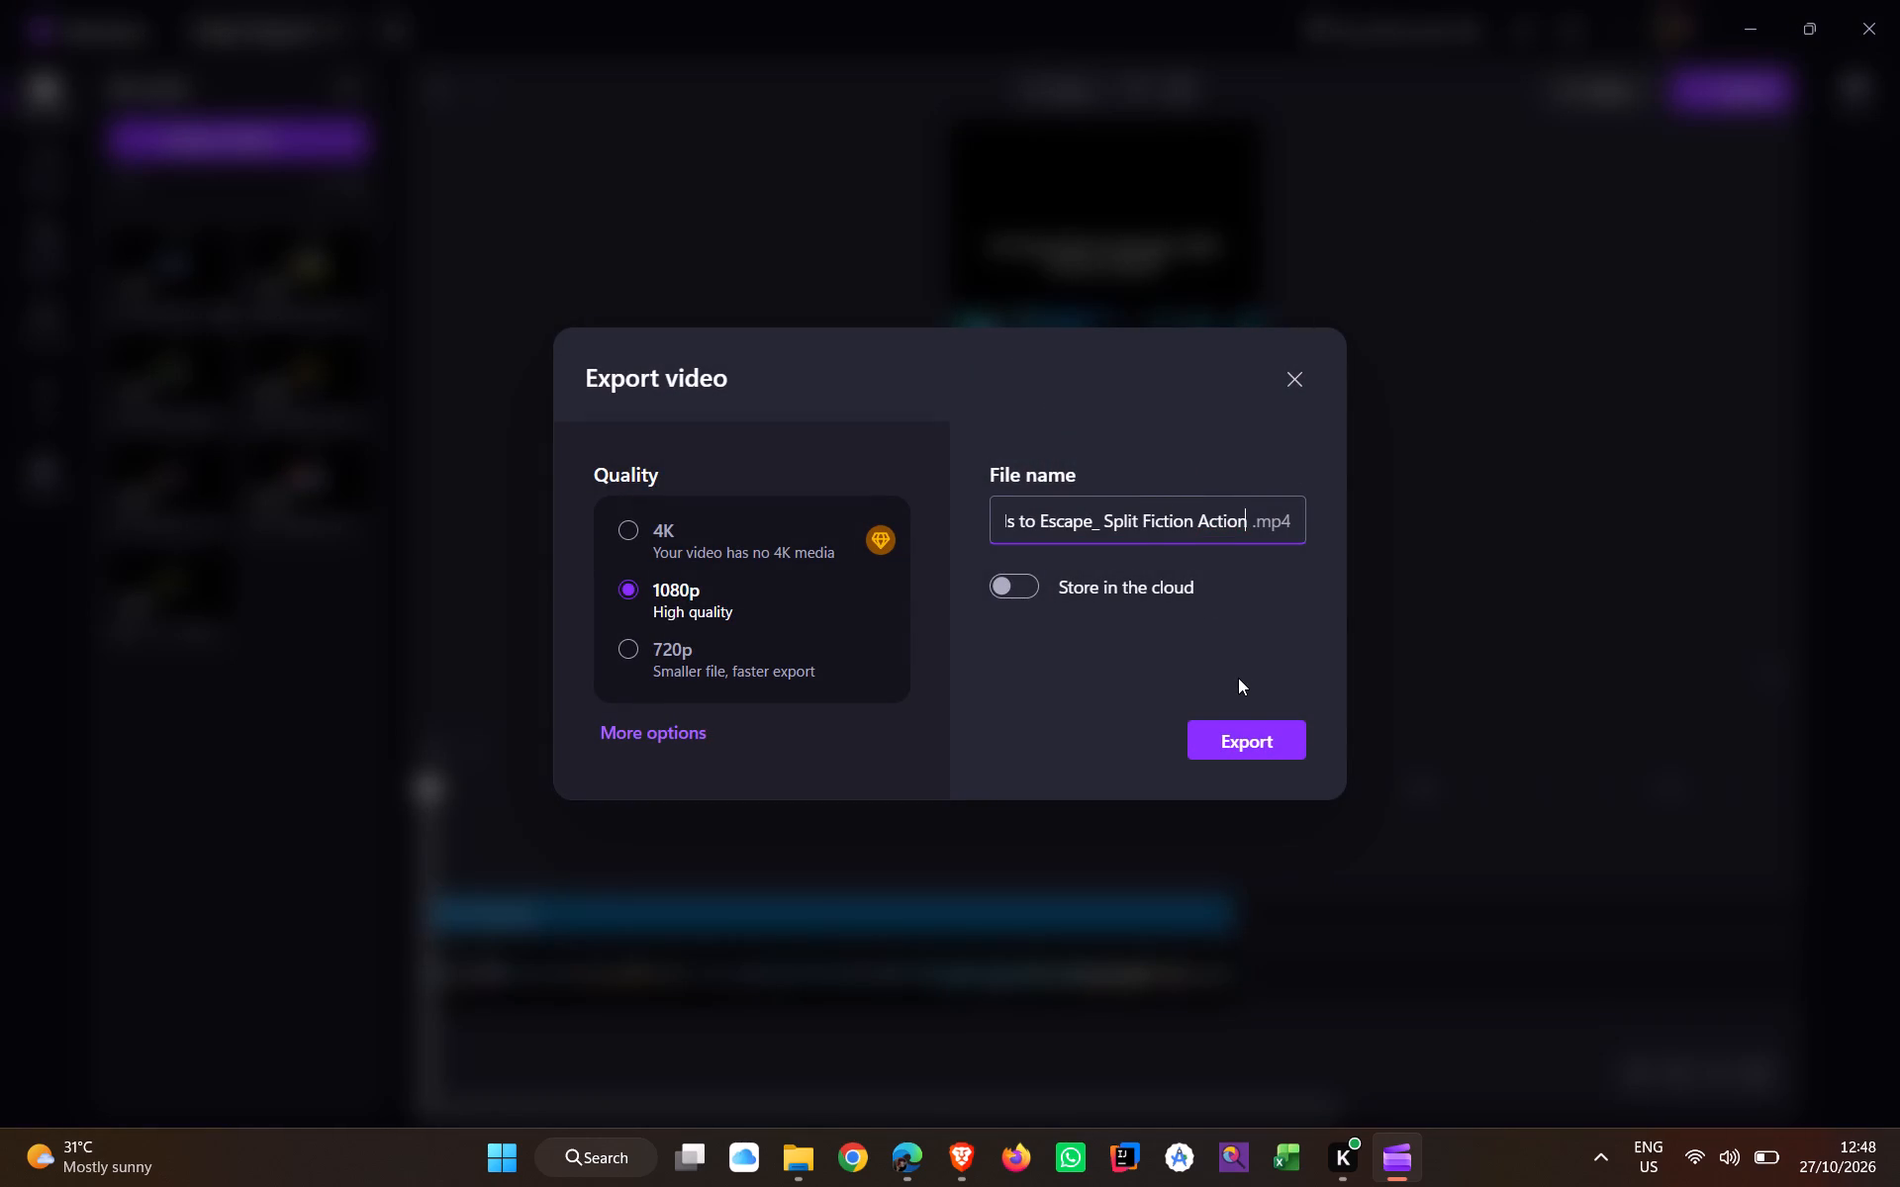
click(1249, 743)
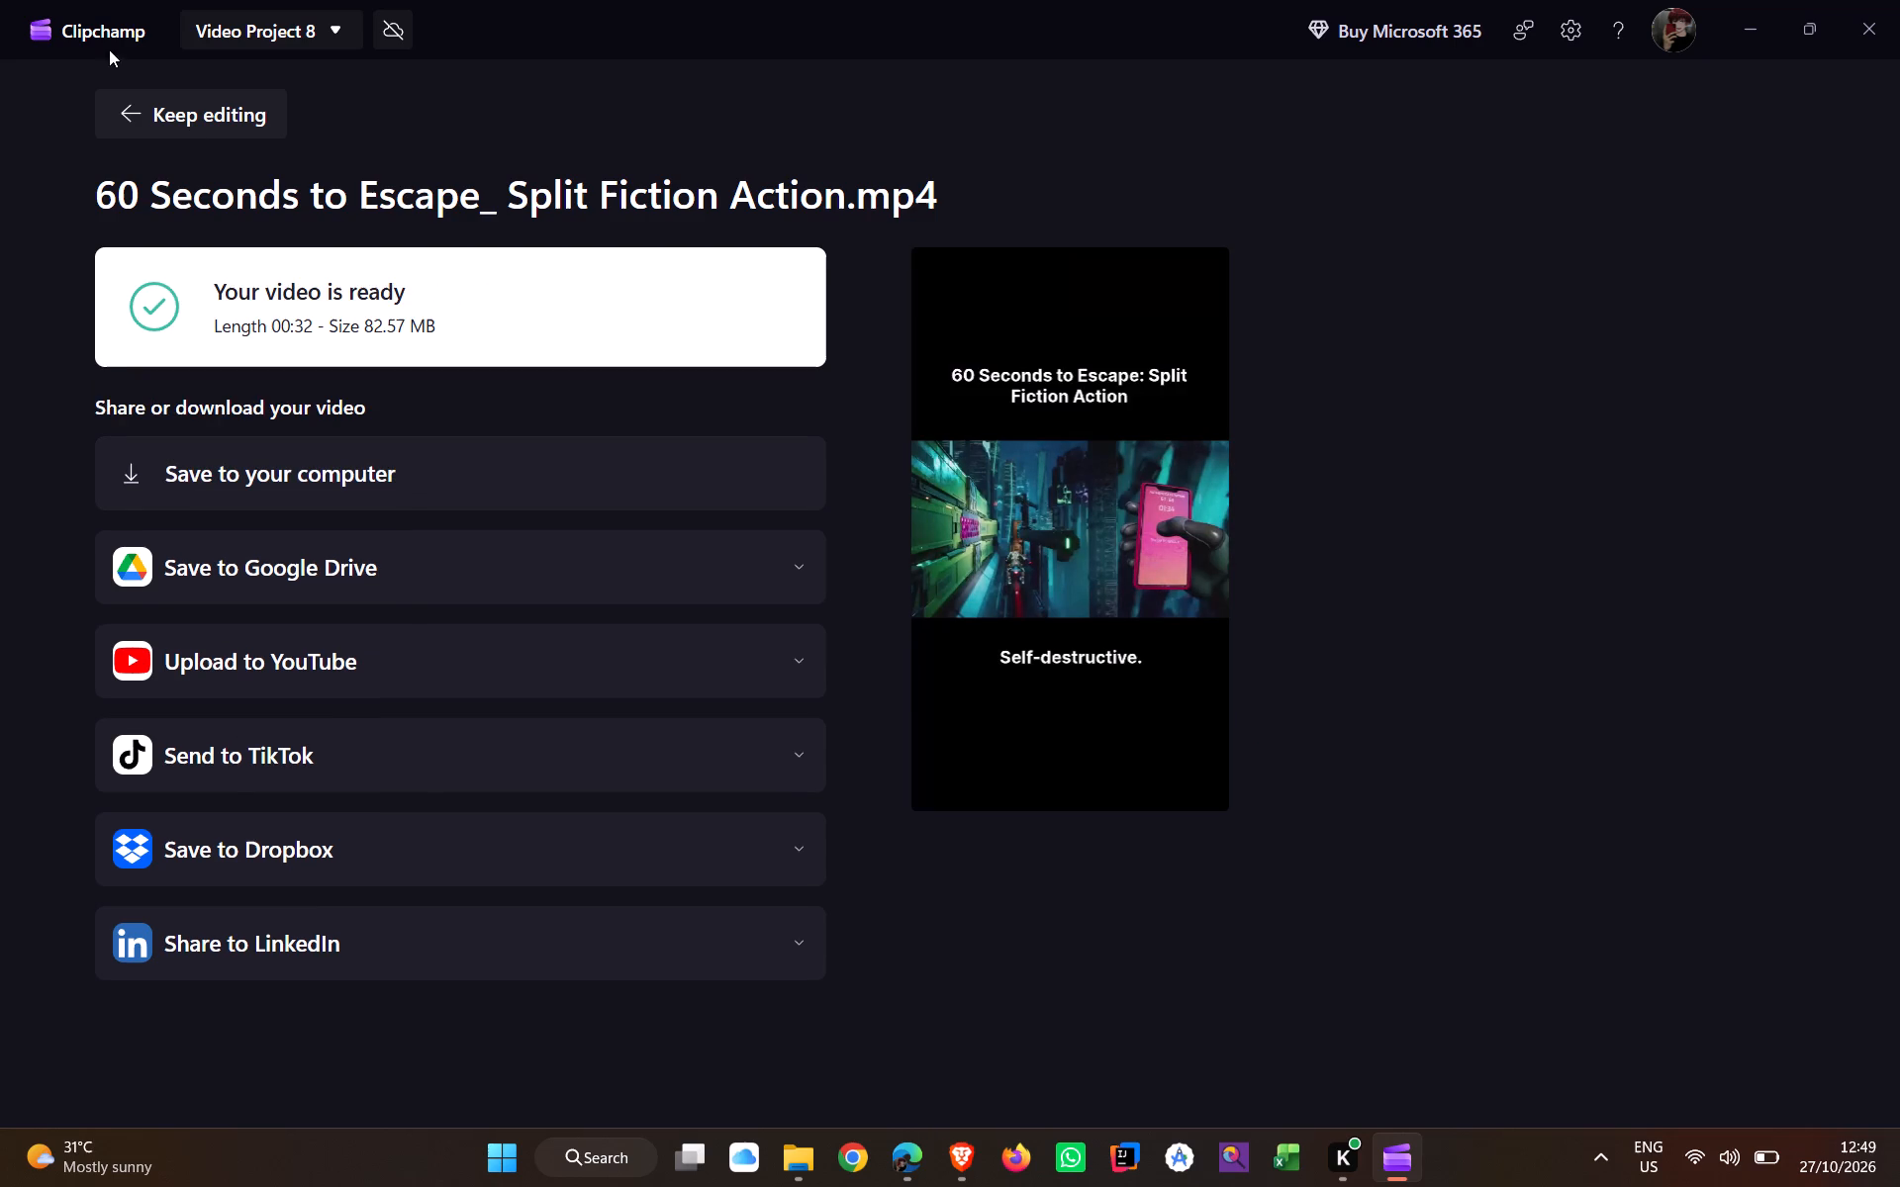
click(130, 121)
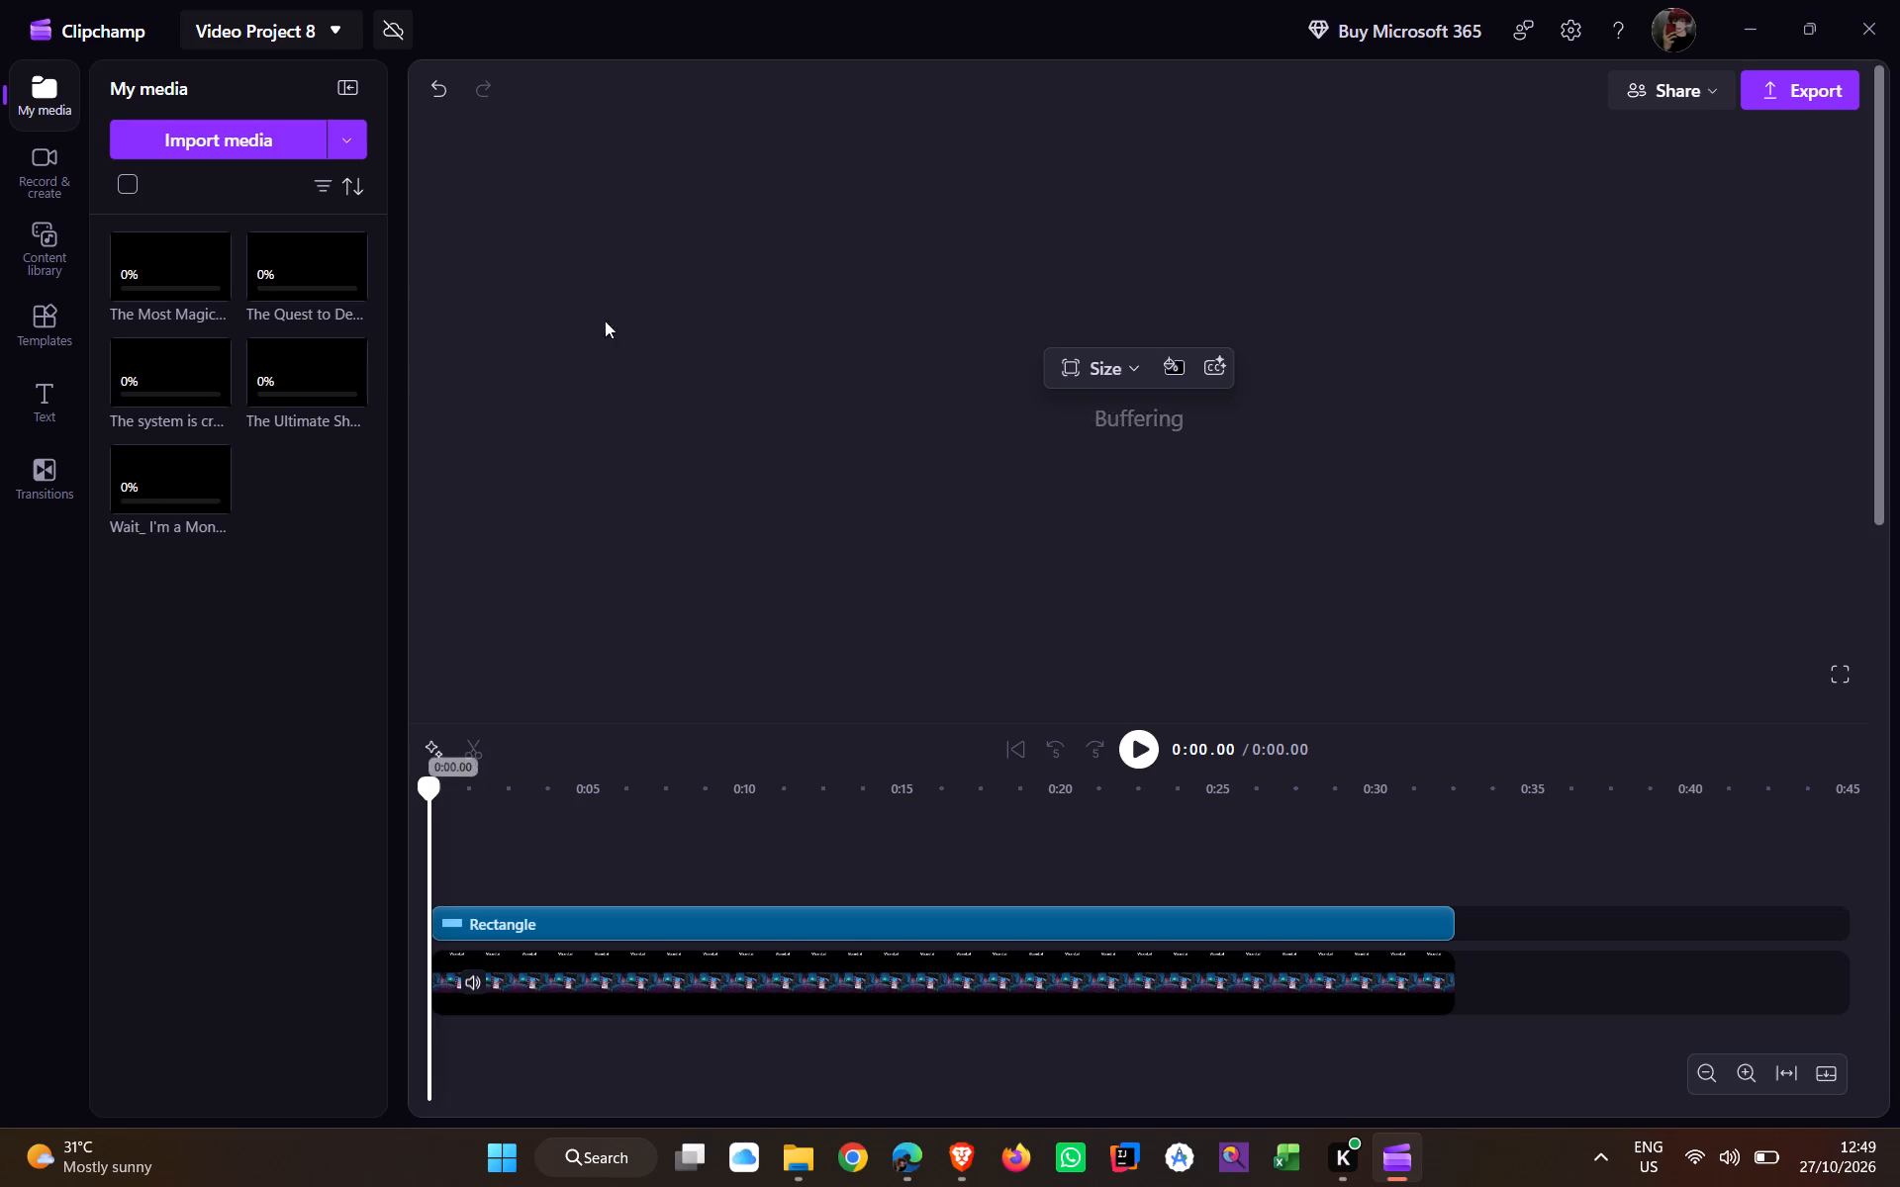
In File Explorer's Downloads, delete "60 Seconds to Escape_ Split Fiction Action.mp4" and "Exploring the mystical_ vibrant world of Split Fiction.mp4".
key(alt+Tab)
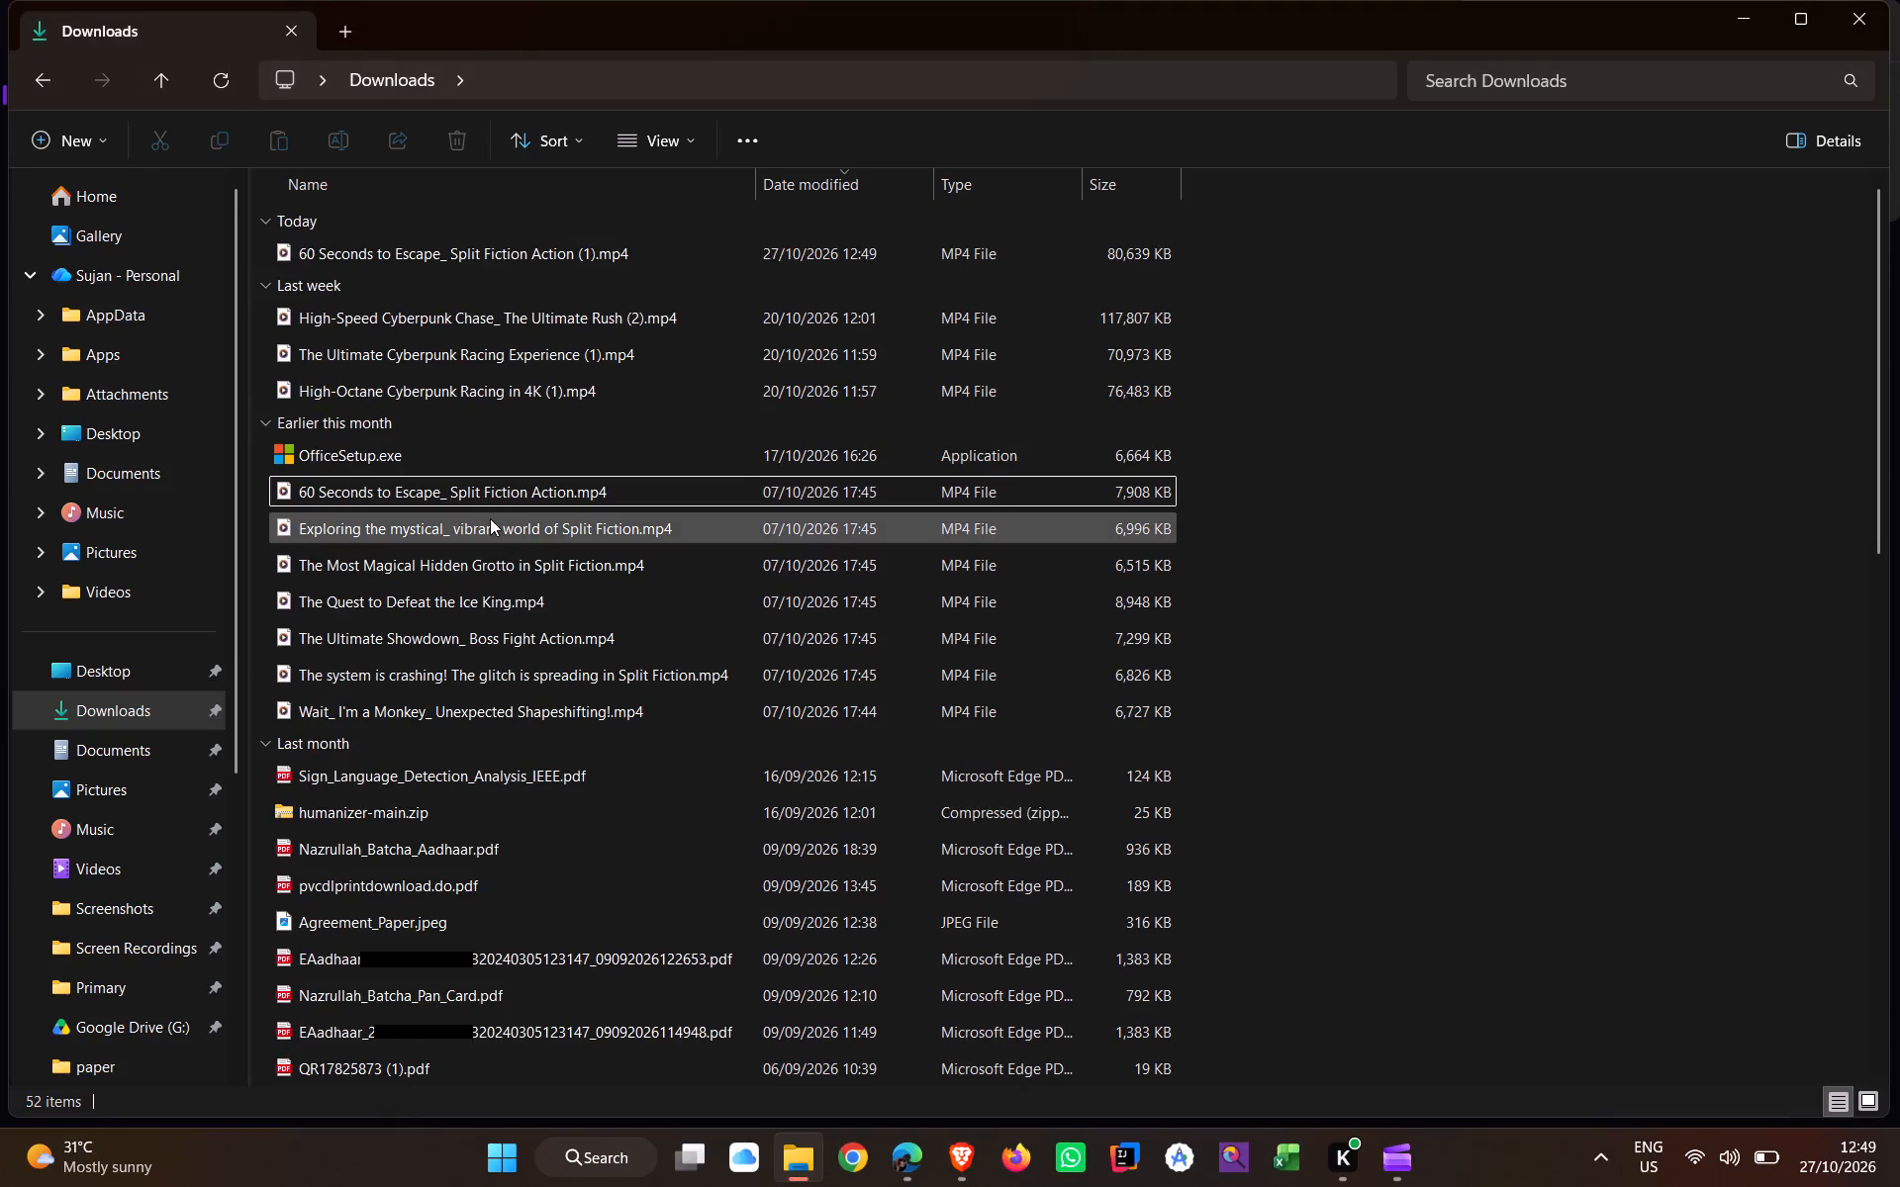
click(427, 486)
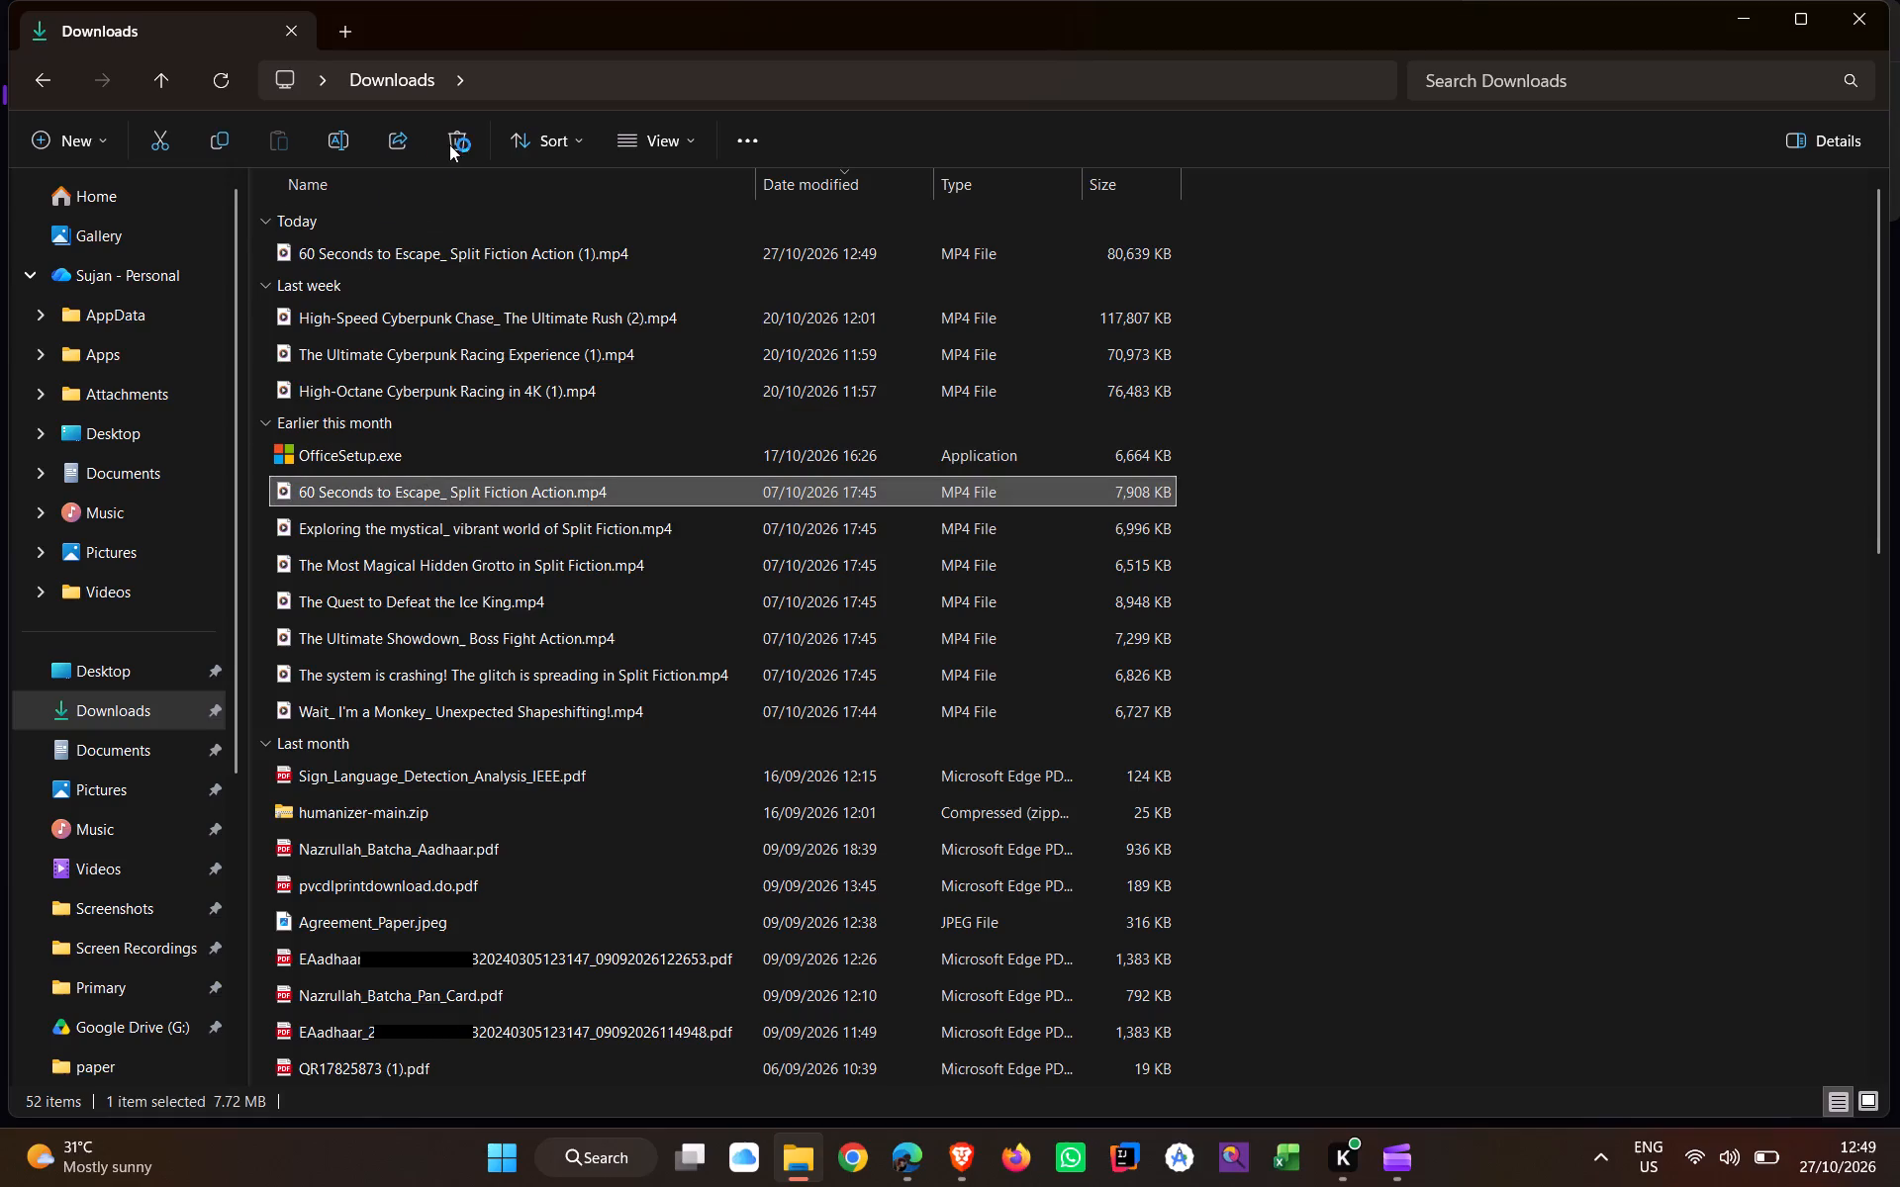
click(452, 142)
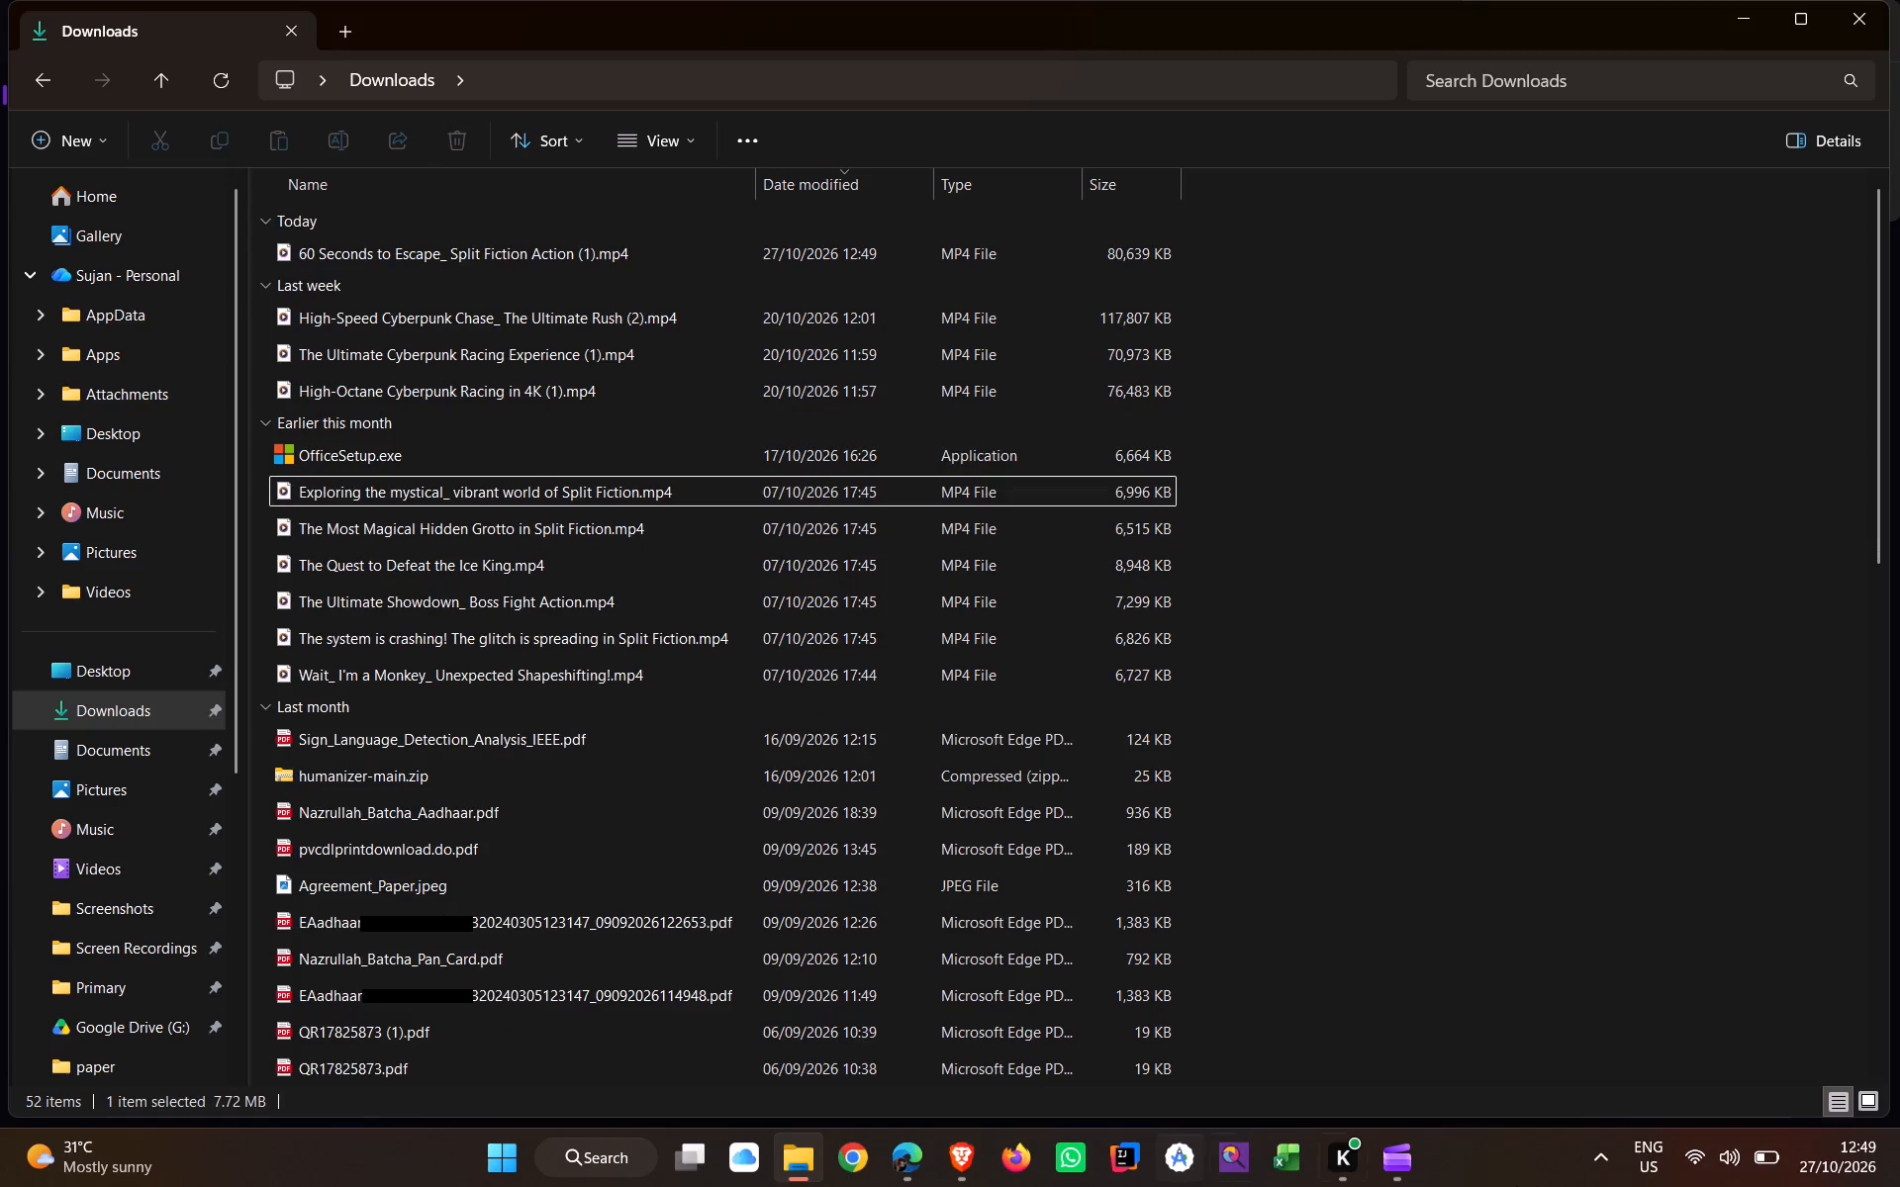
click(529, 498)
click(454, 135)
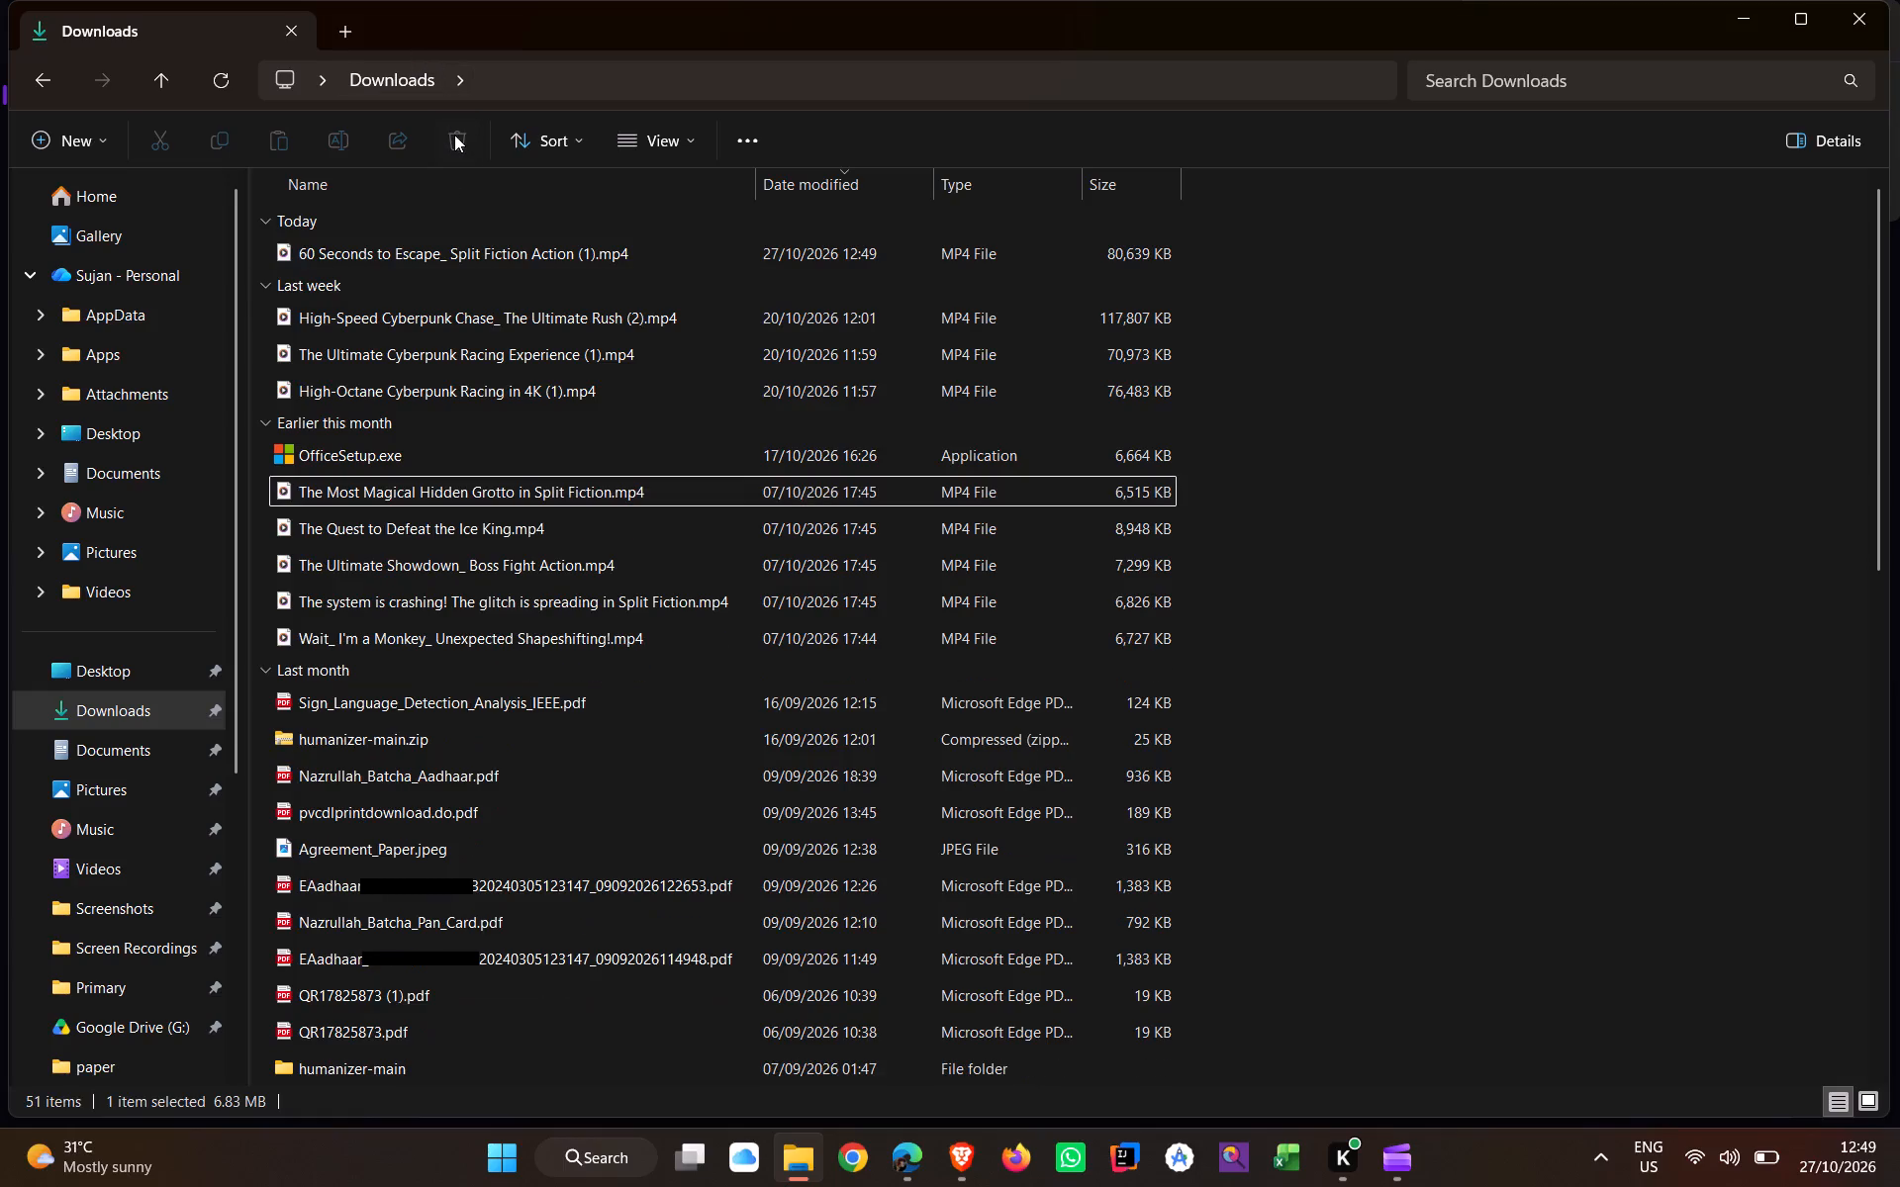
Switch to Clipchamp and remove the "60 Seconds to Escape" video from the project media.
key(alt+Tab)
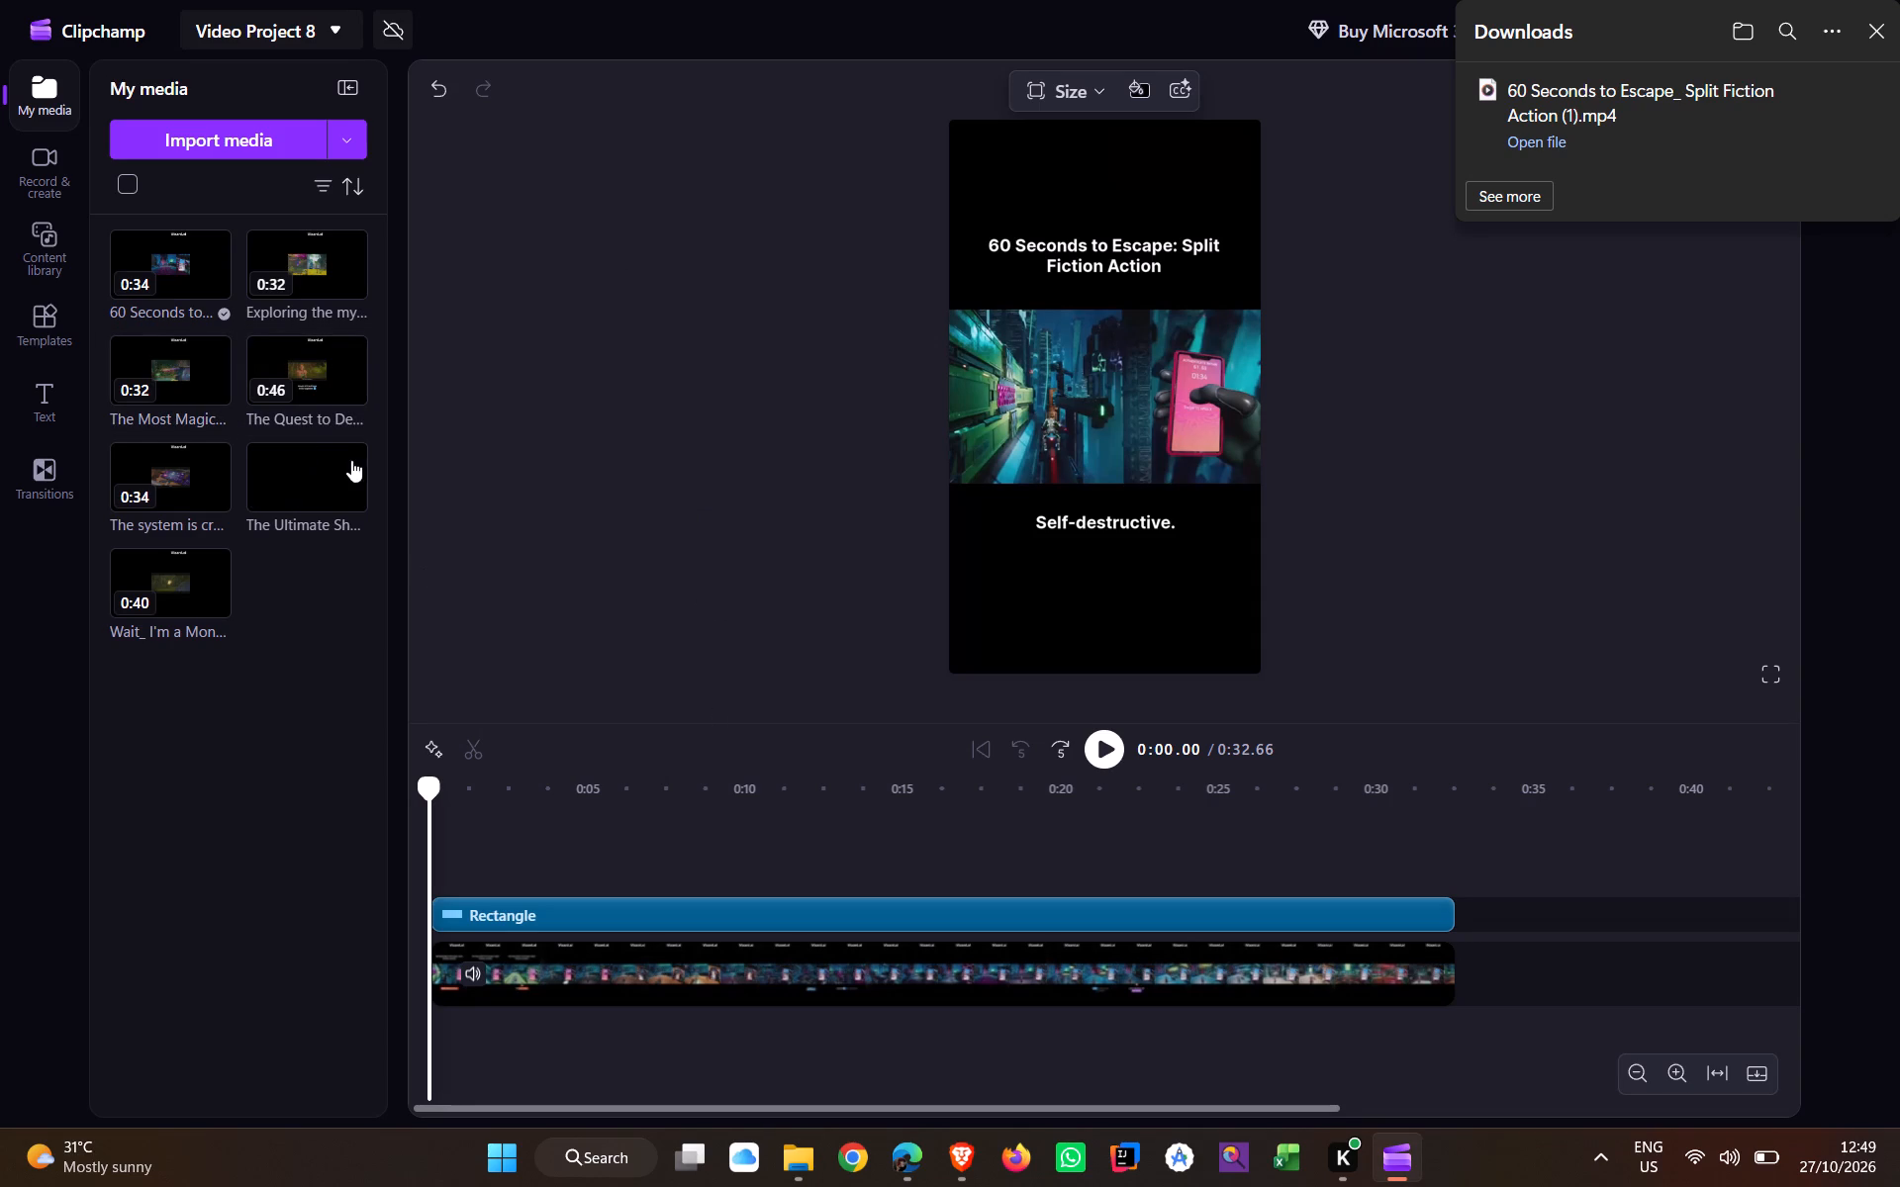
click(210, 249)
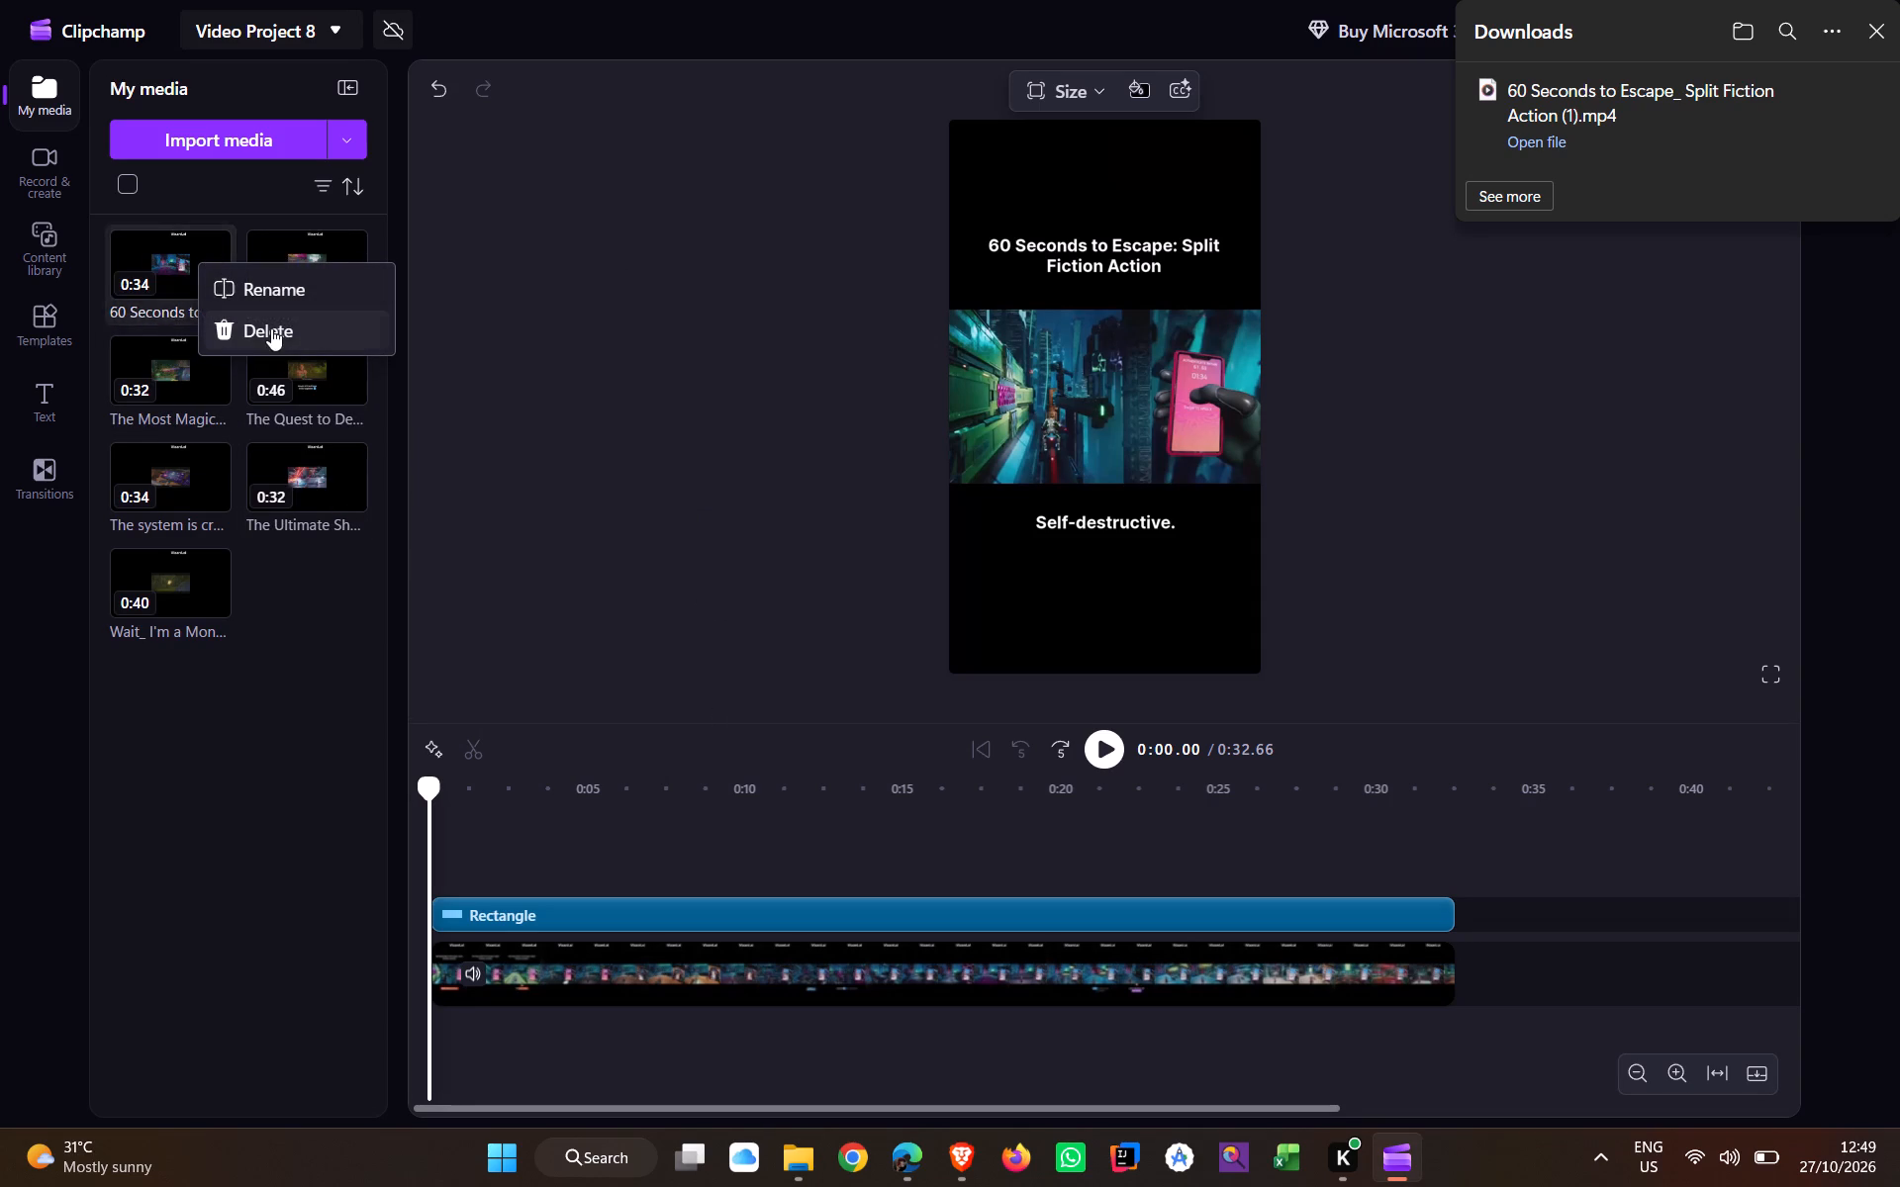
click(275, 328)
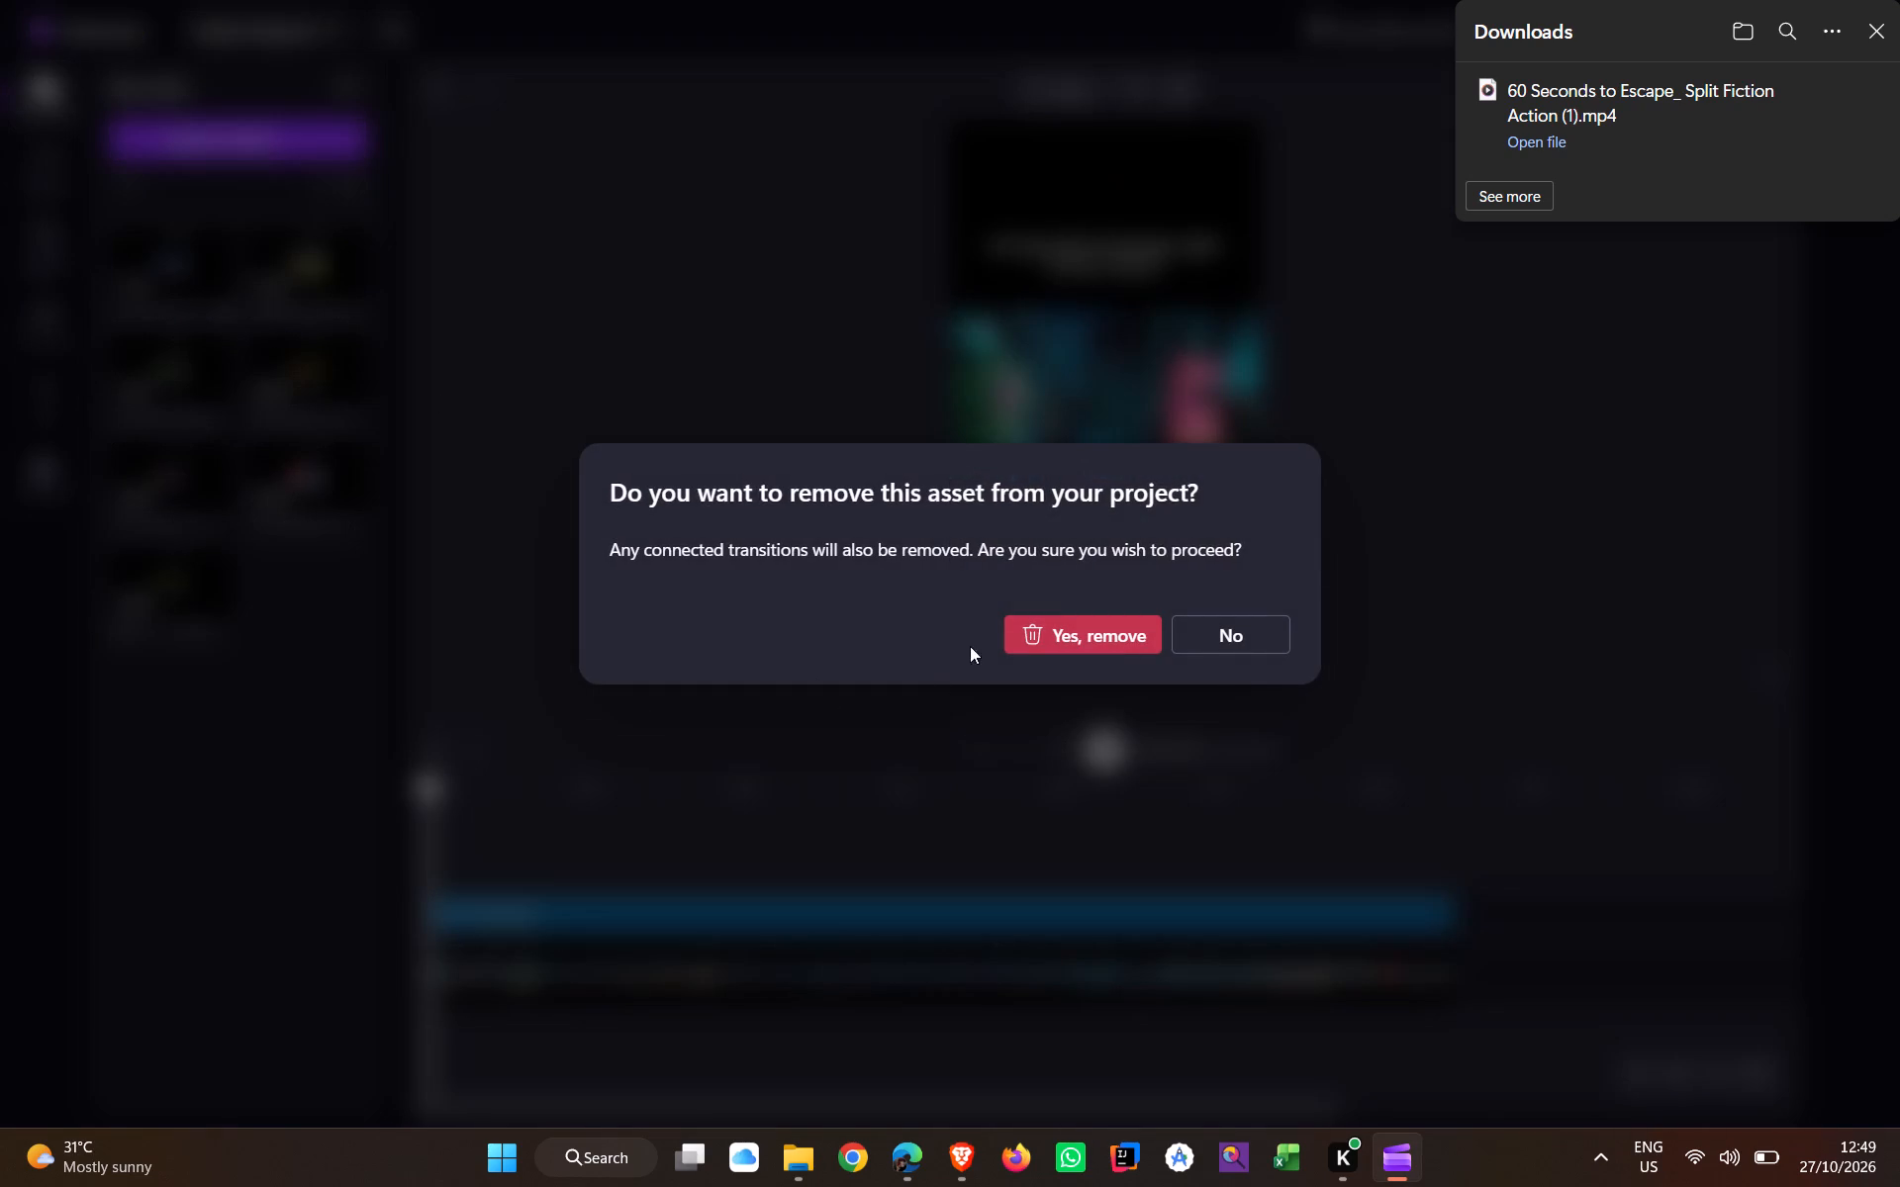
click(1052, 639)
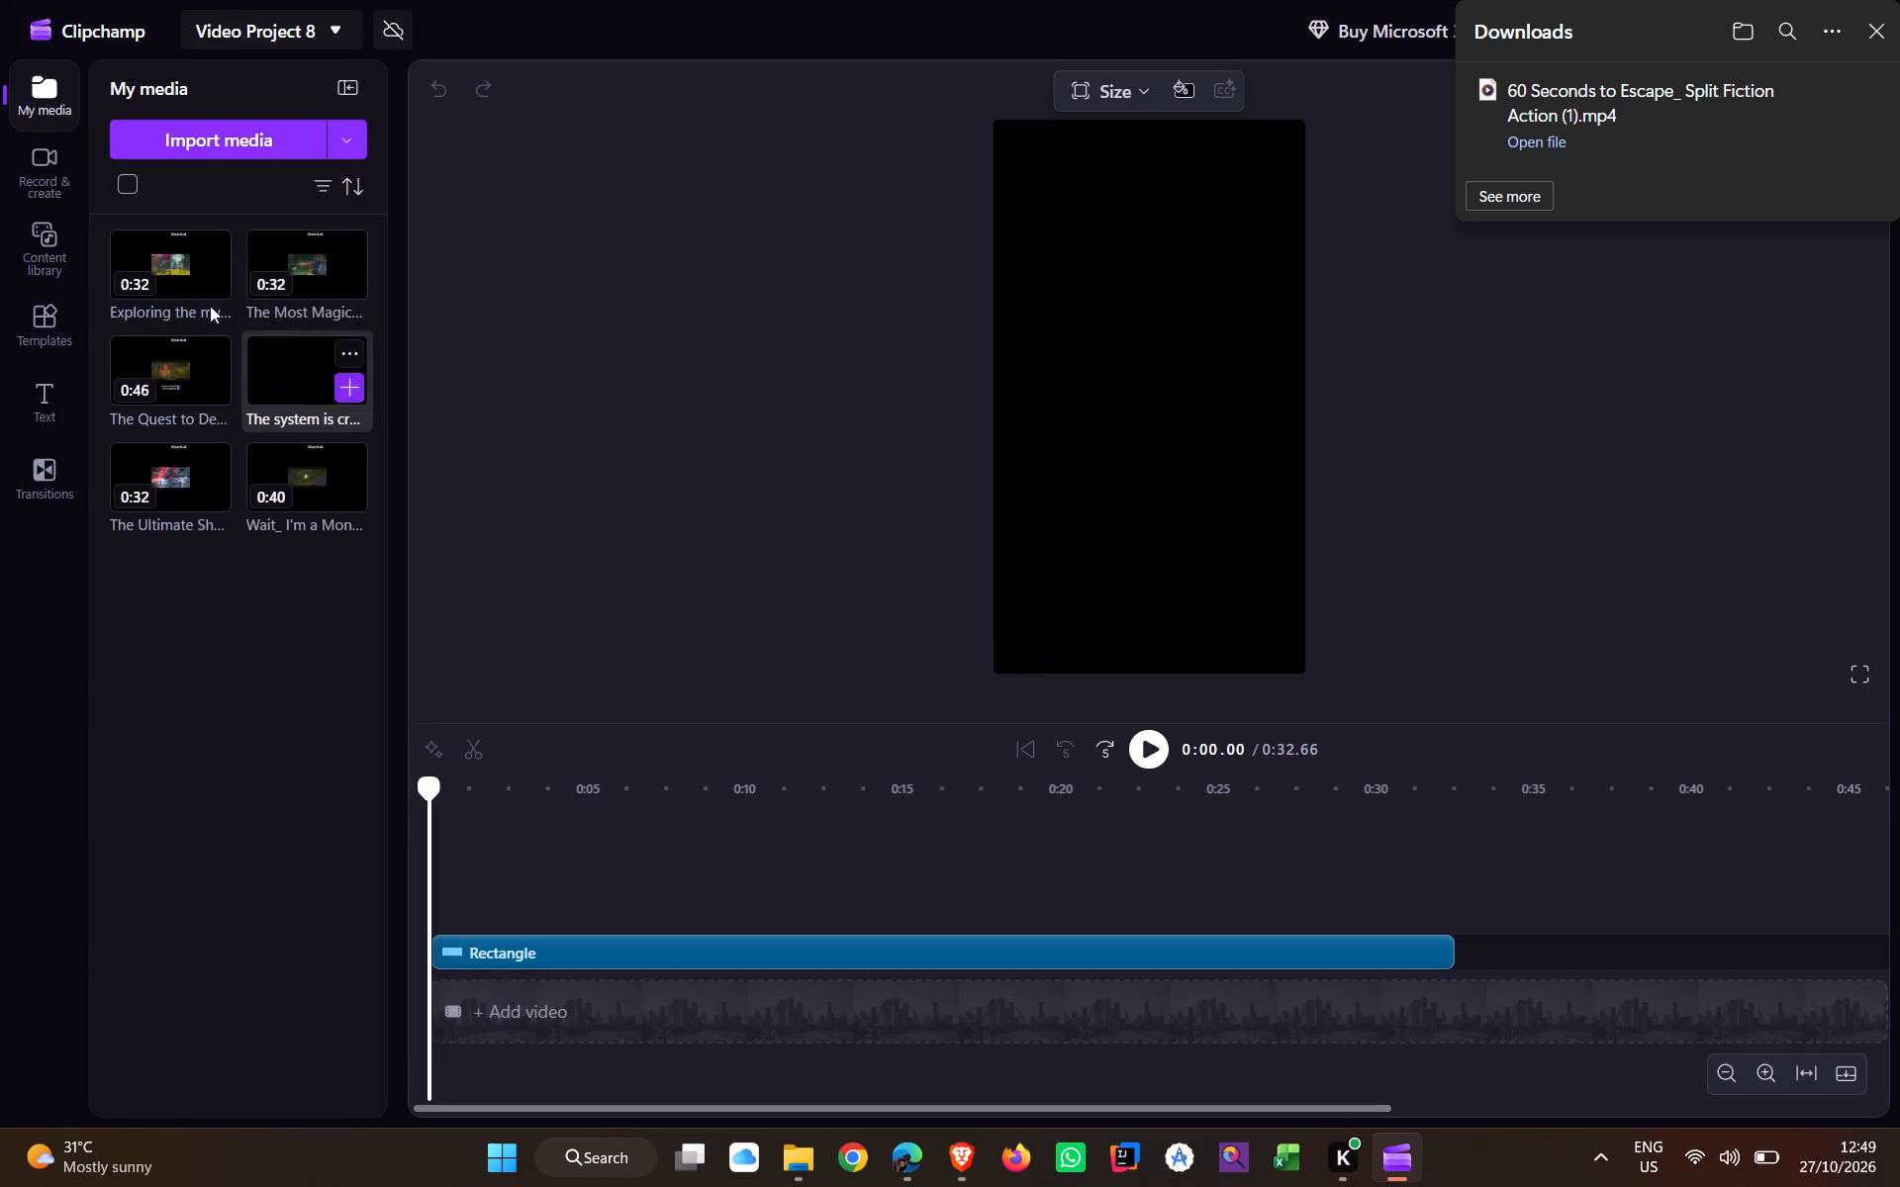
Add the "Exploring the mystical" video to the timeline's empty video track.
click(213, 282)
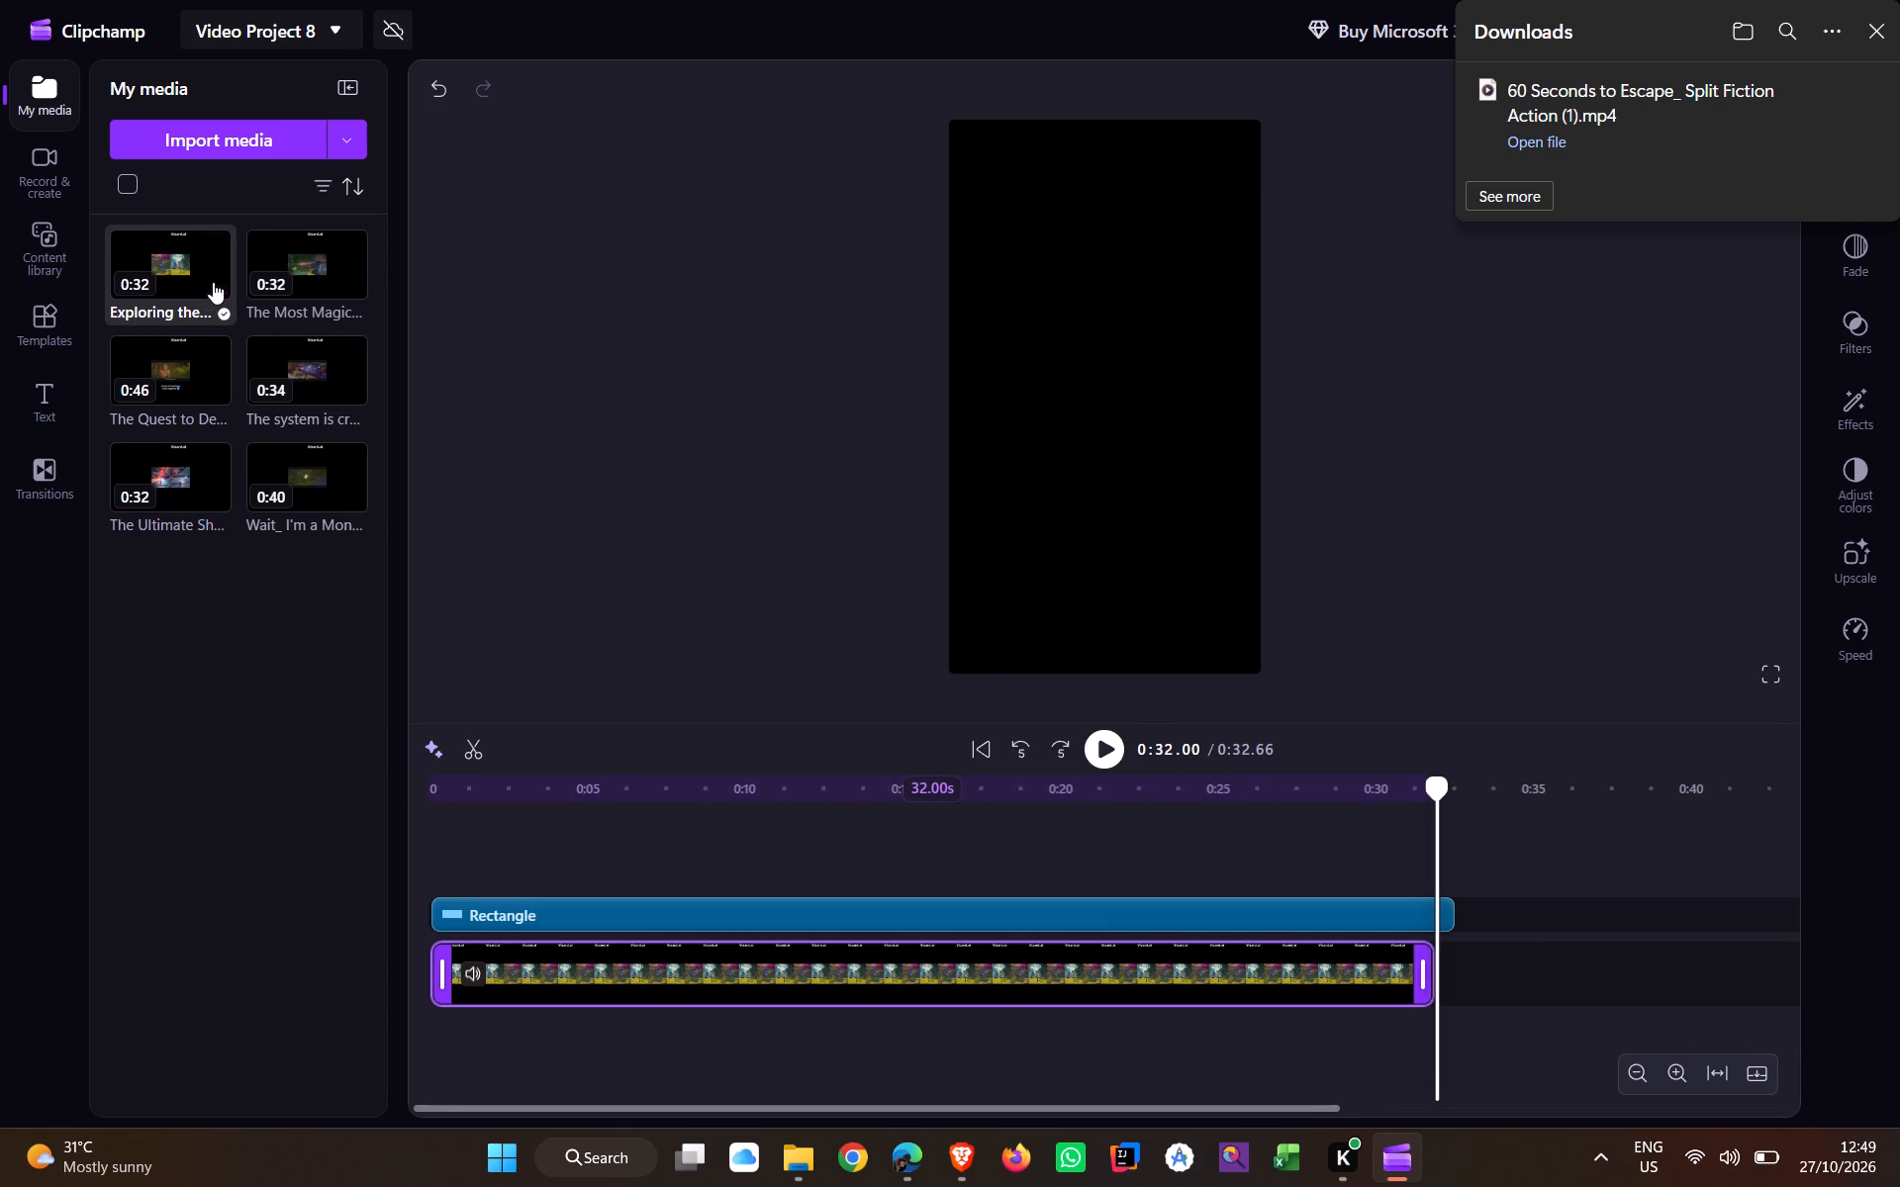
Split the "Exploring the mystical" clip at 0:29.64, where the vizard.ai outro starts, and delete the outro part.
key(Left)
key(Left)
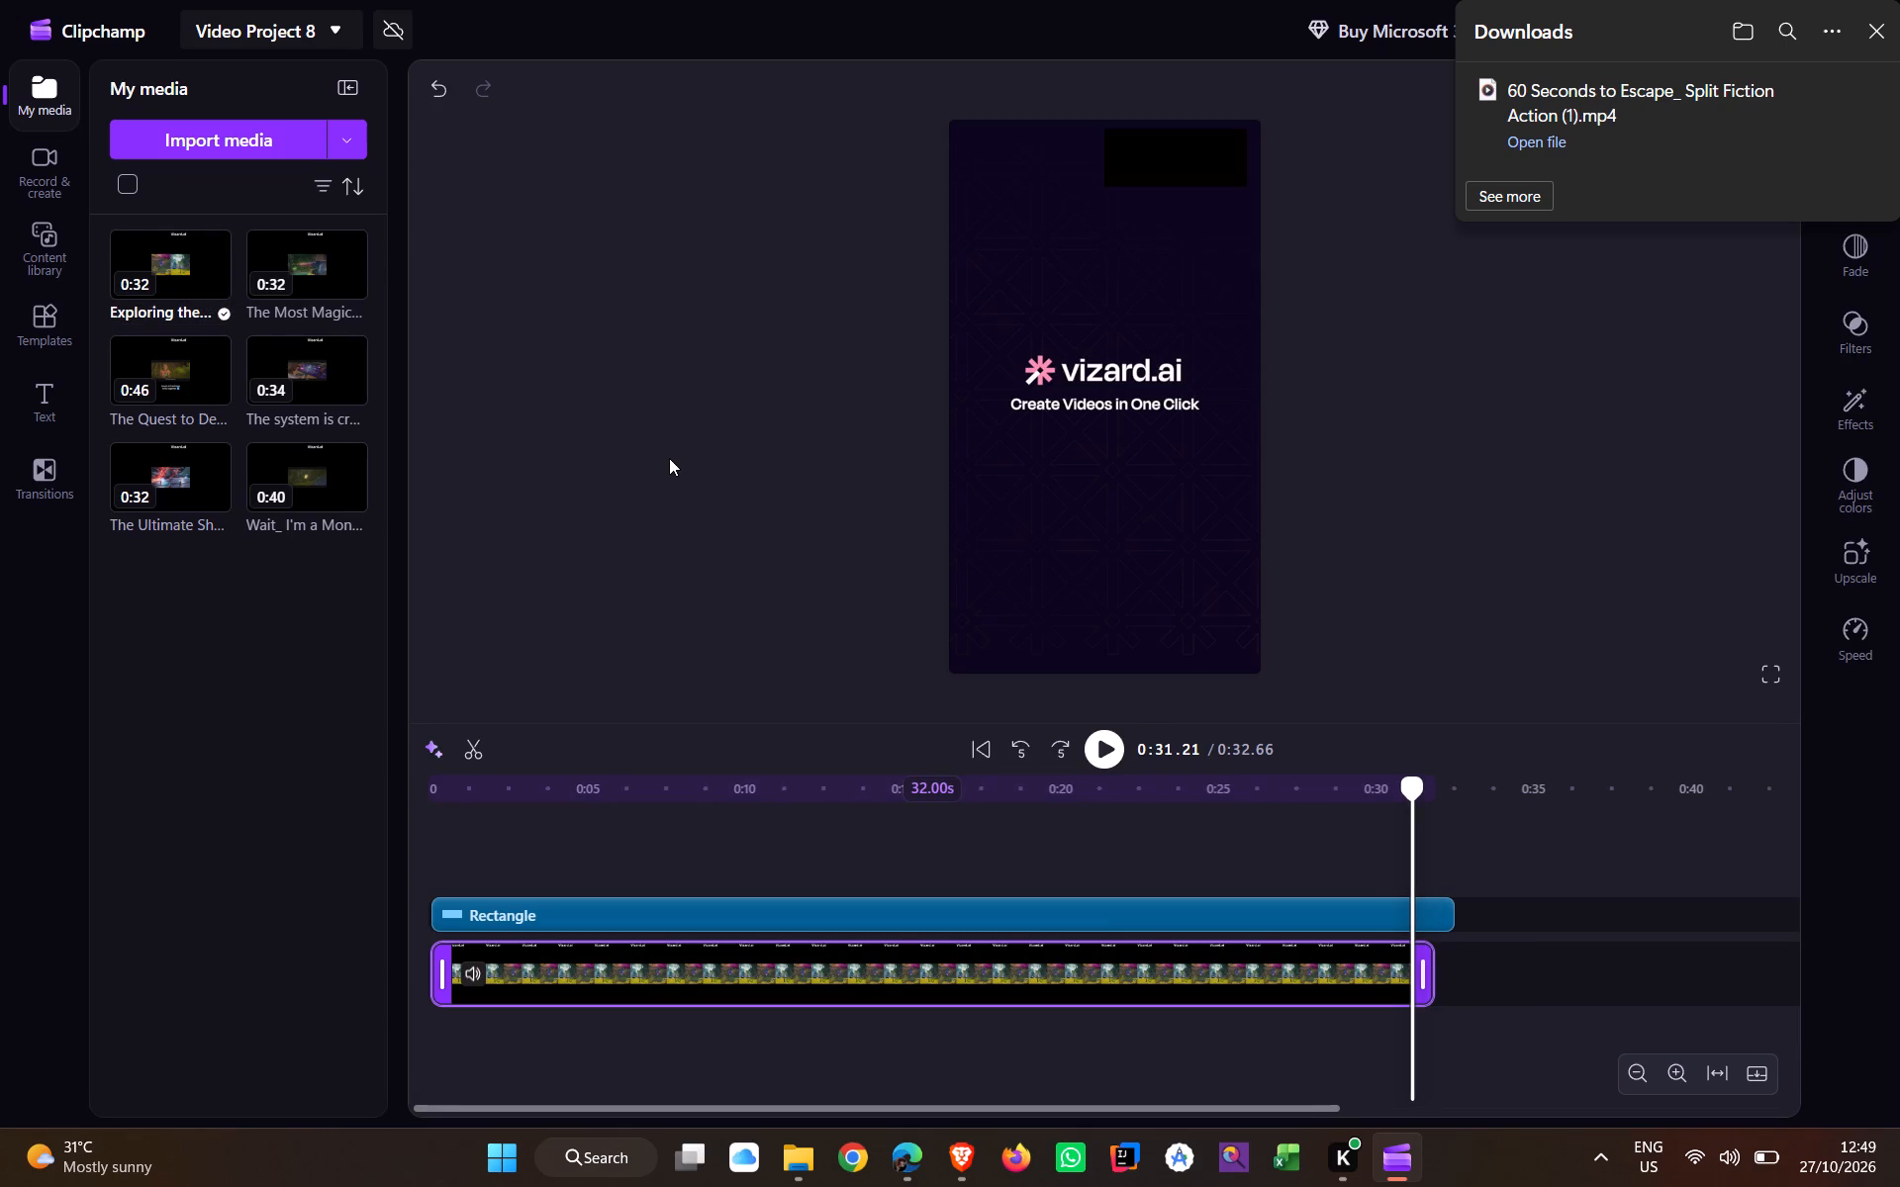
key(Left)
key(Left)
key(Left)
key(Left)
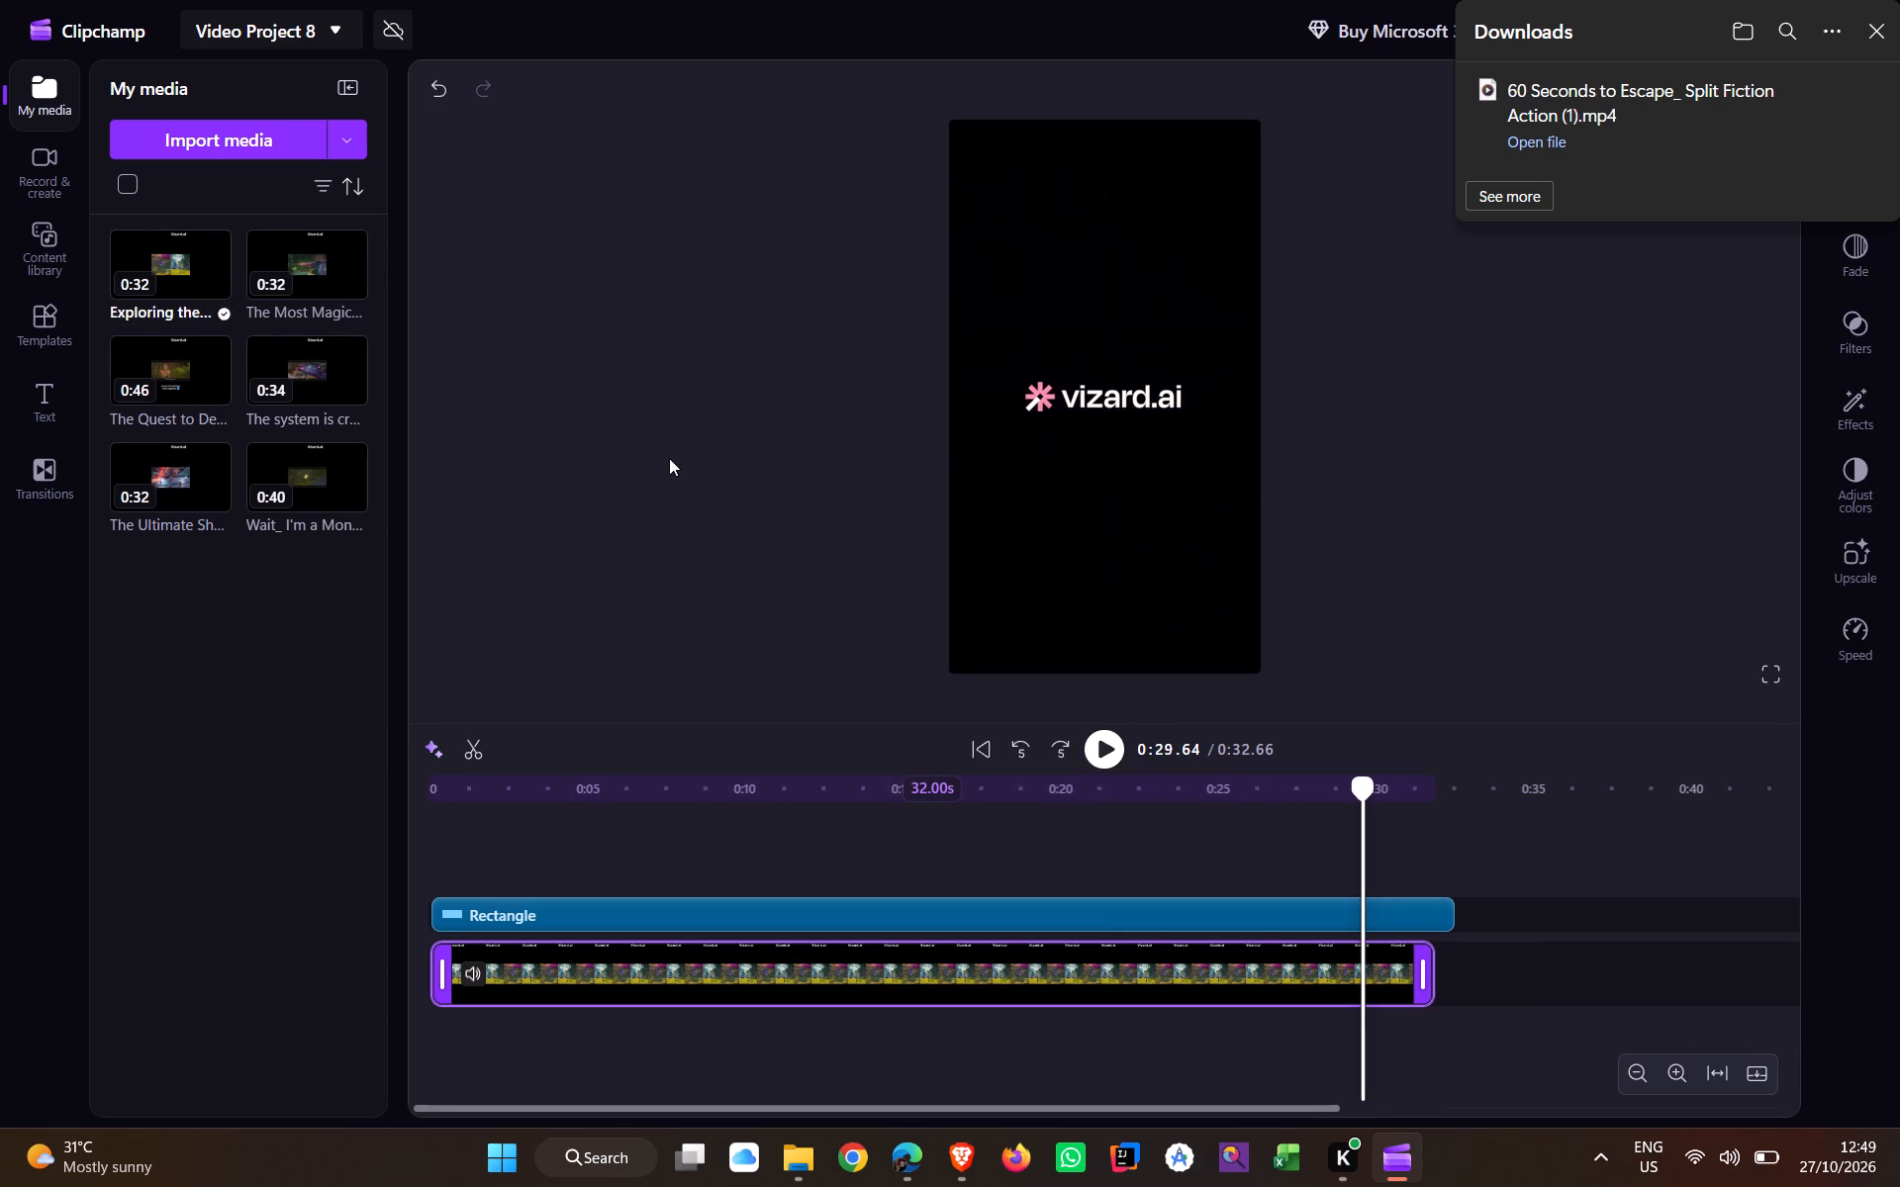
key(Left)
key(Right)
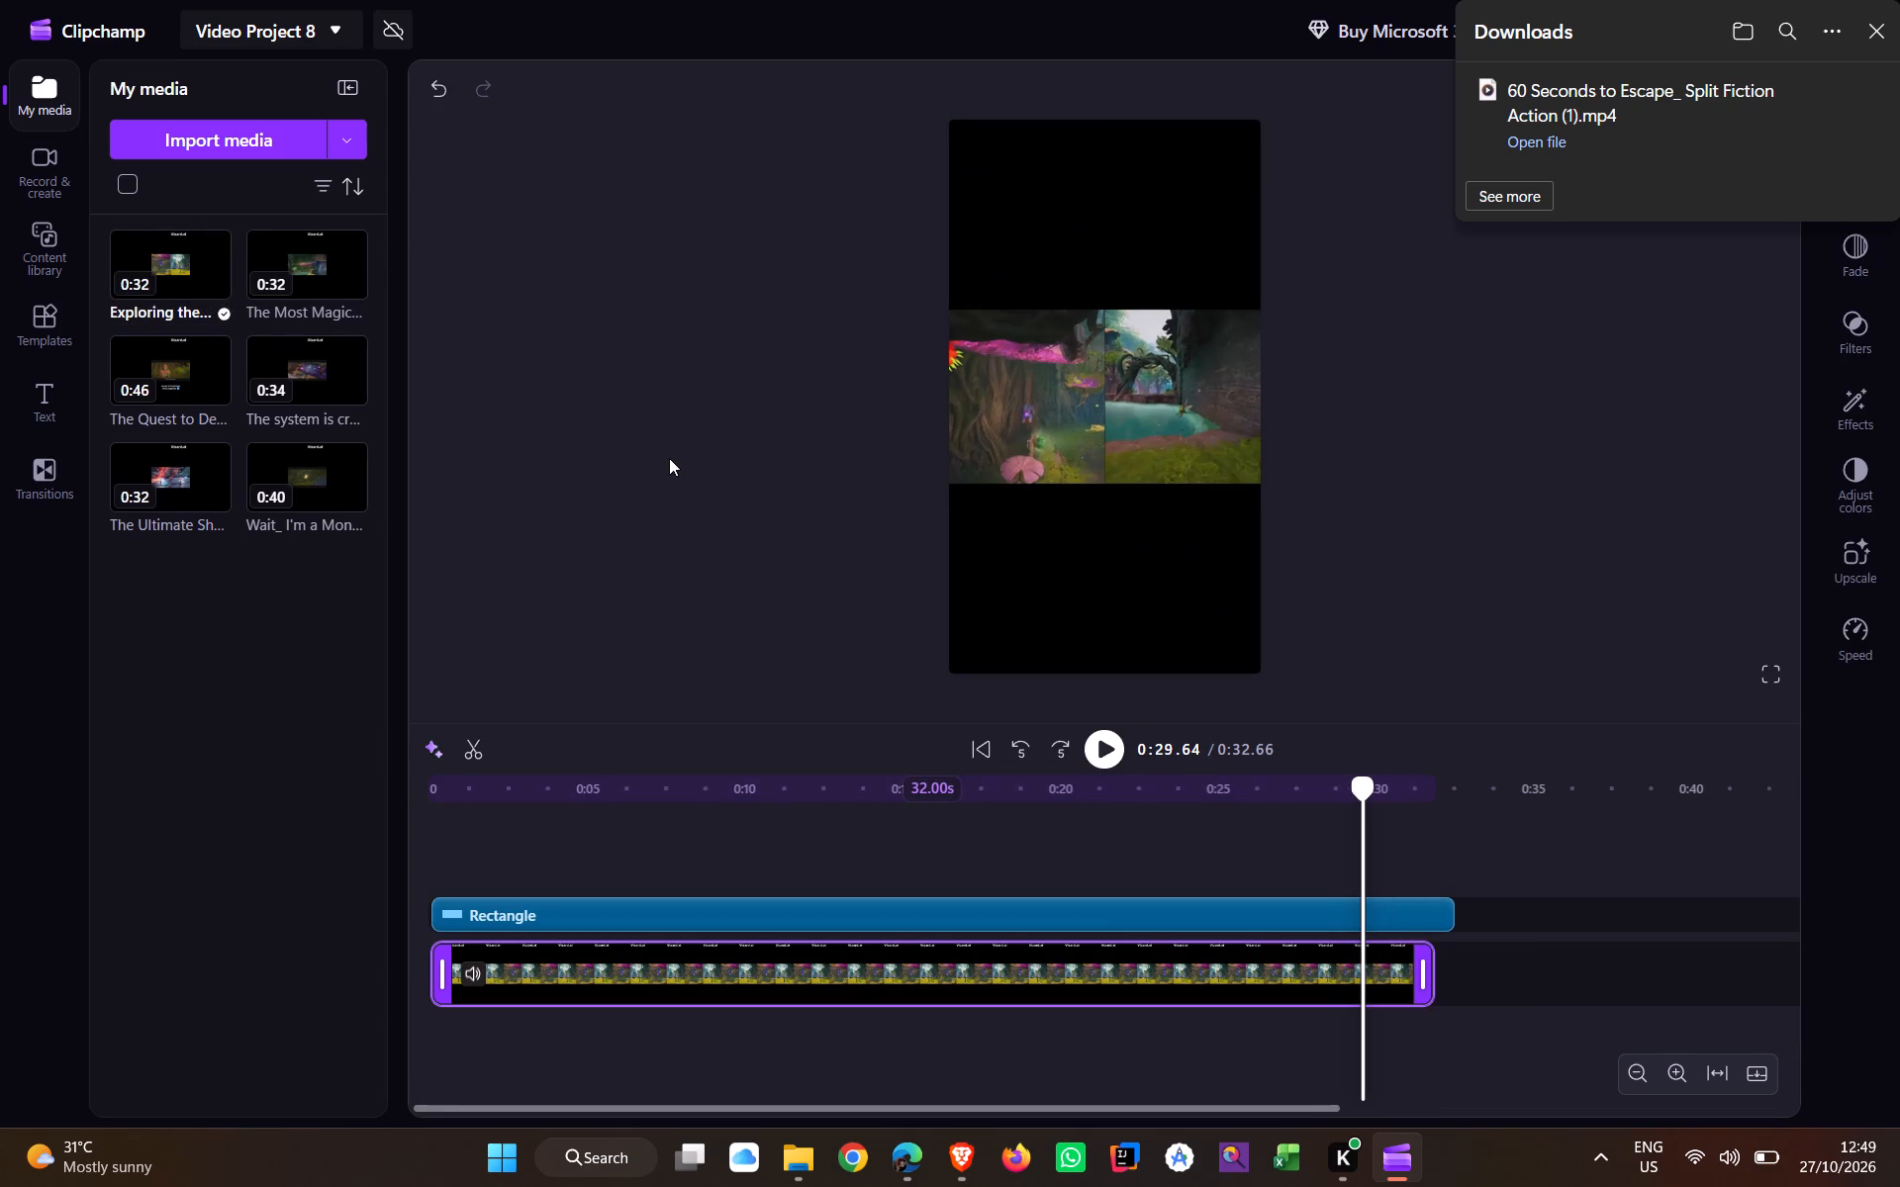
key(Right)
key(Left)
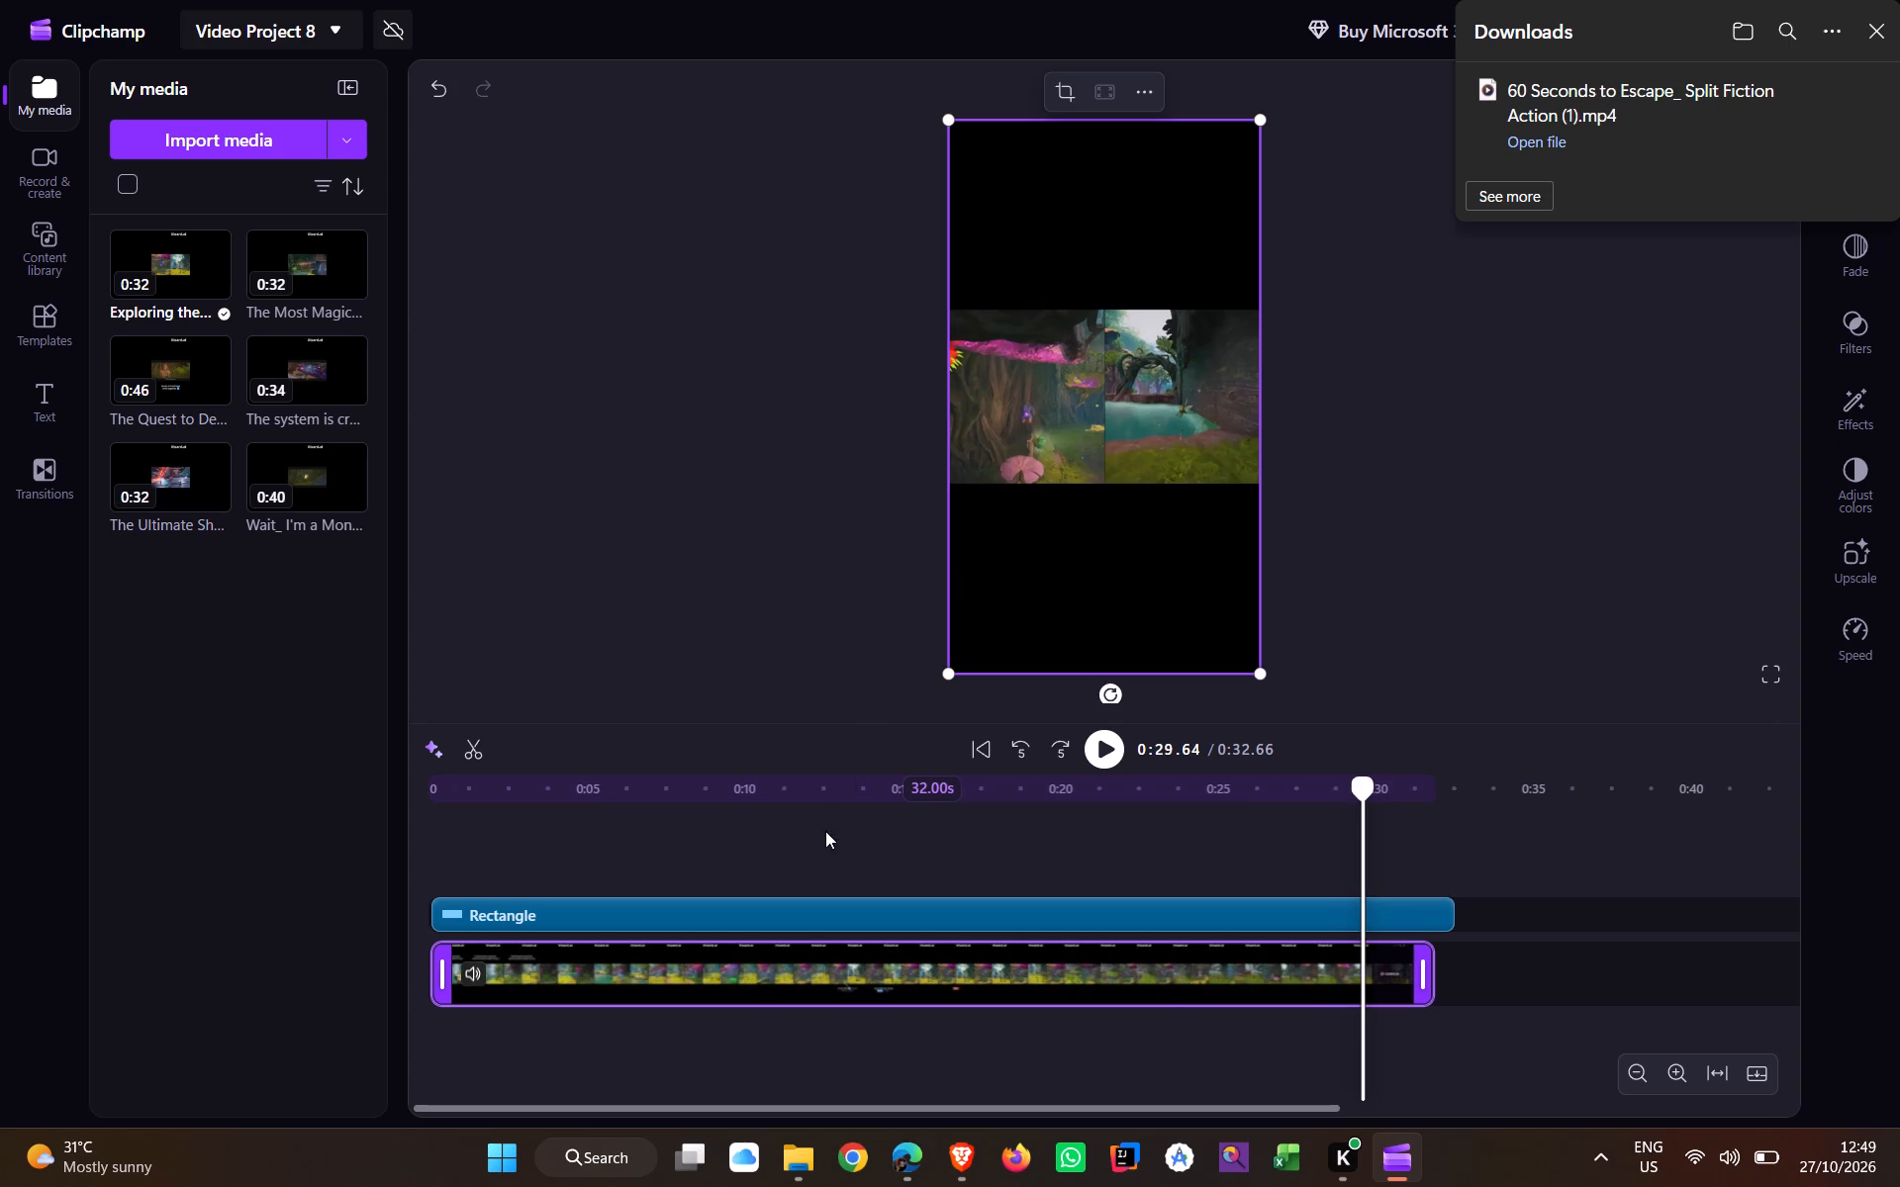
click(478, 743)
key(Delete)
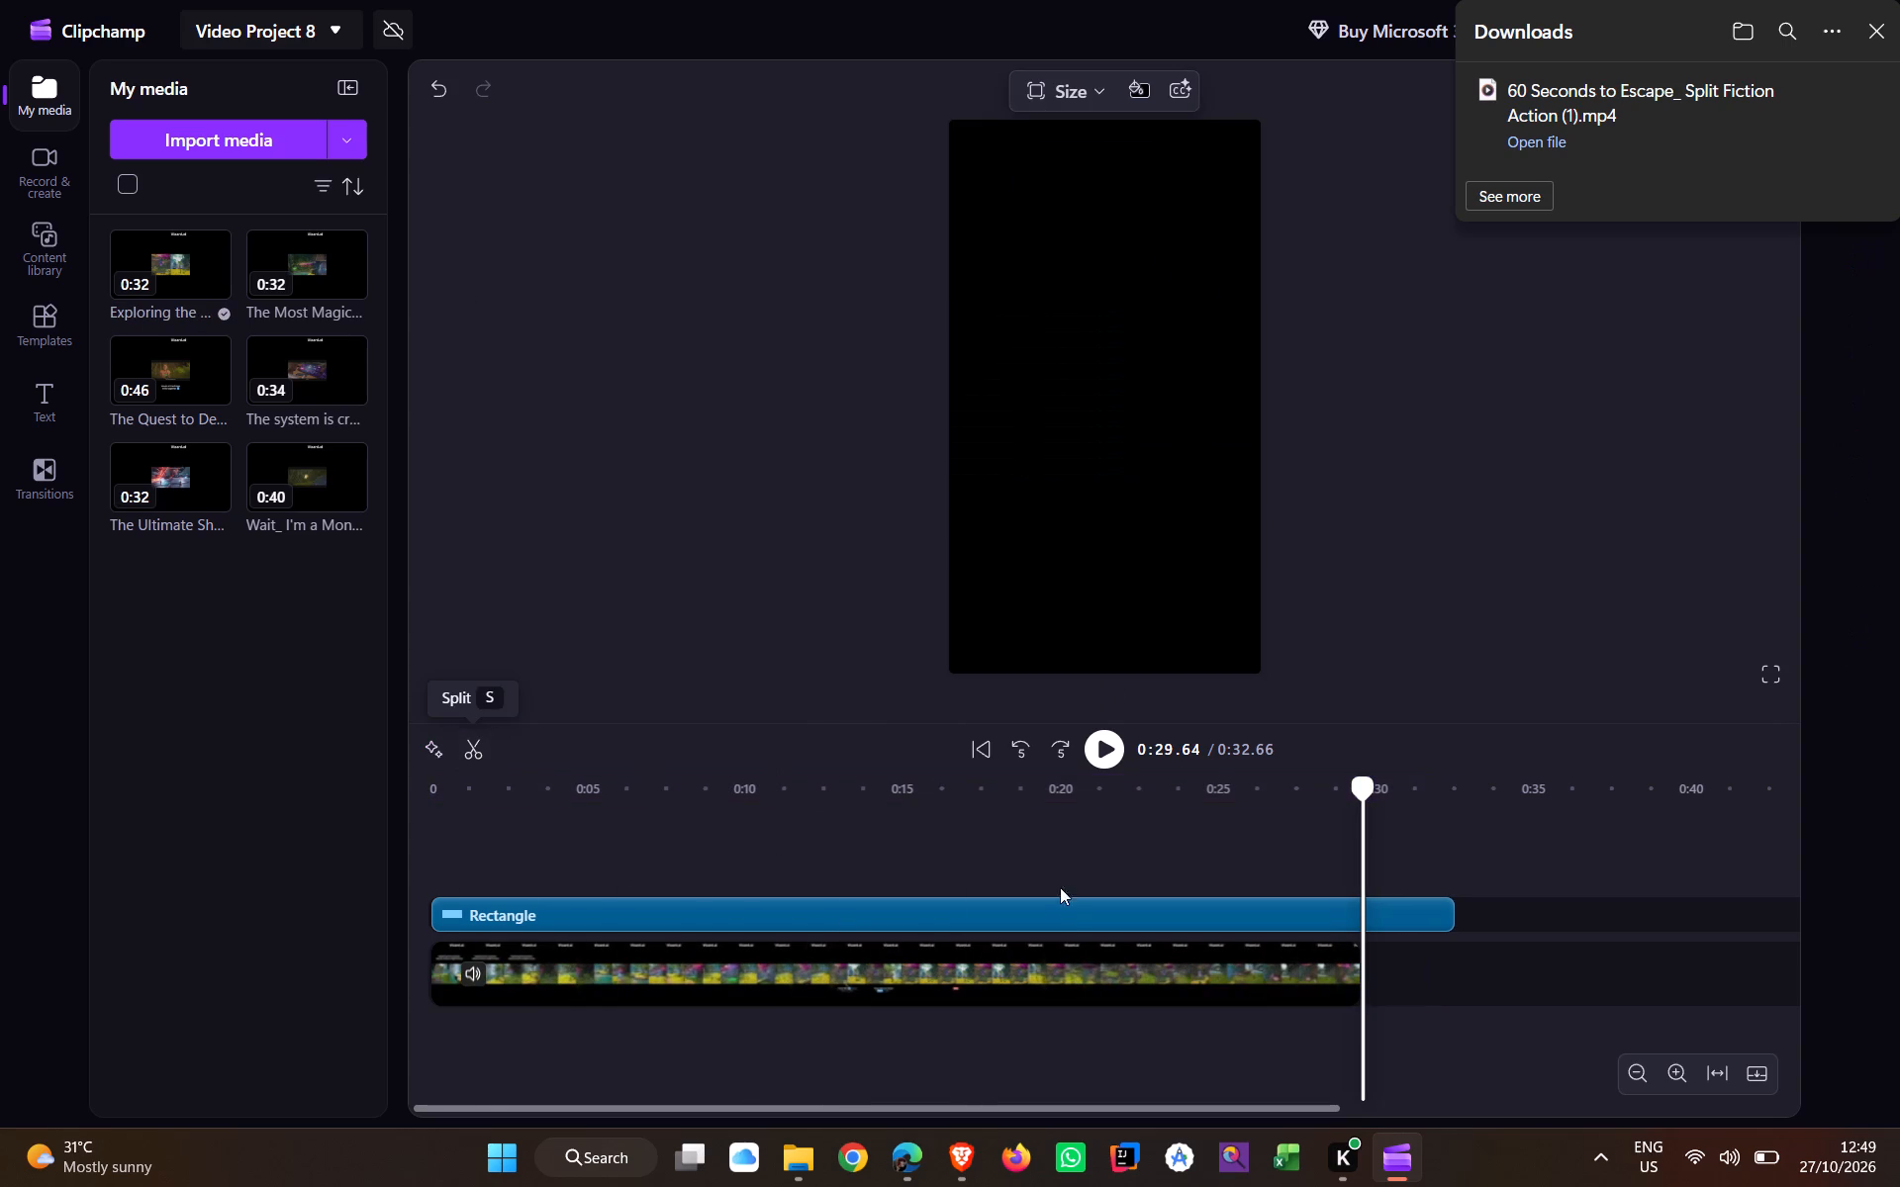
Split the Rectangle overlay at 0:29.64 and delete the part extending past the video clip.
click(1075, 908)
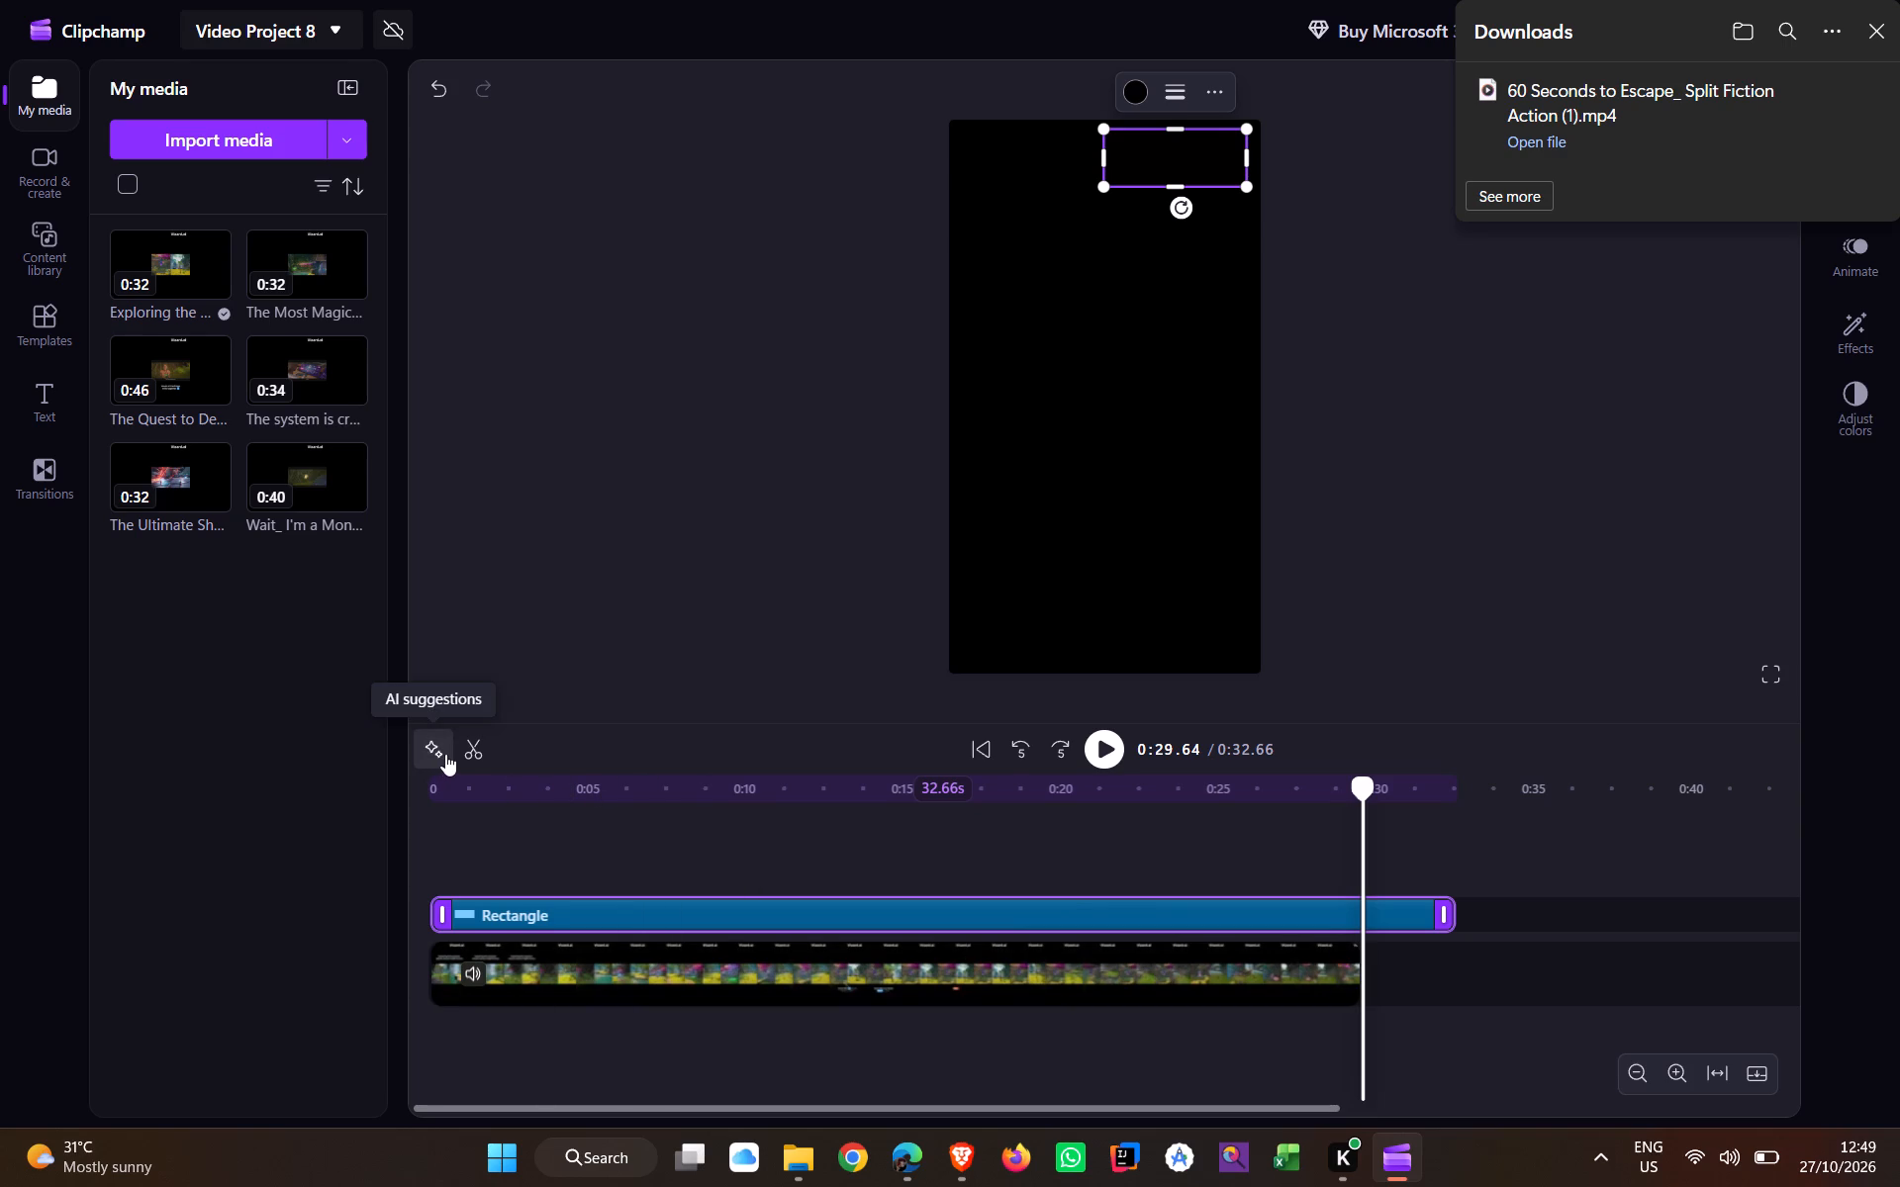
click(473, 754)
key(Delete)
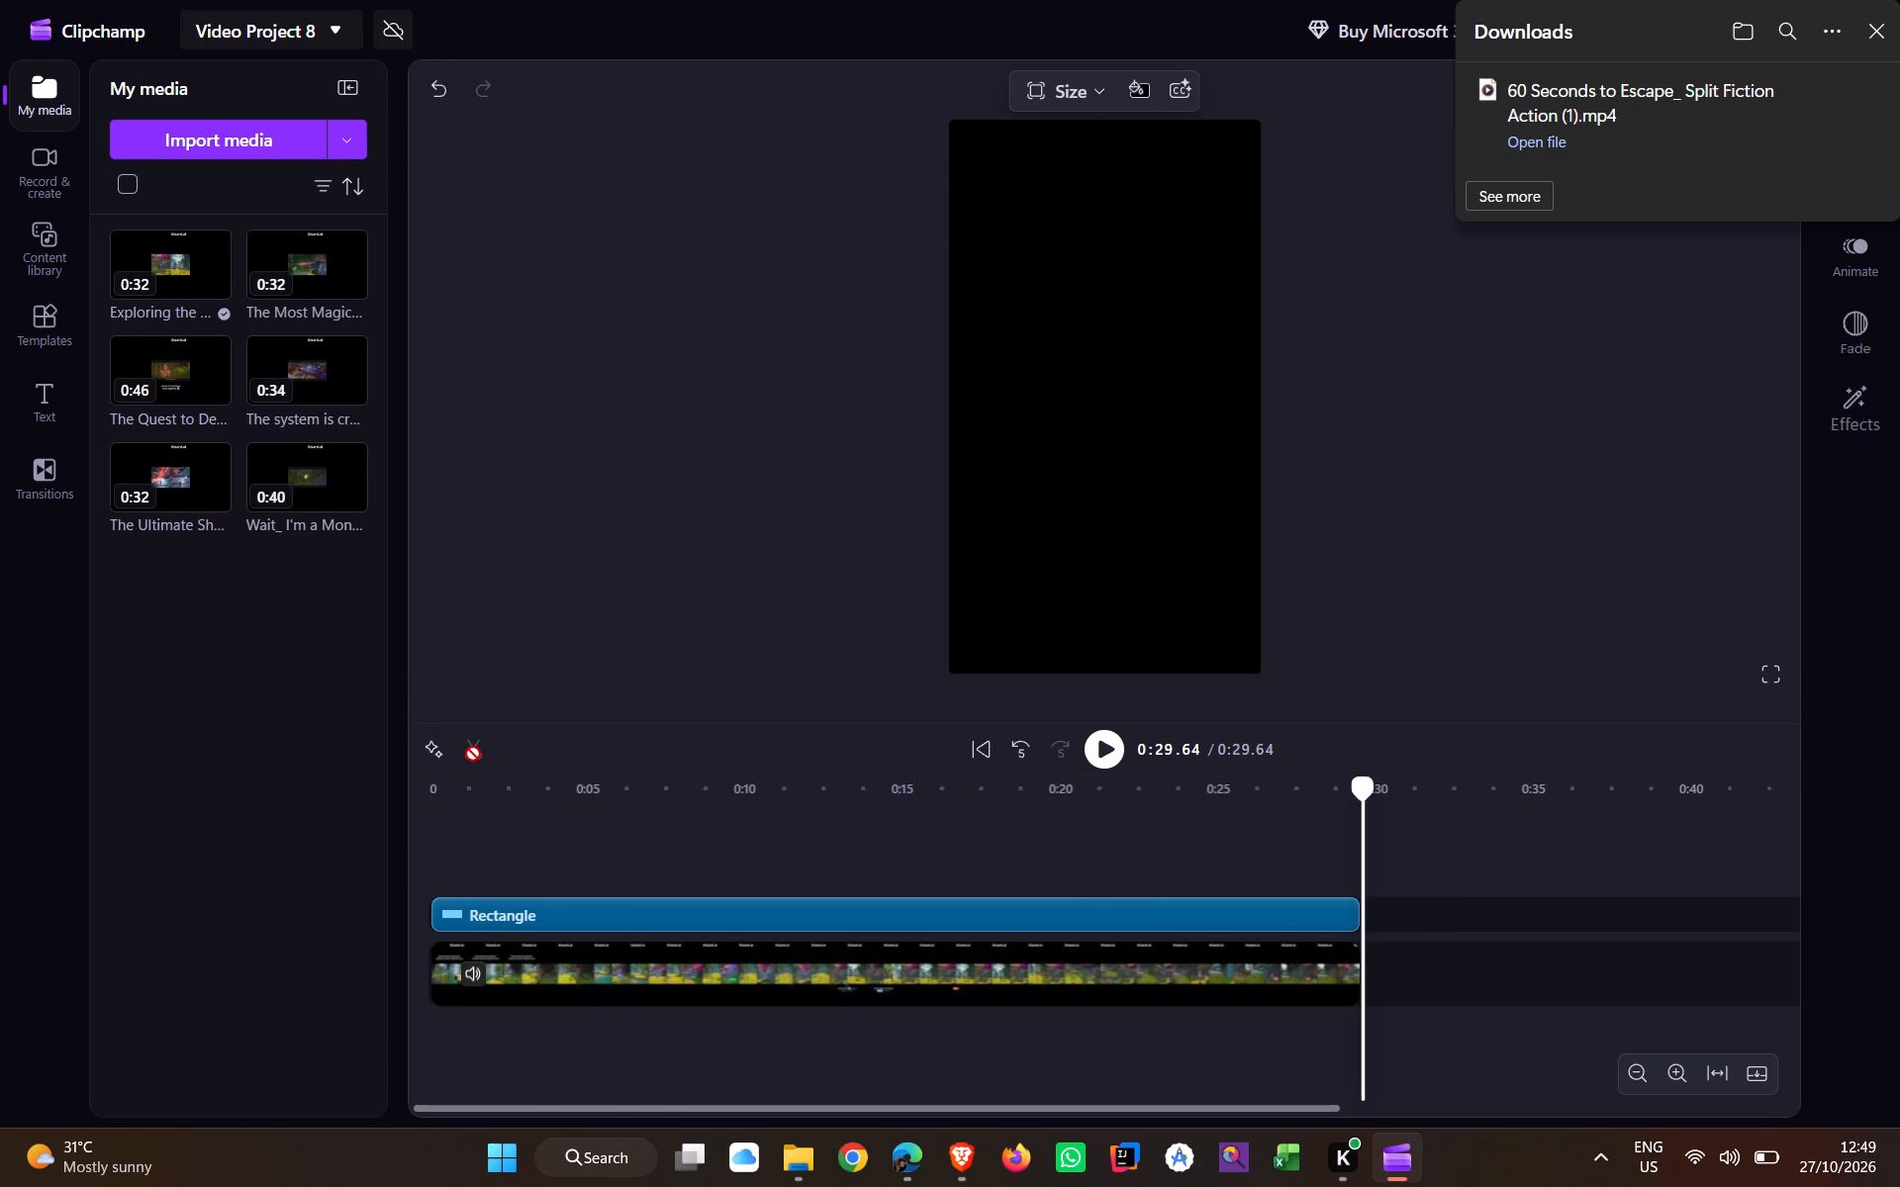
Step back through the trimmed video from its end to 0:00 to check the frames.
key(Left)
key(Left)
key(Left)
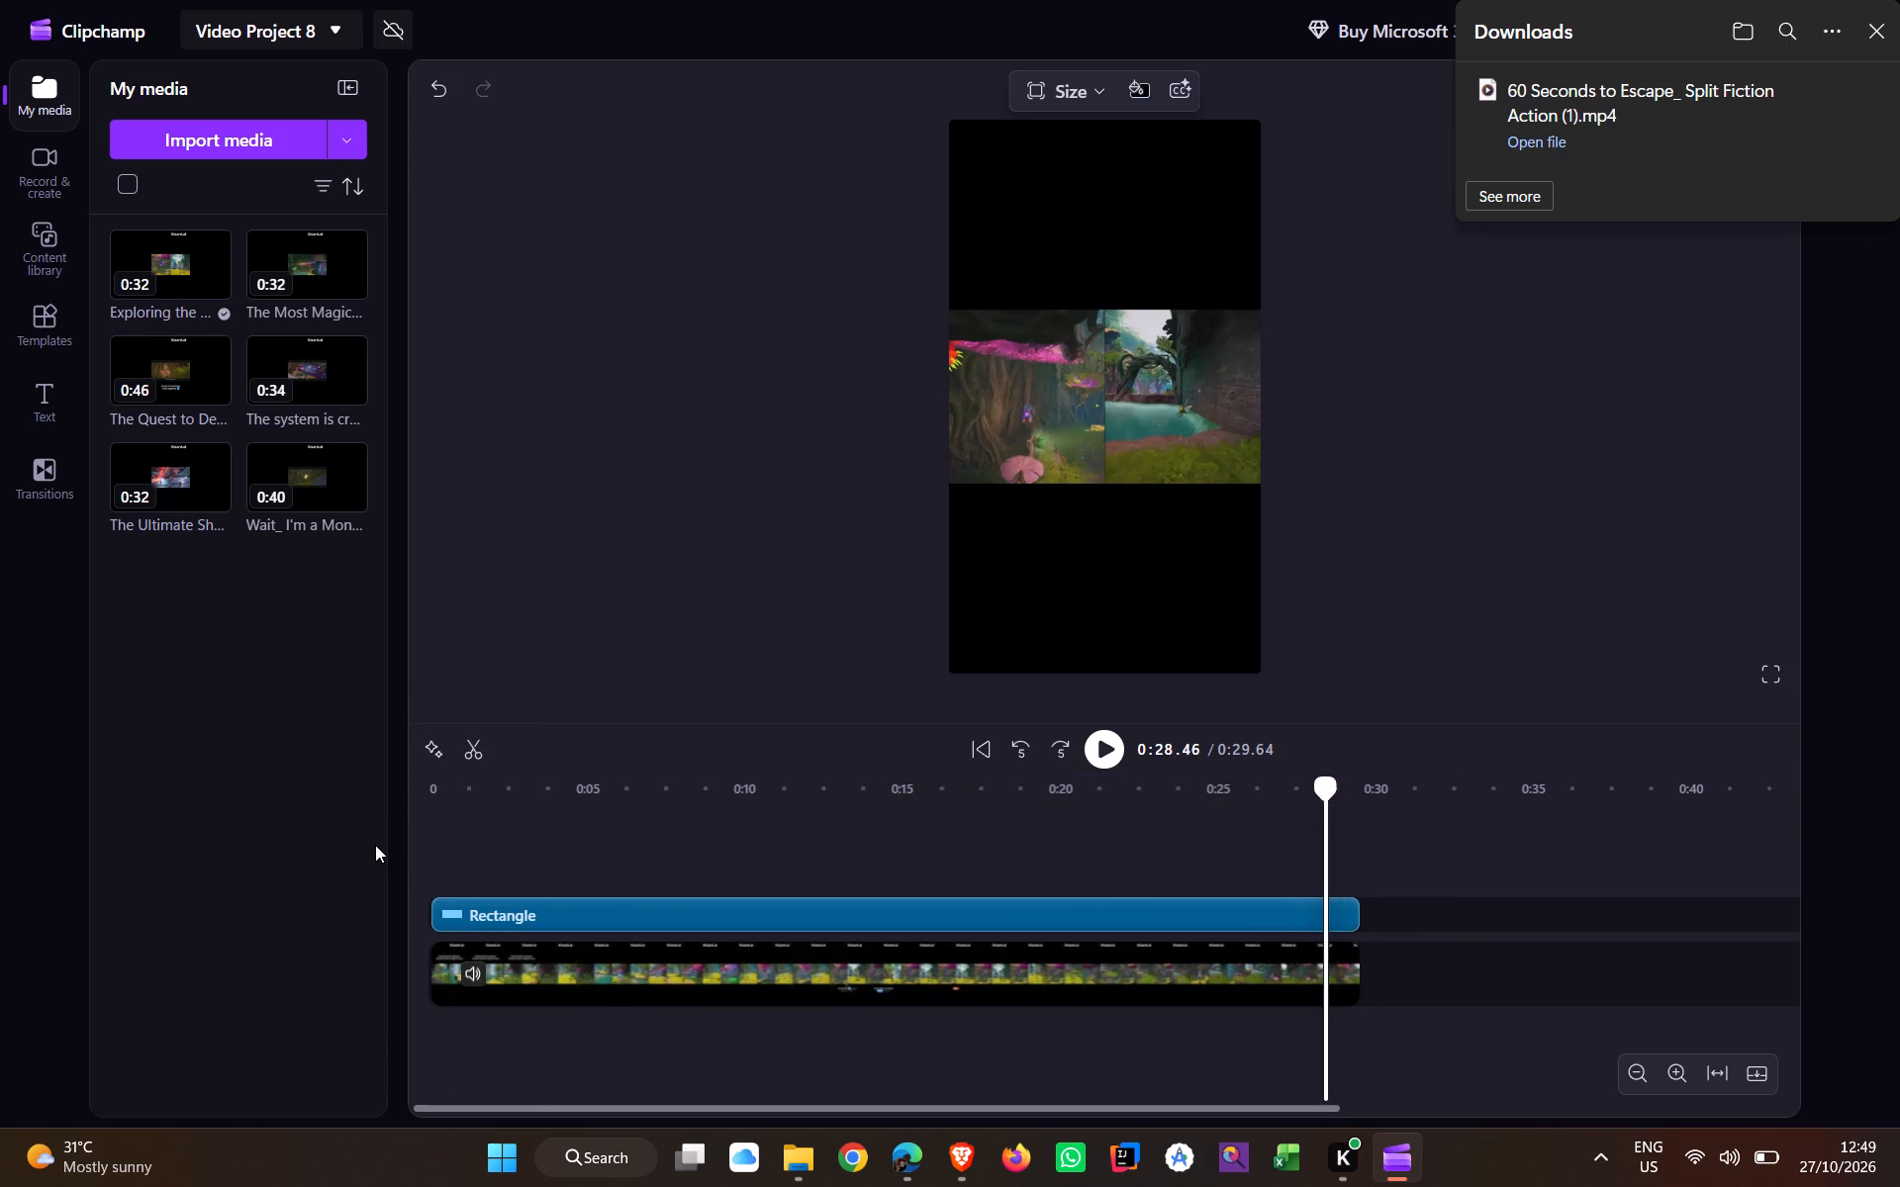
key(Left)
key(Left)
key(Left)
key(Left)
key(Left)
key(Left)
key(Left)
key(Left)
key(Left)
key(Left)
key(Left)
key(Left)
key(Left)
key(Left)
key(Left)
key(Left)
key(Left)
key(Left)
key(Left)
key(Left)
key(Left)
key(Left)
key(Left)
key(Left)
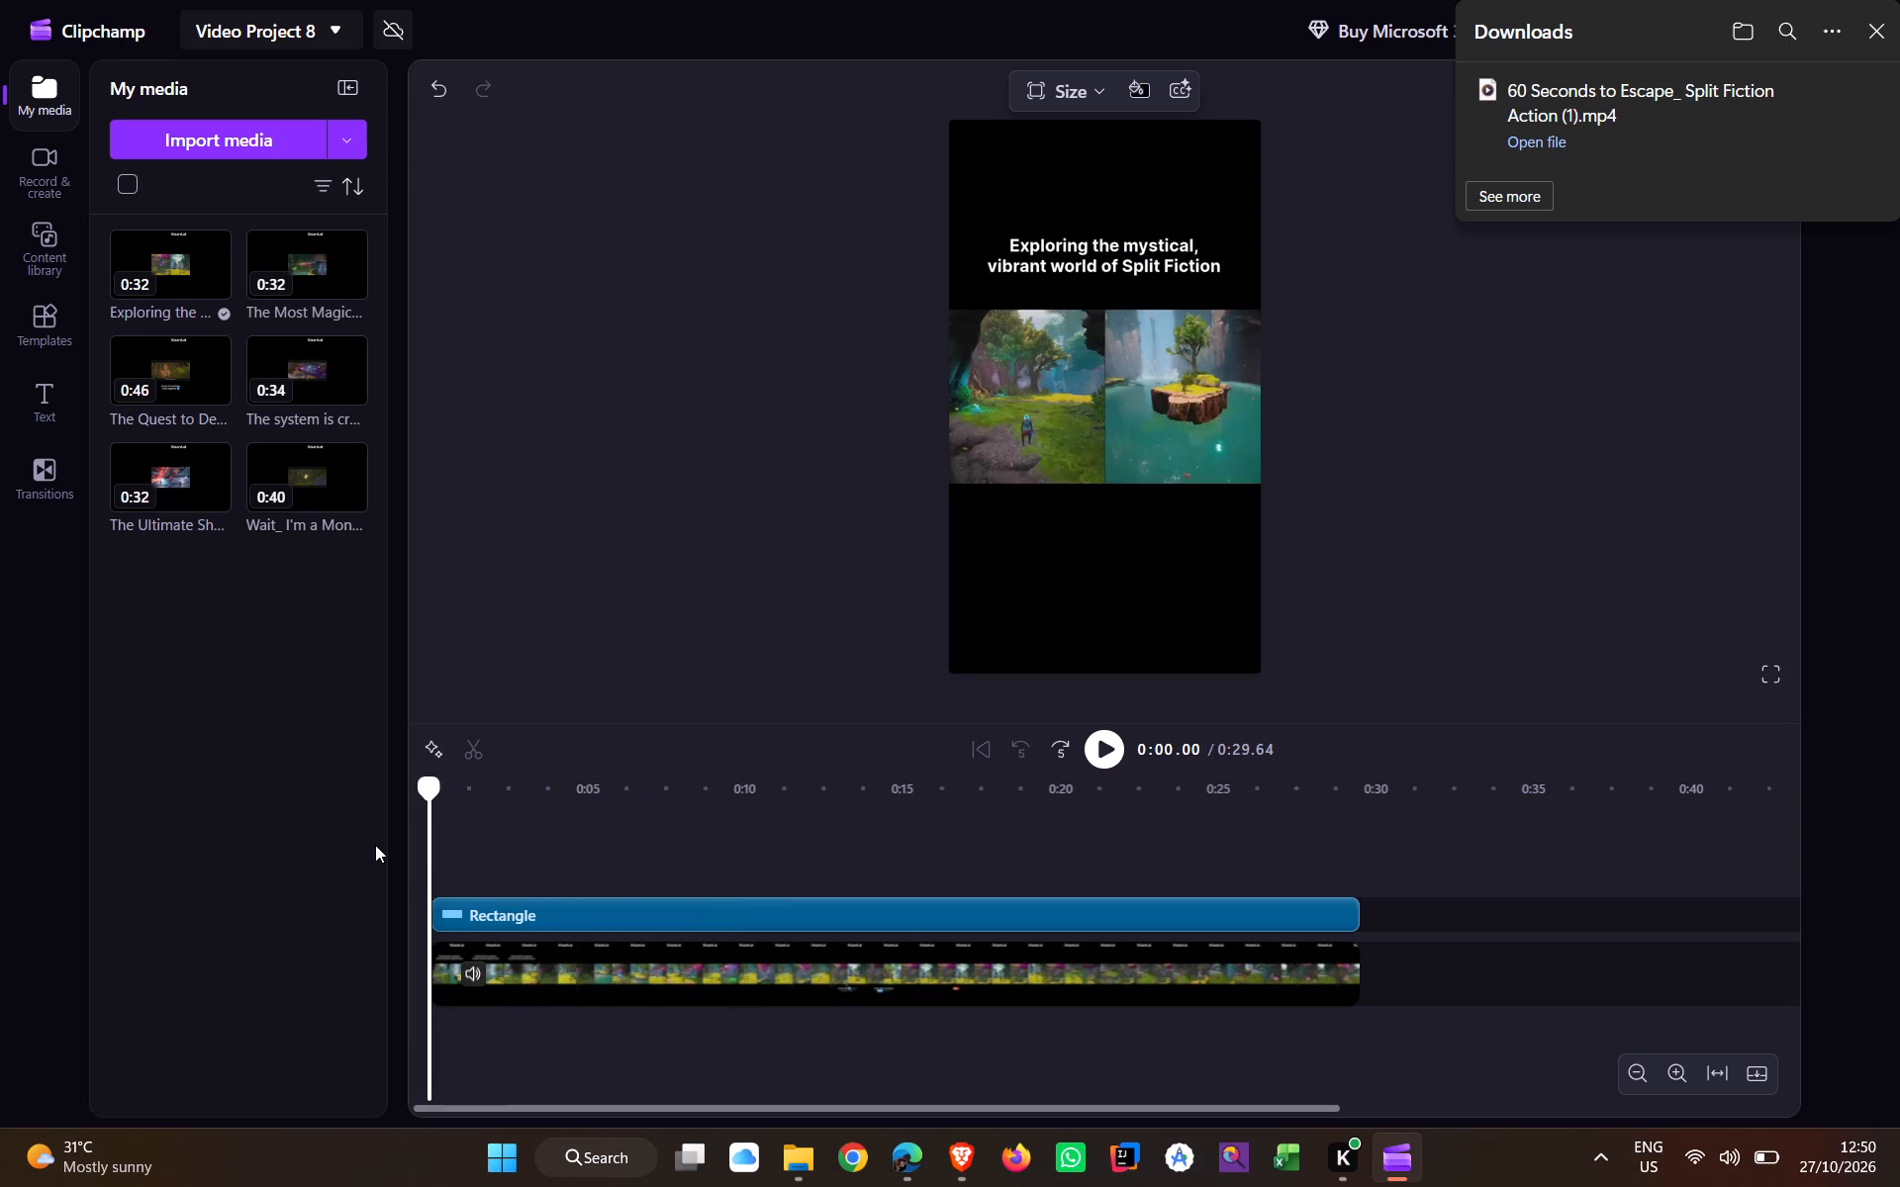
Close the Downloads pop-up covering the editor.
click(1878, 34)
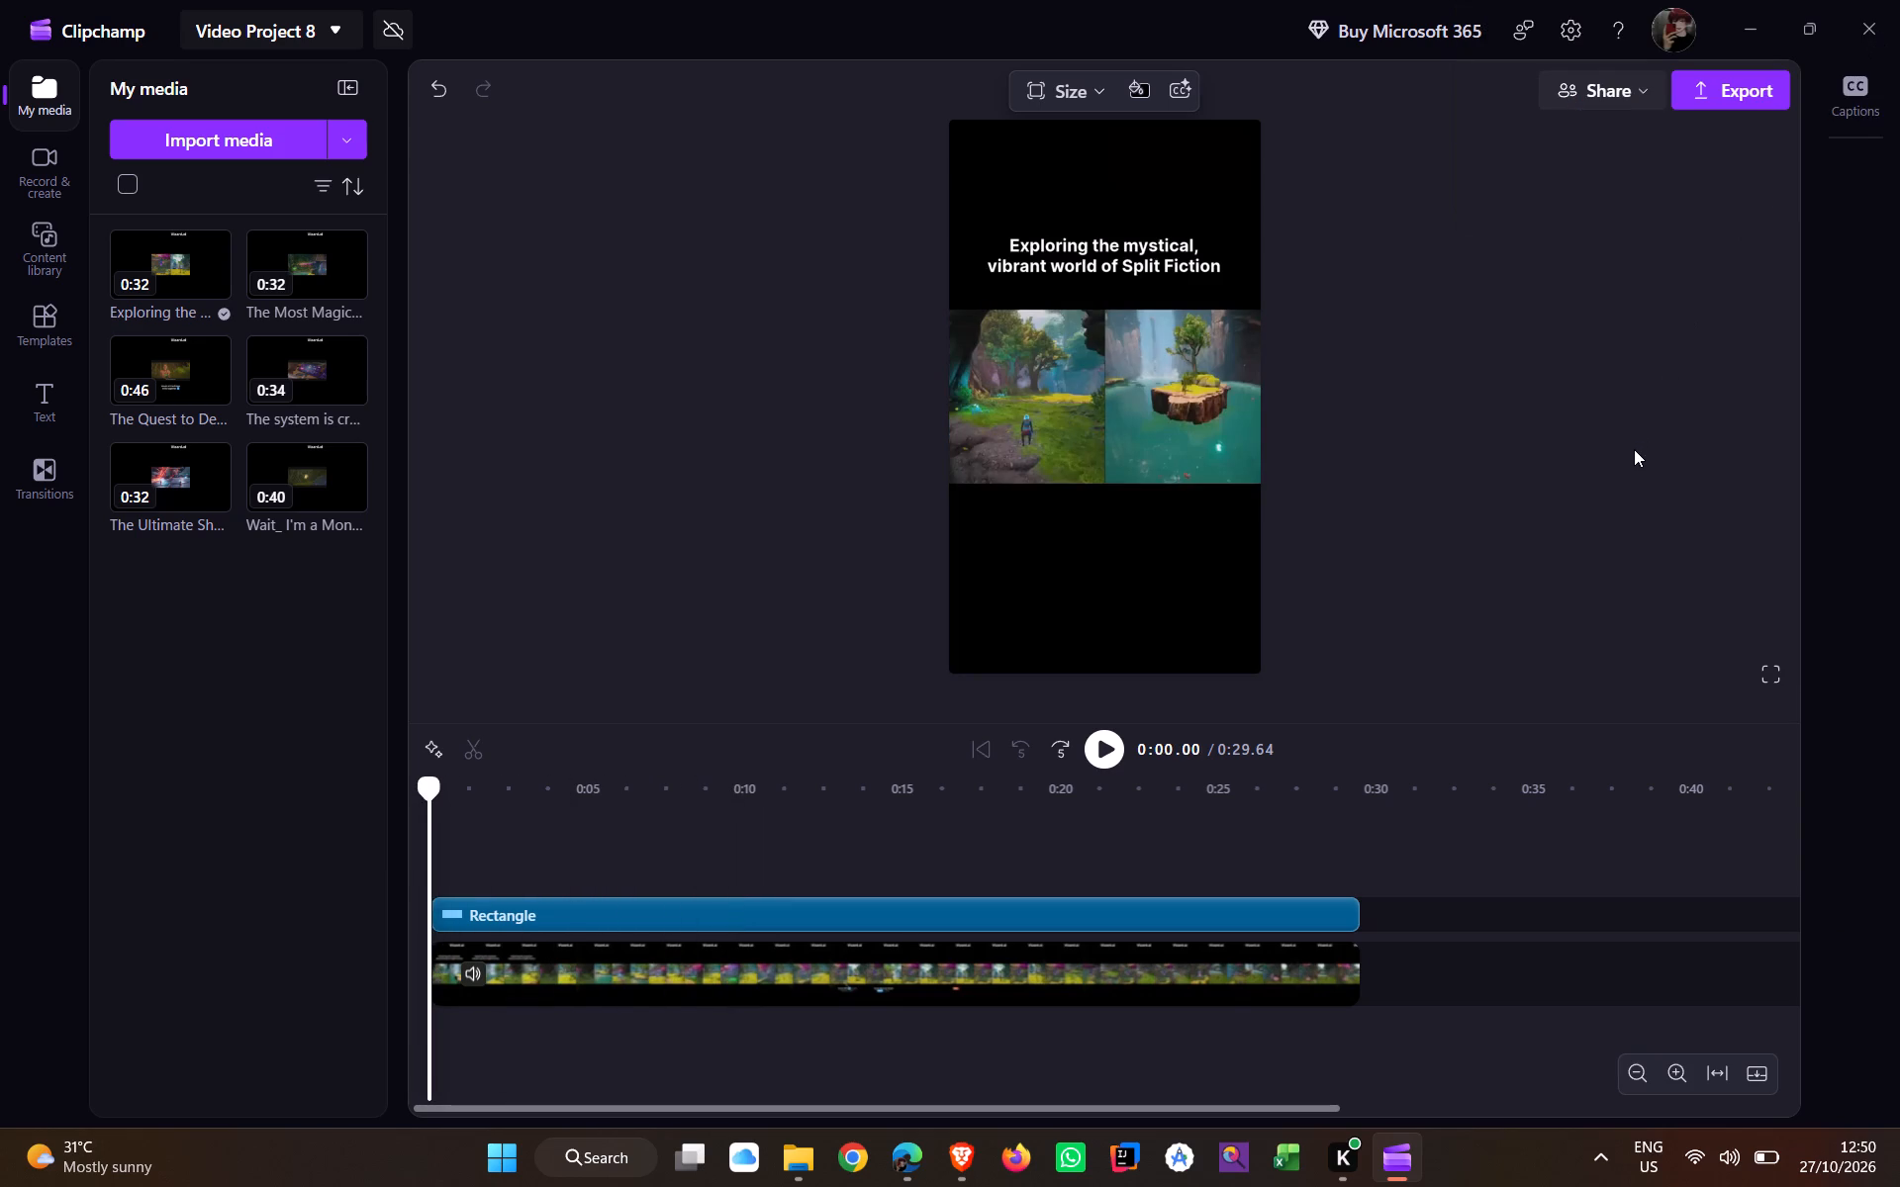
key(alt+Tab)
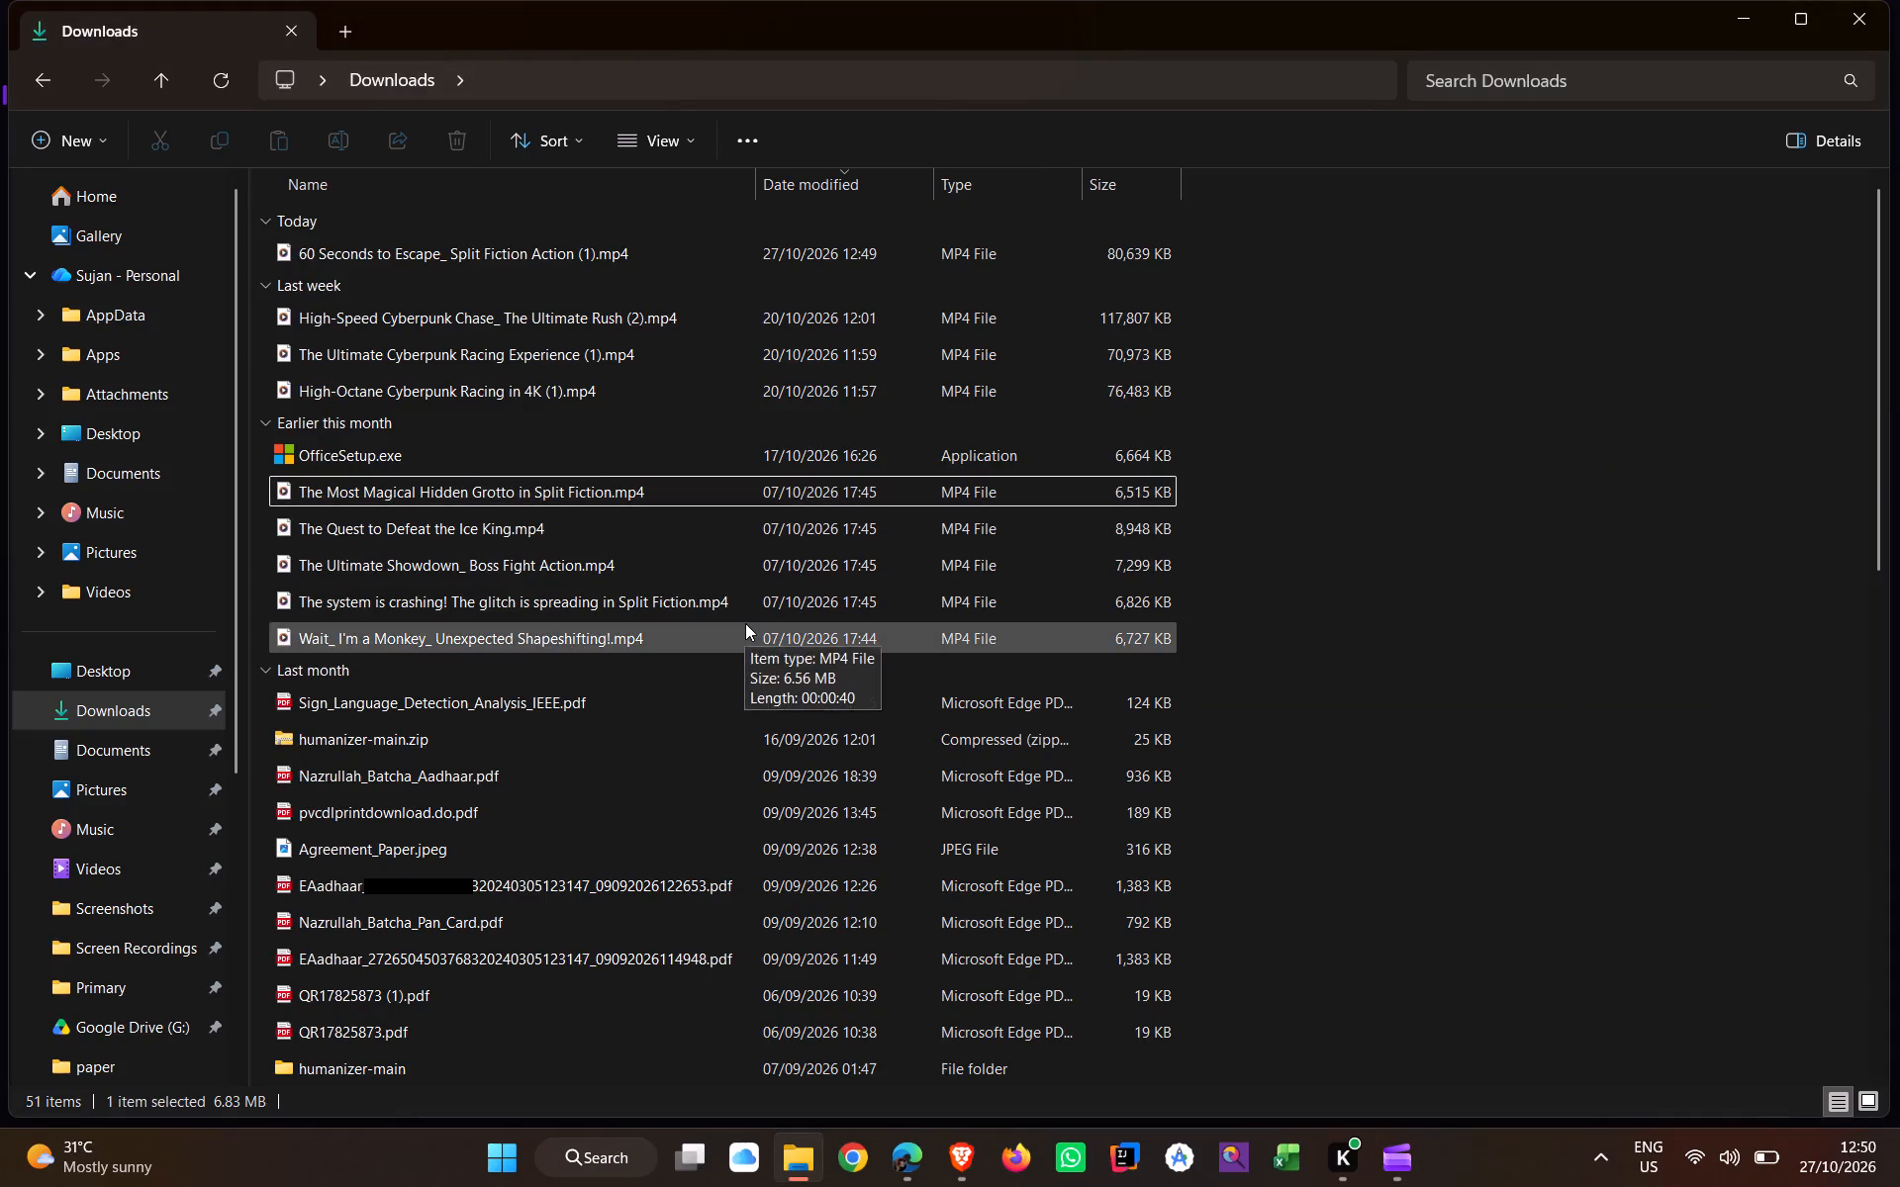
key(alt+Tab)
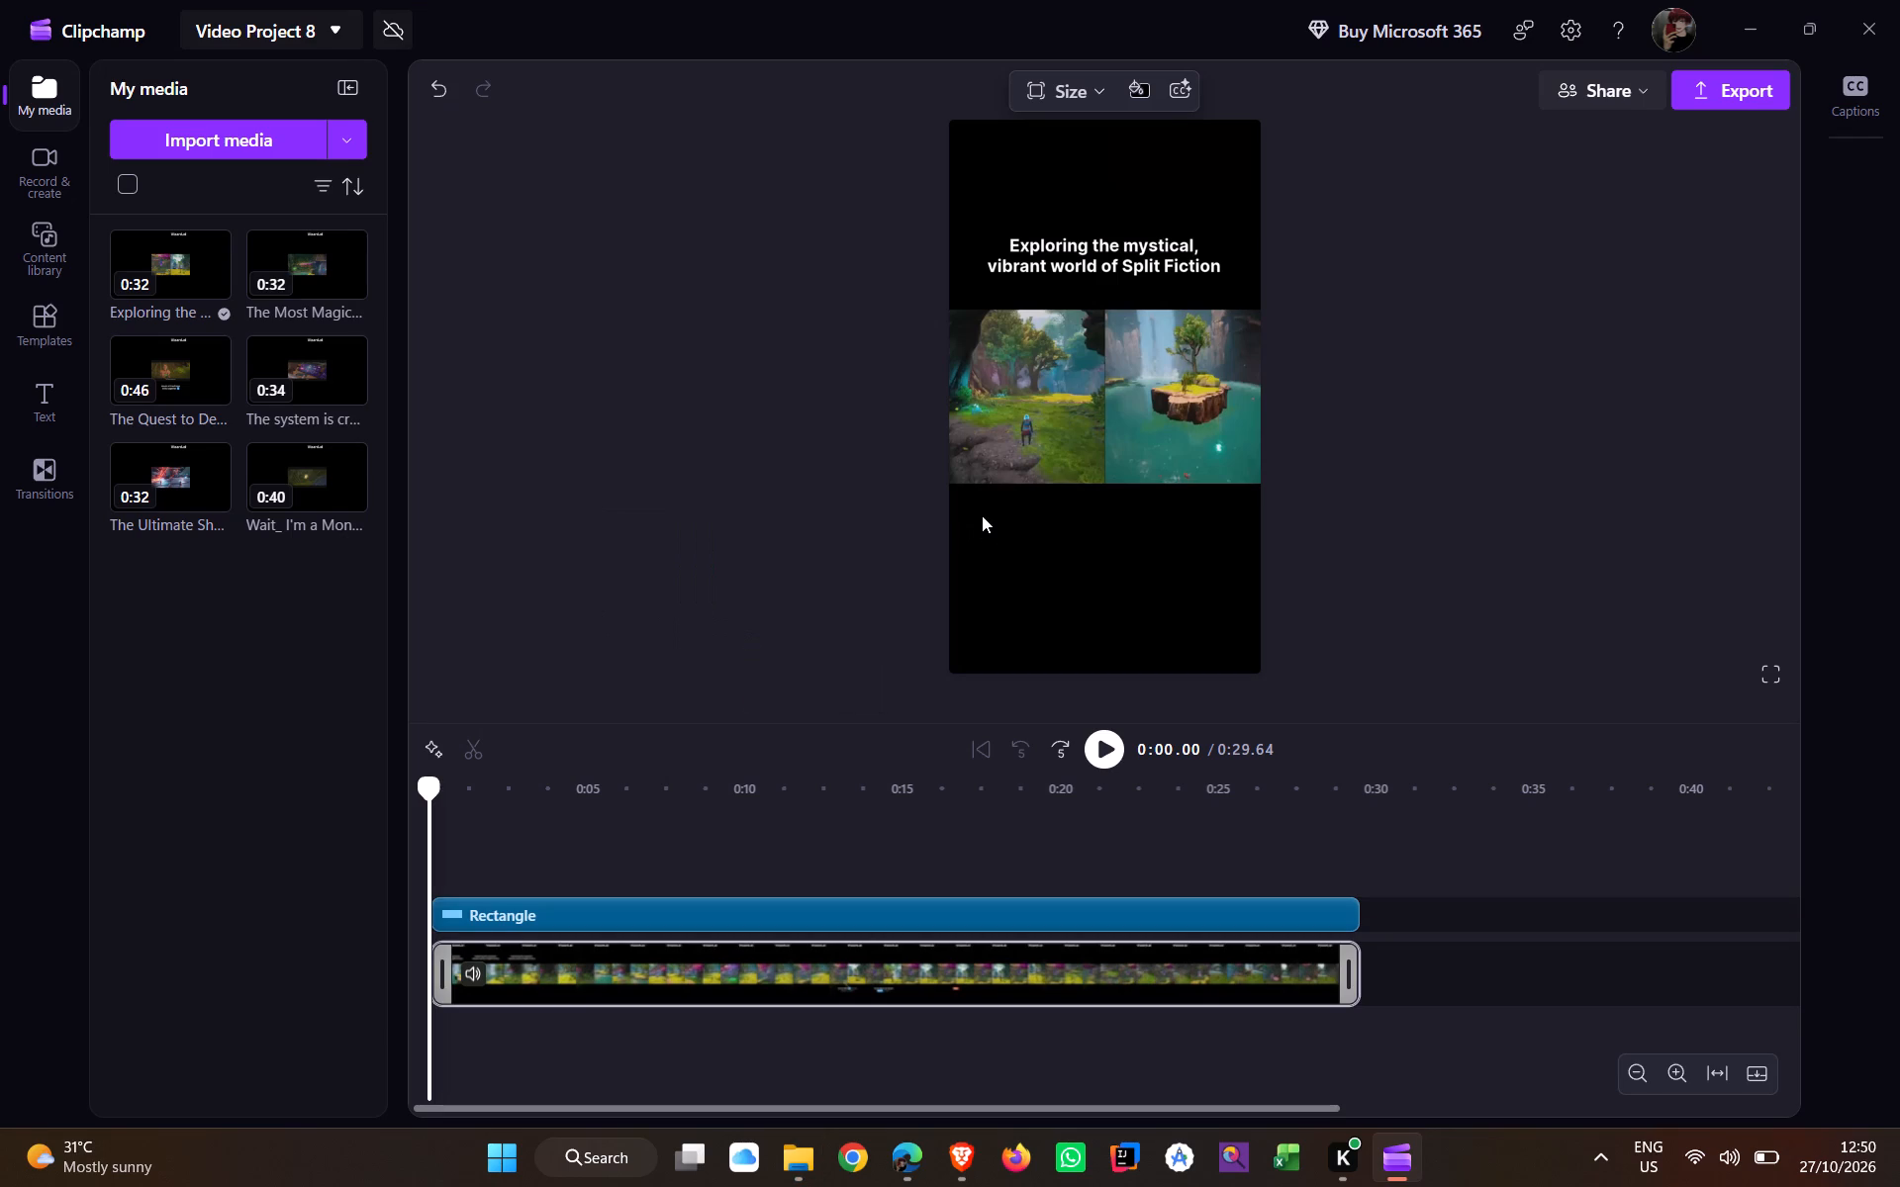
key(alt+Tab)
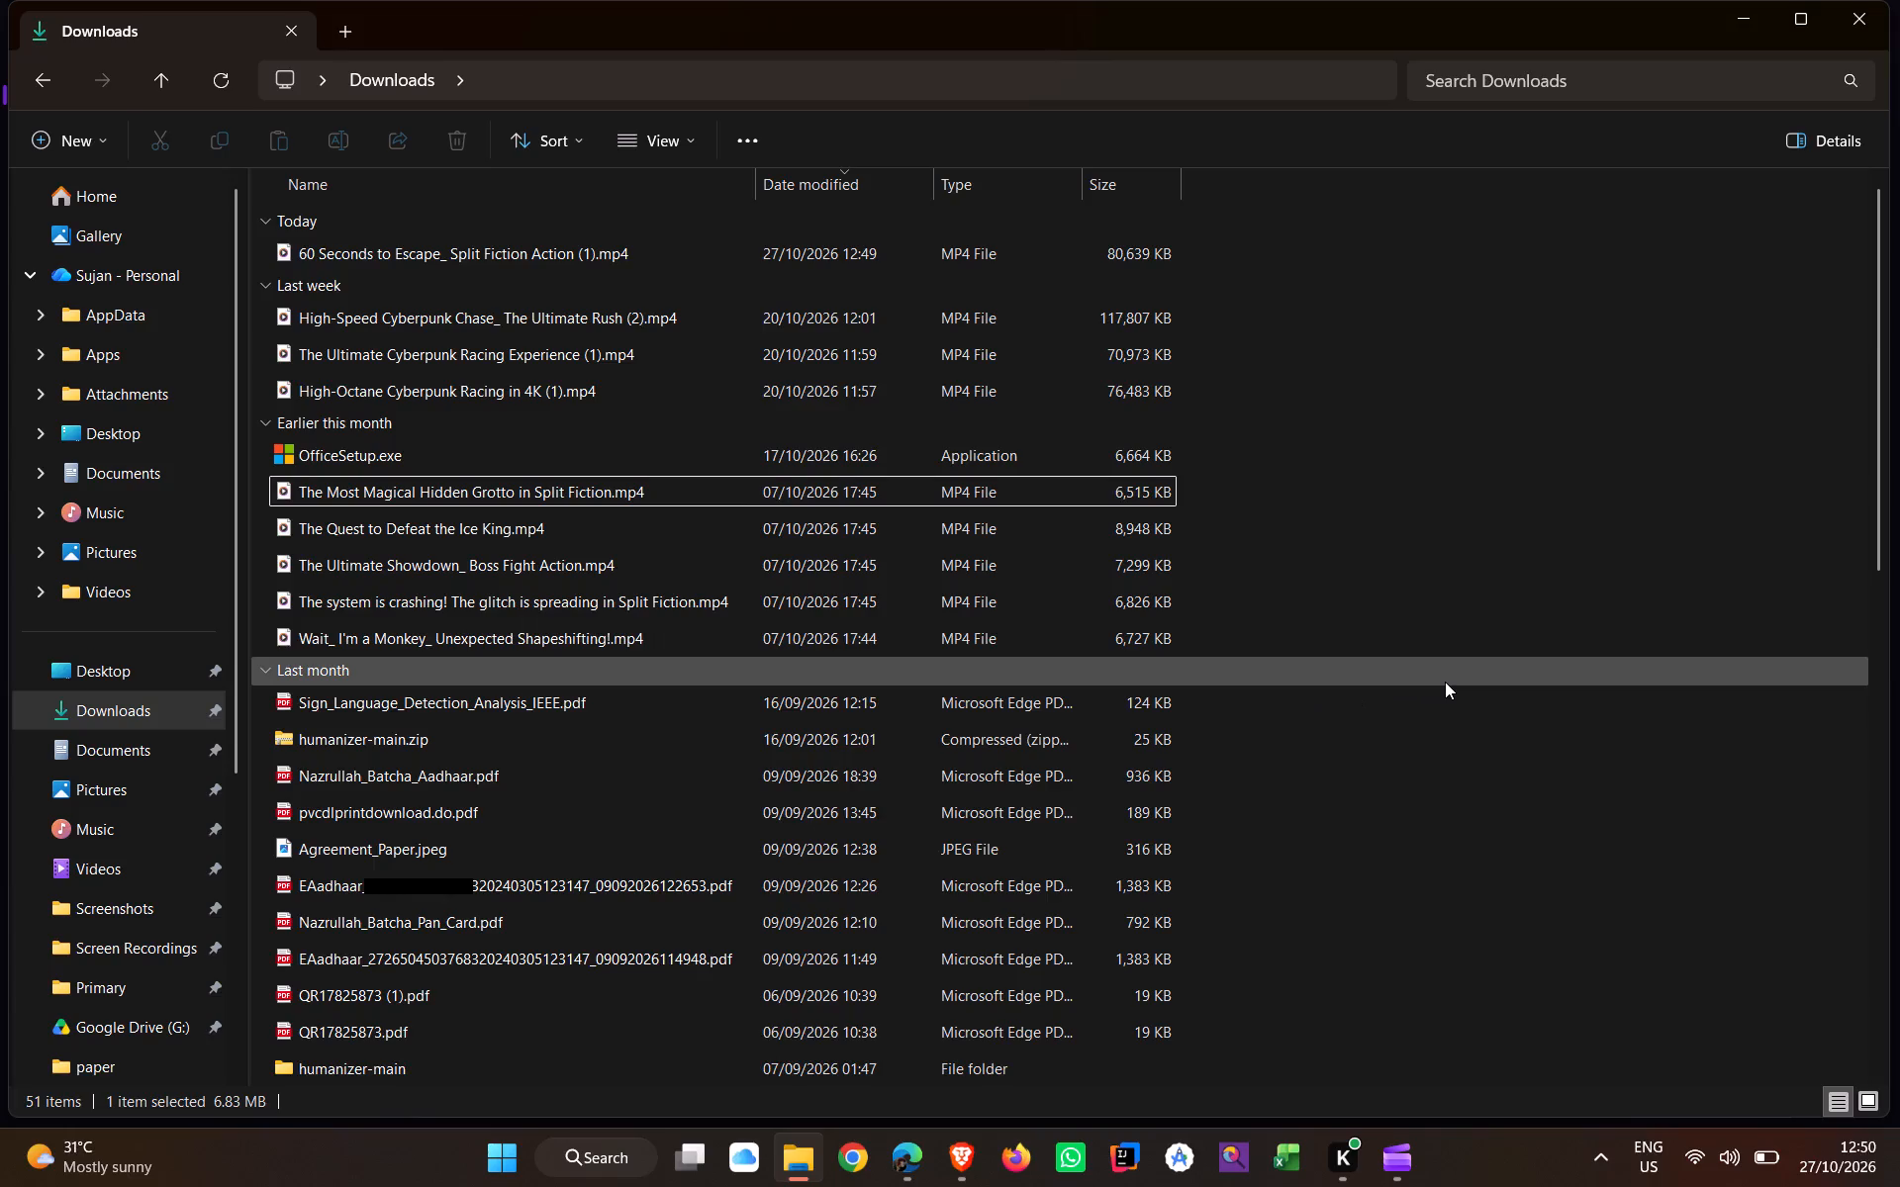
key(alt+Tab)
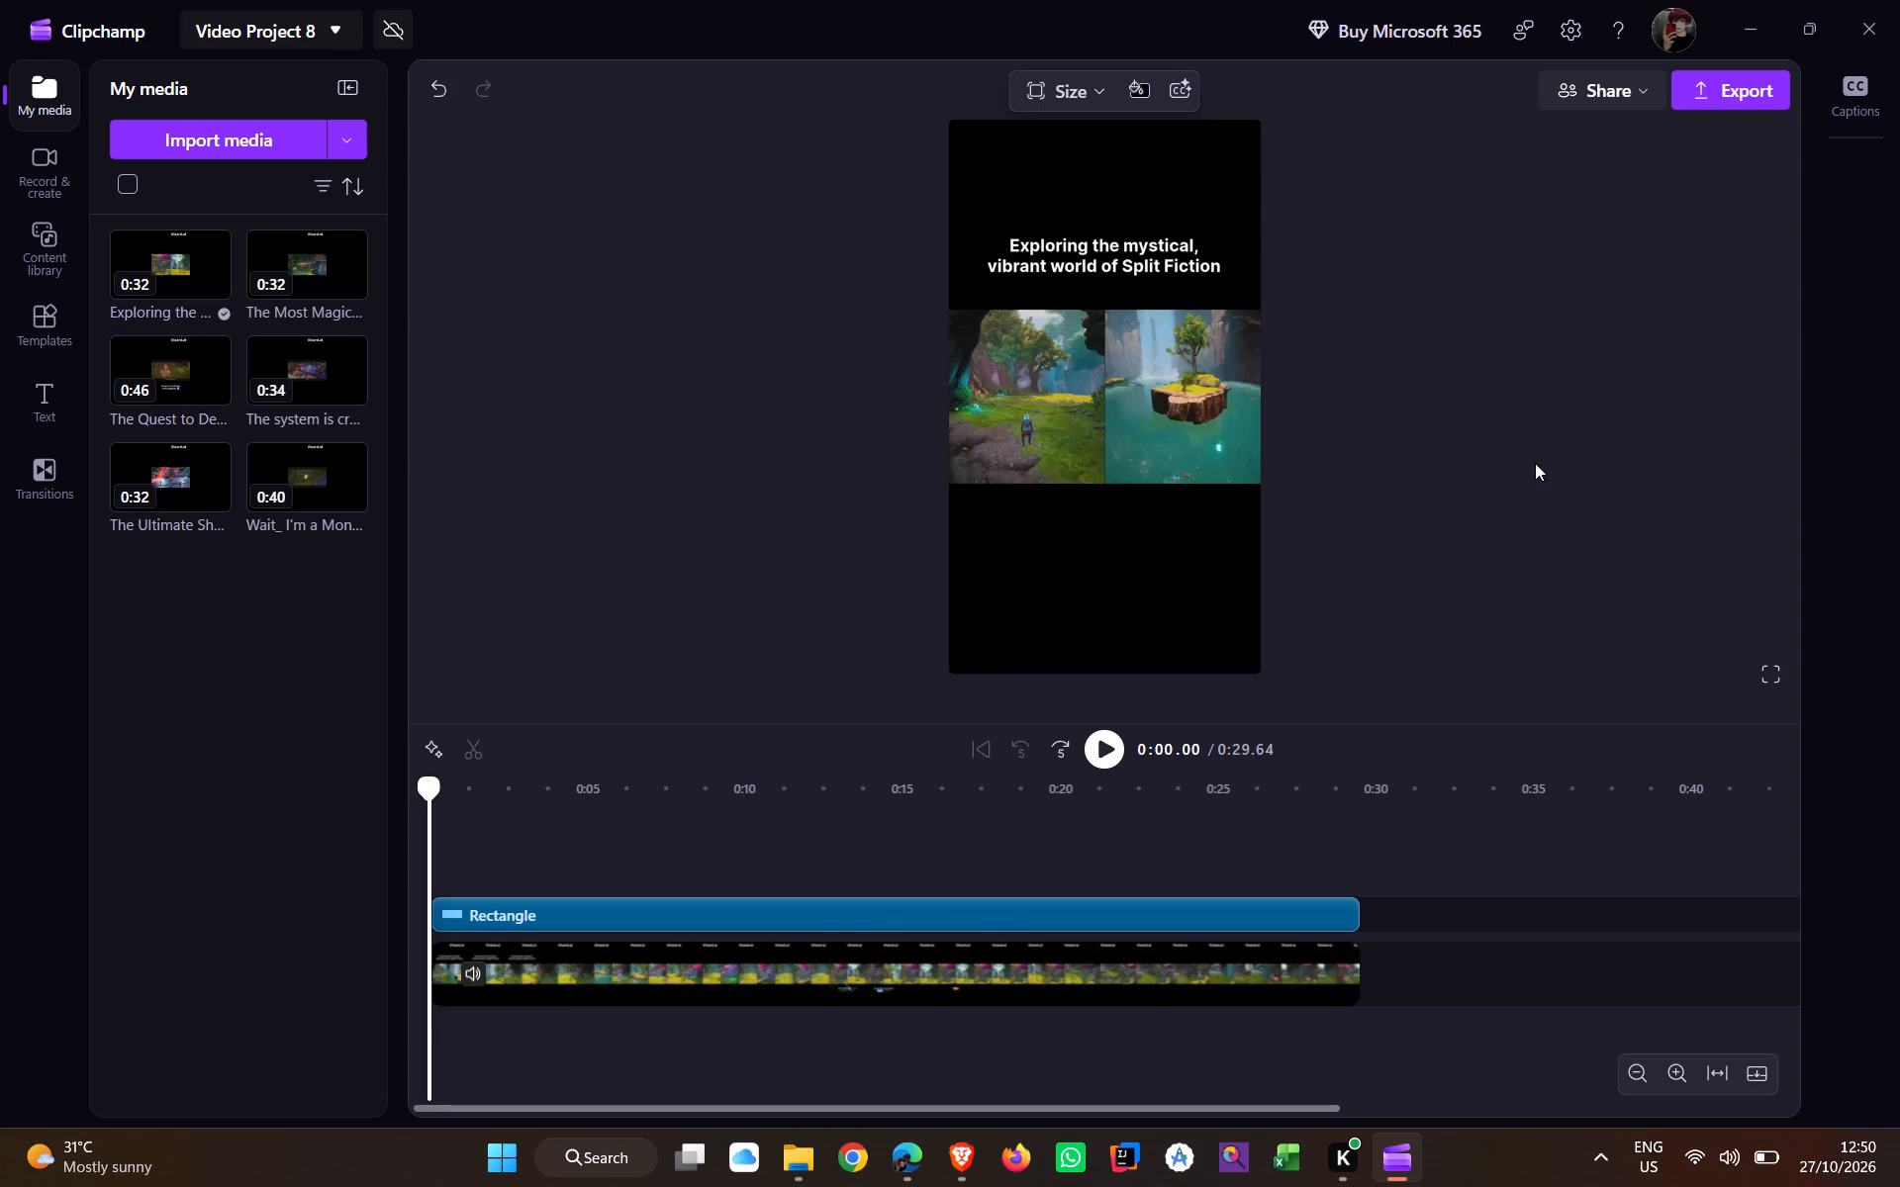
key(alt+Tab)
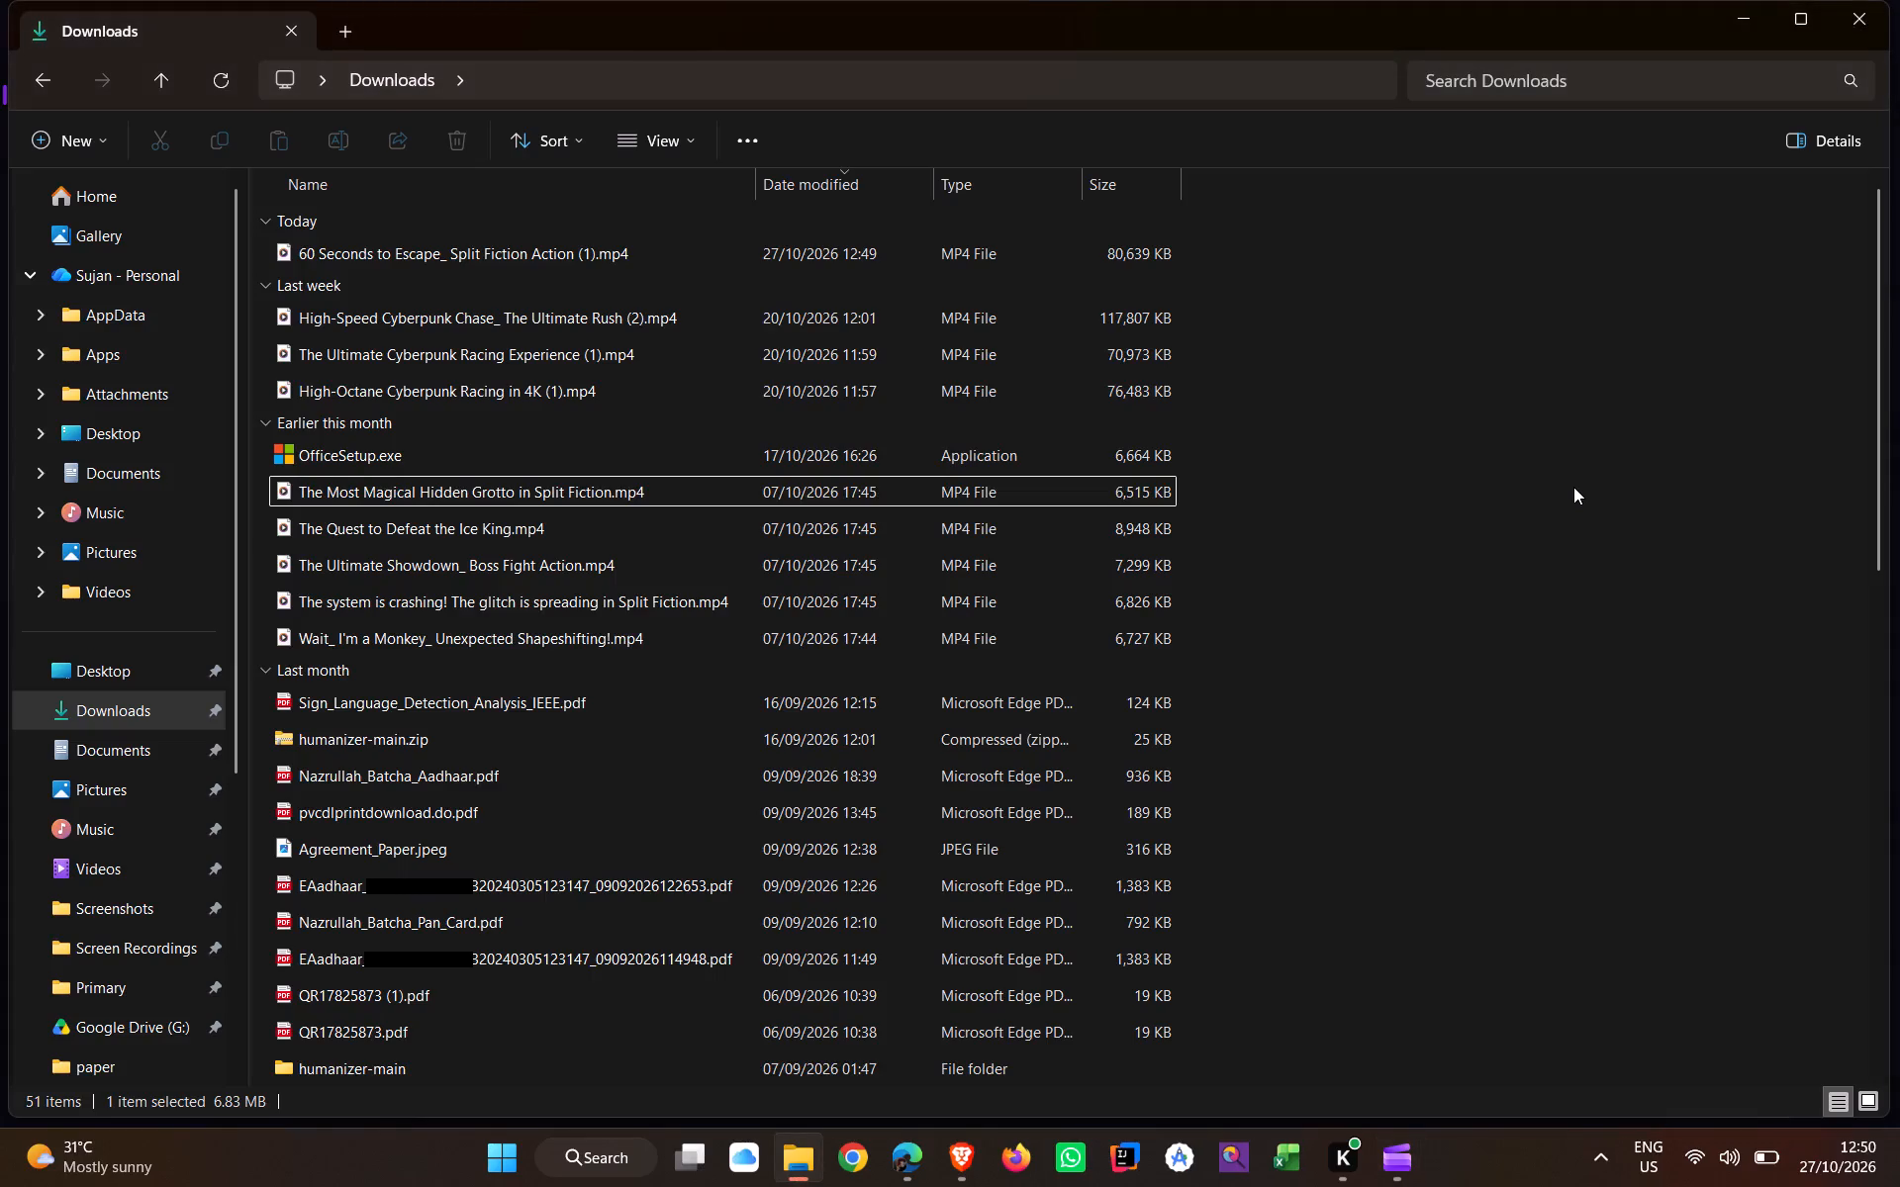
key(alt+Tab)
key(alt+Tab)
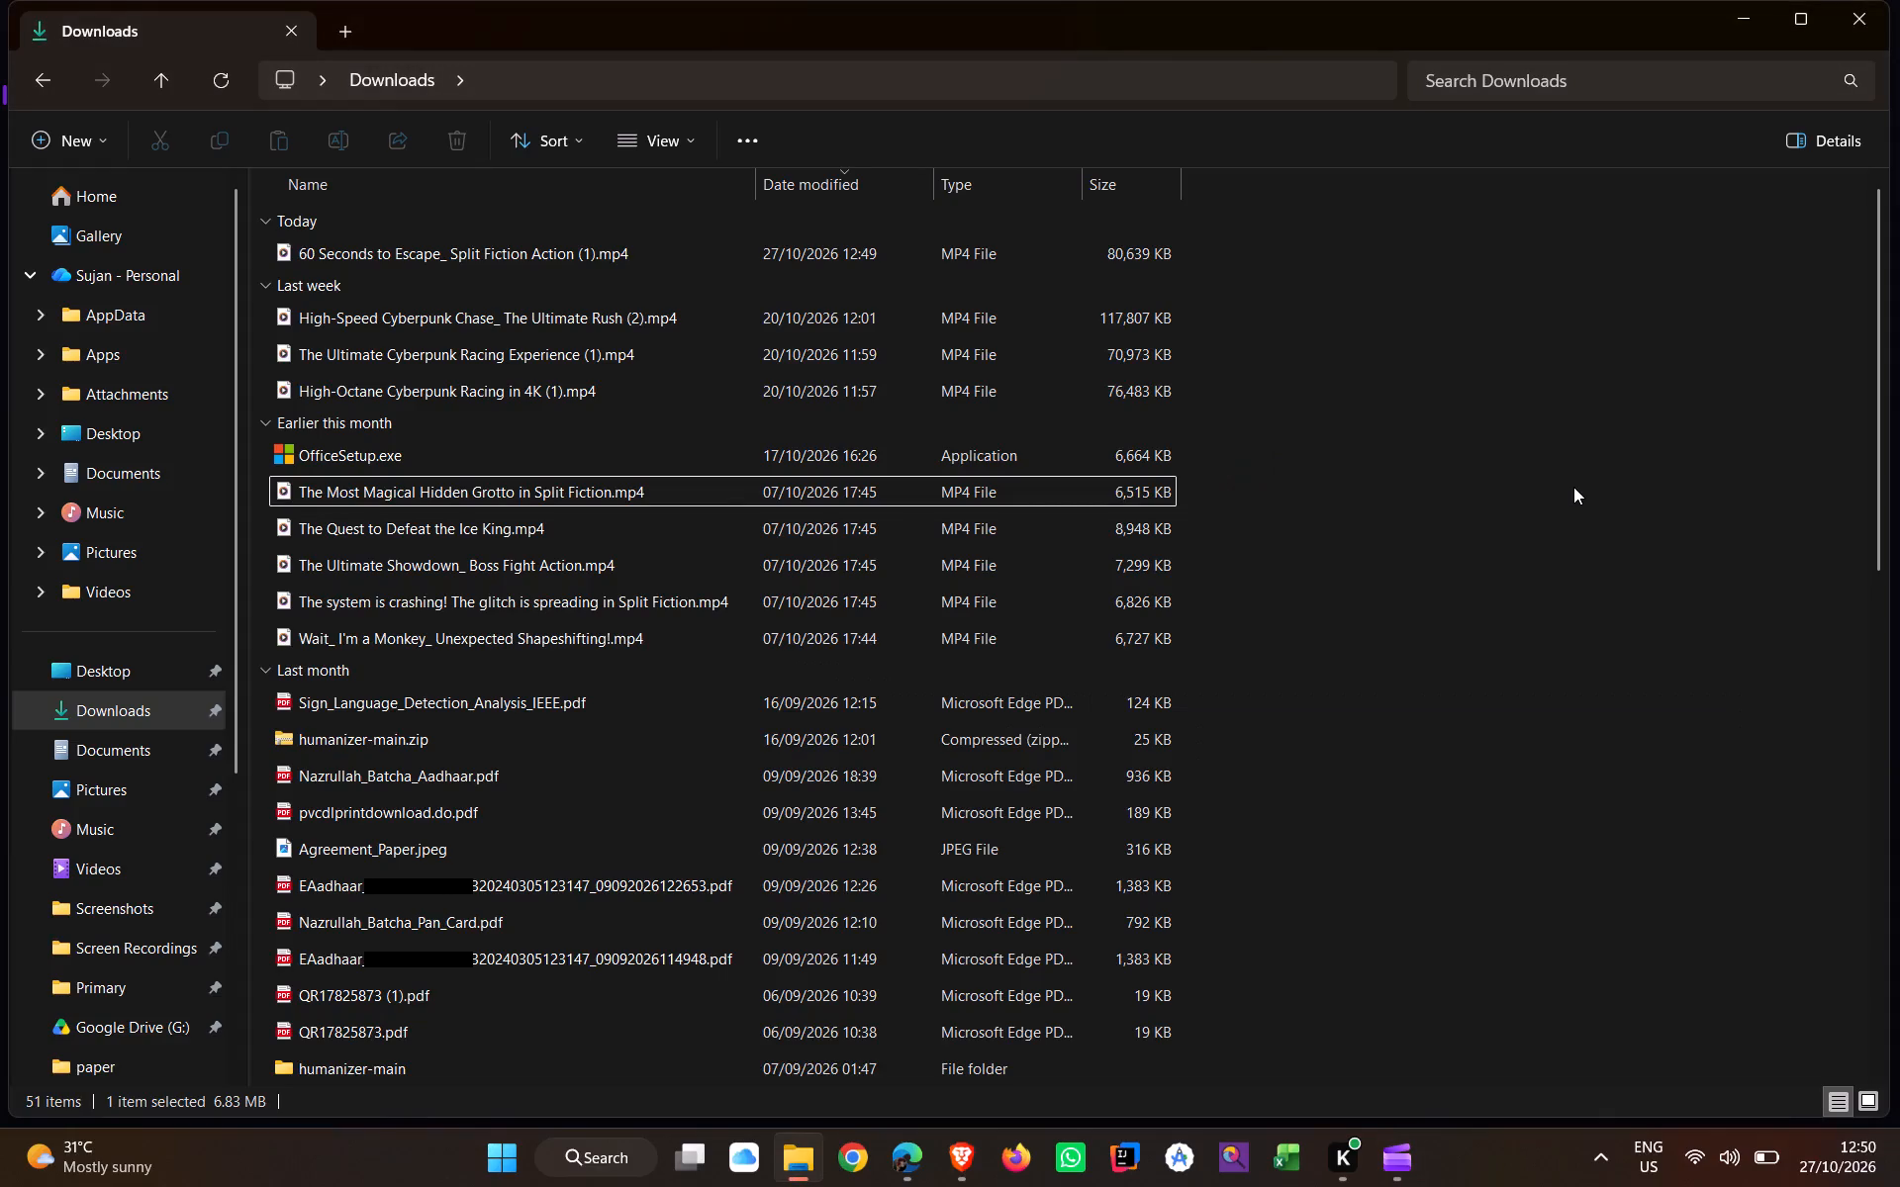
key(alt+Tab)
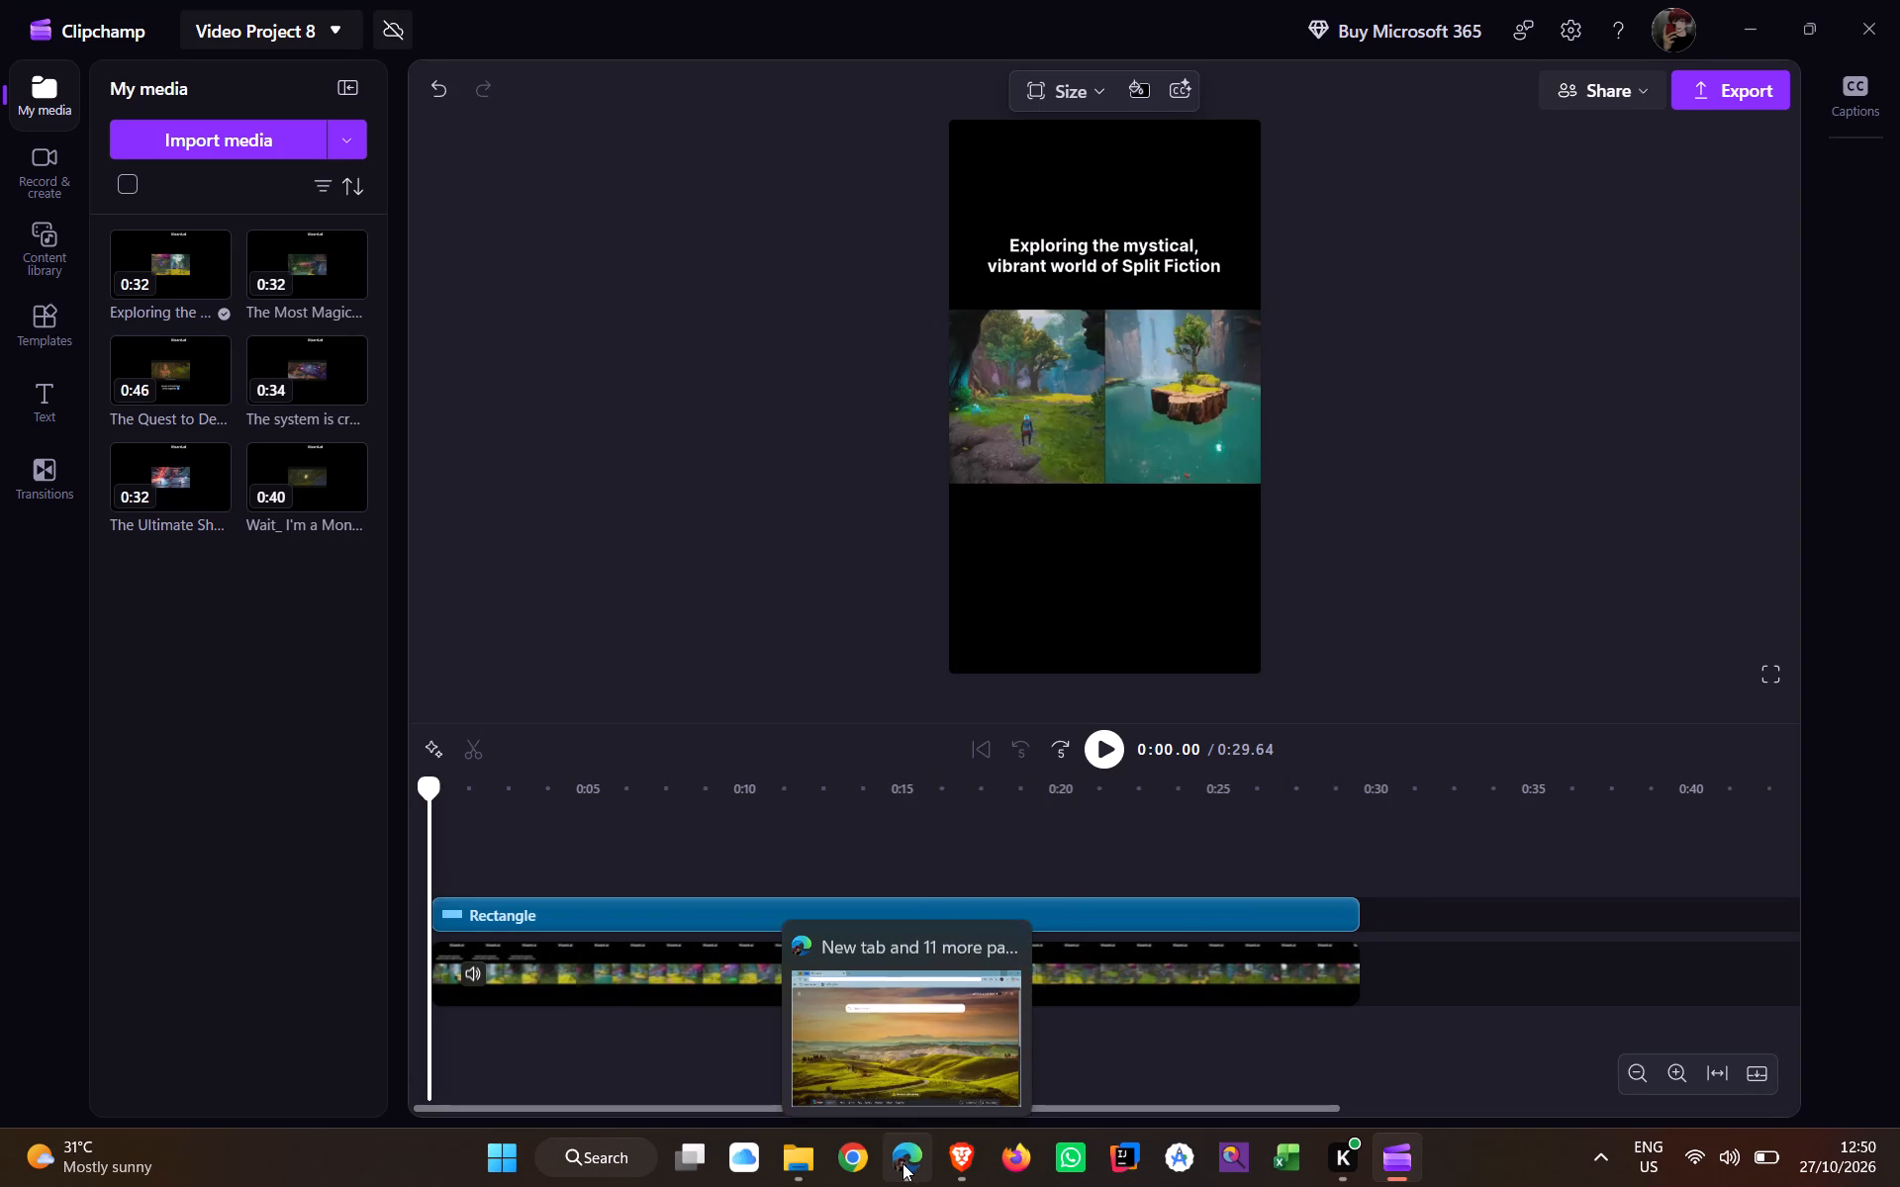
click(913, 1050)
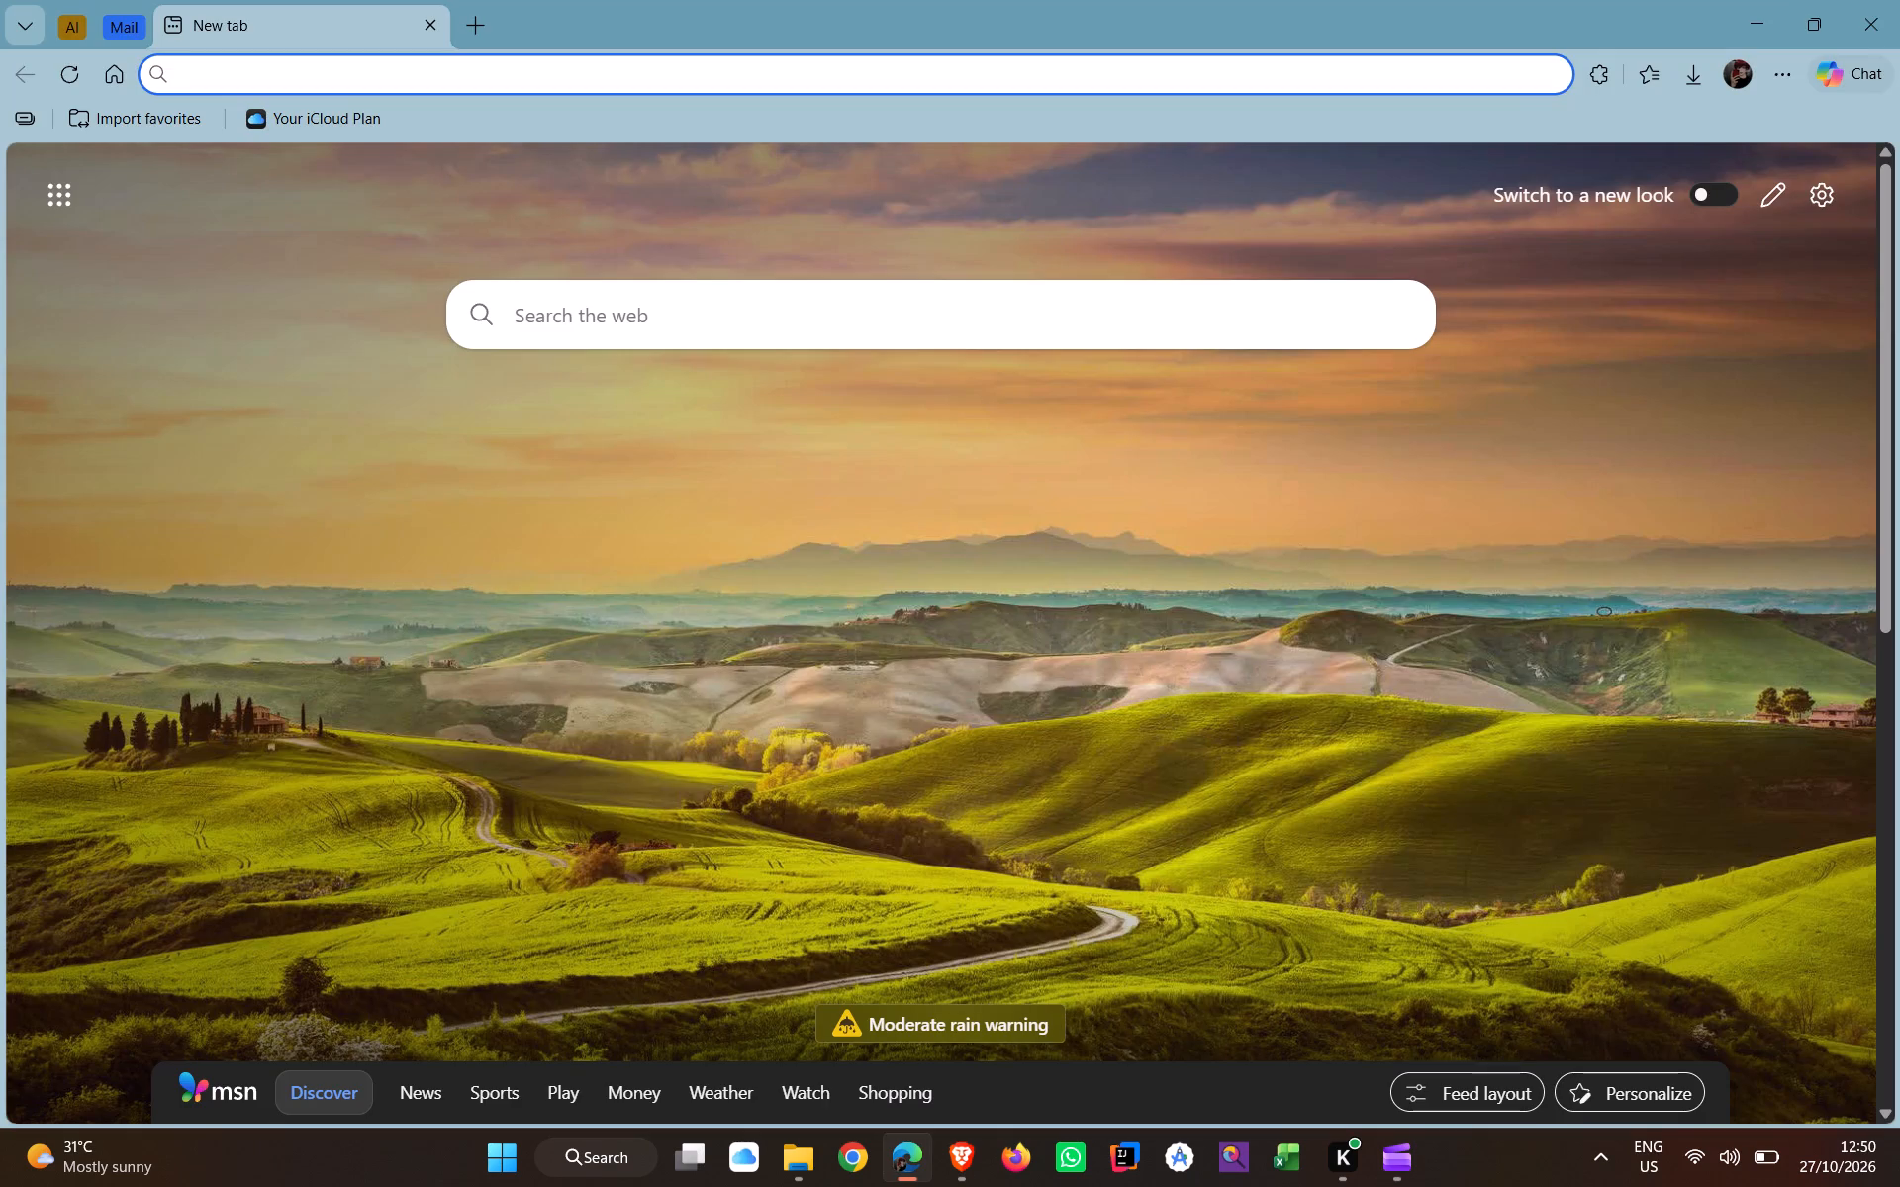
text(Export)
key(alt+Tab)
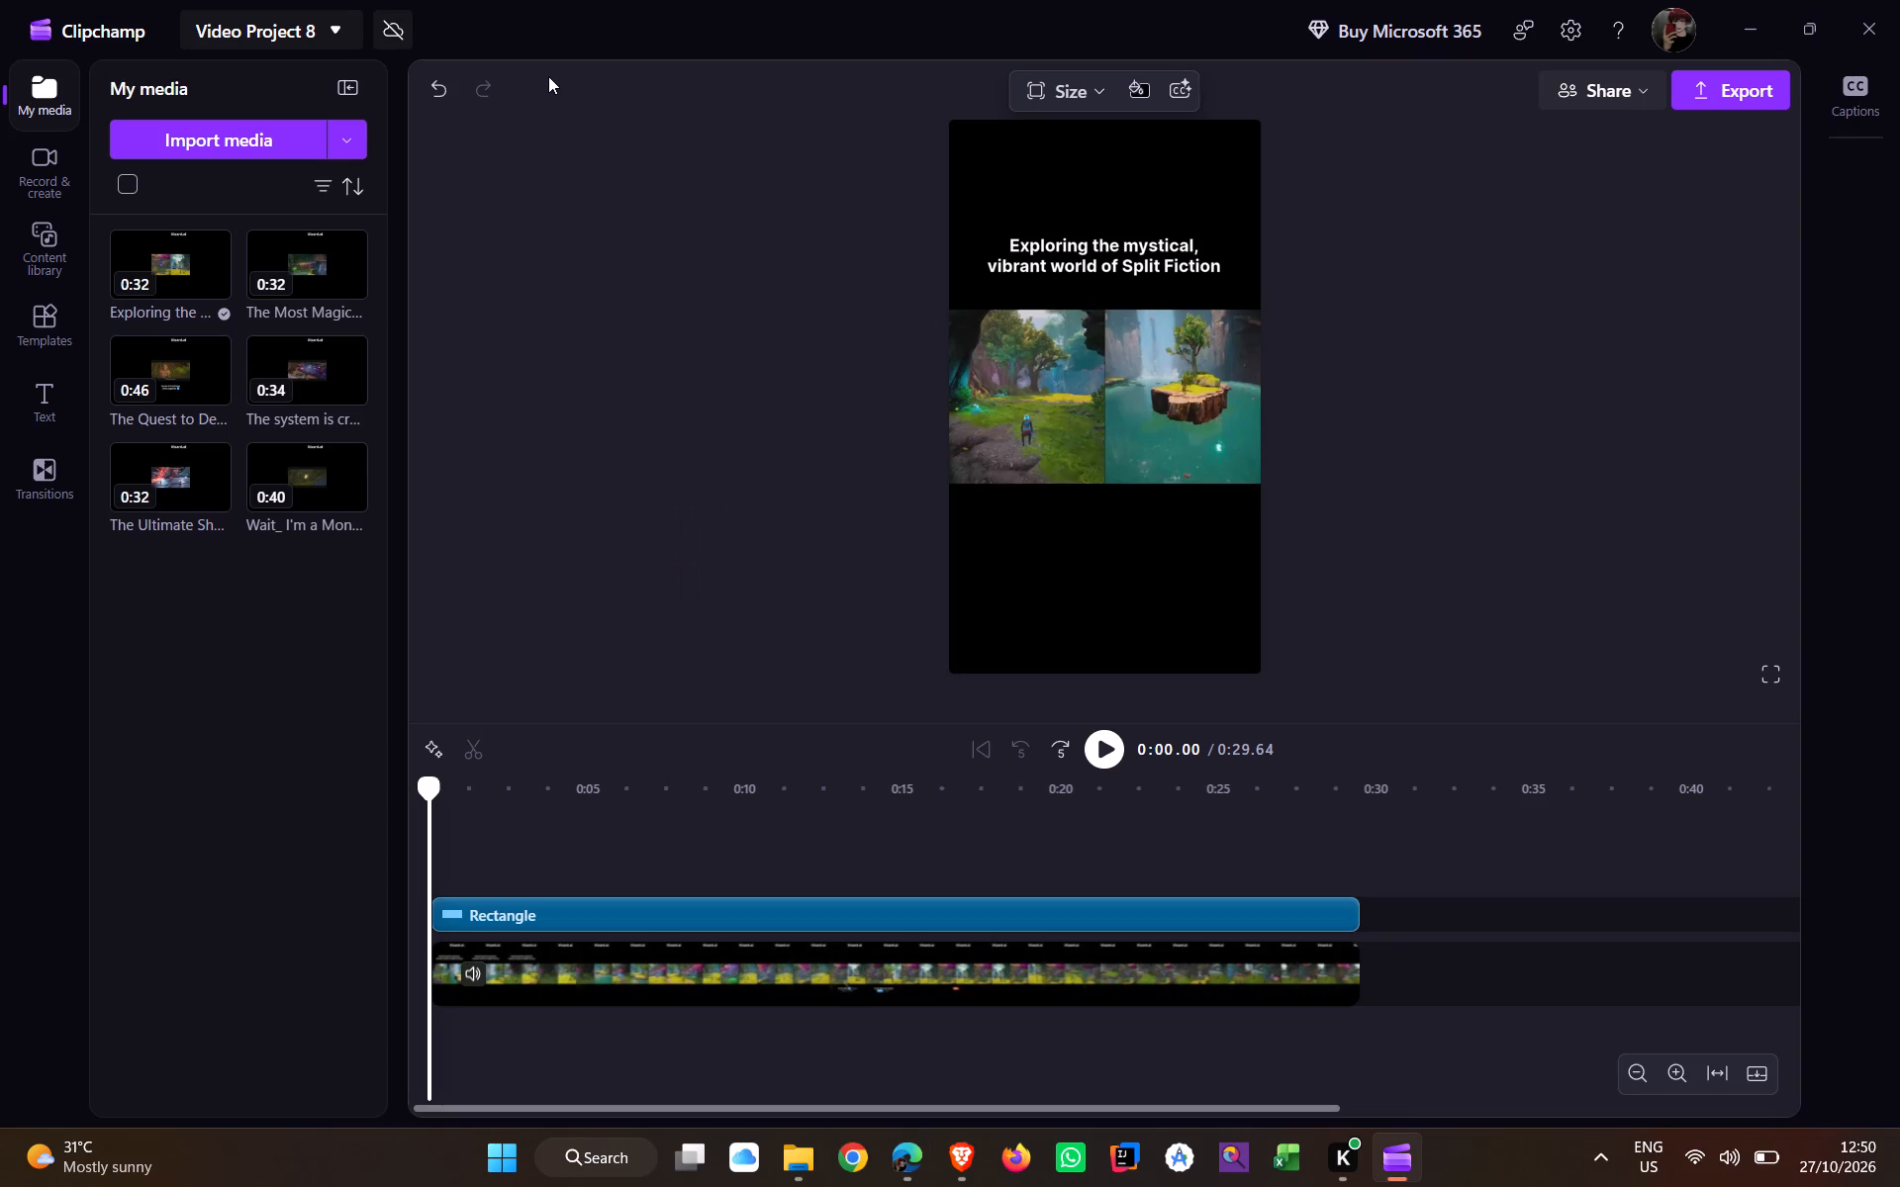
In Microsoft Edge's address bar, write the first part of the clip title, "Exploring the mystical,", copying the wording from the video.
key(alt+Tab)
key(BackSpace)
key(BackSpace)
key(BackSpace)
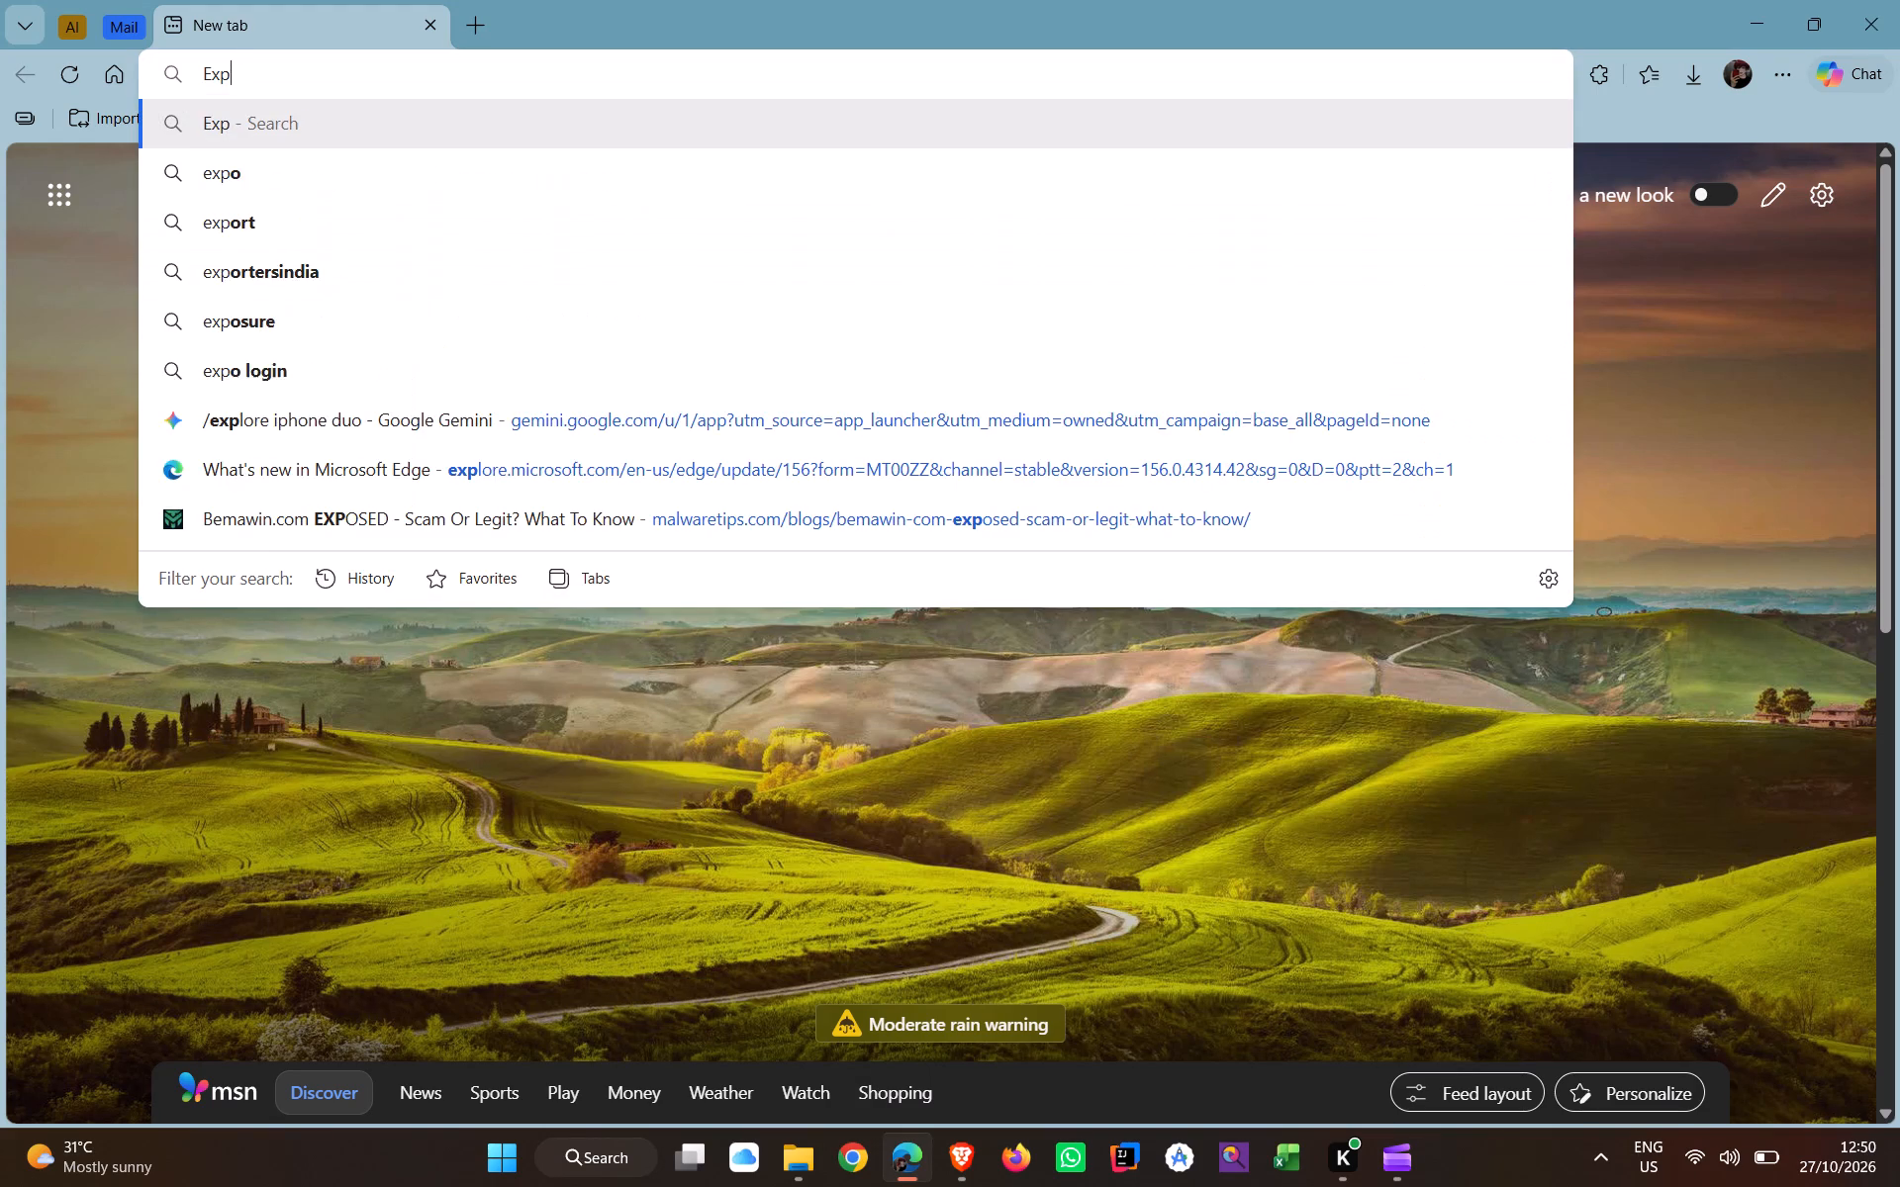
key(alt+Tab)
key(alt+Tab)
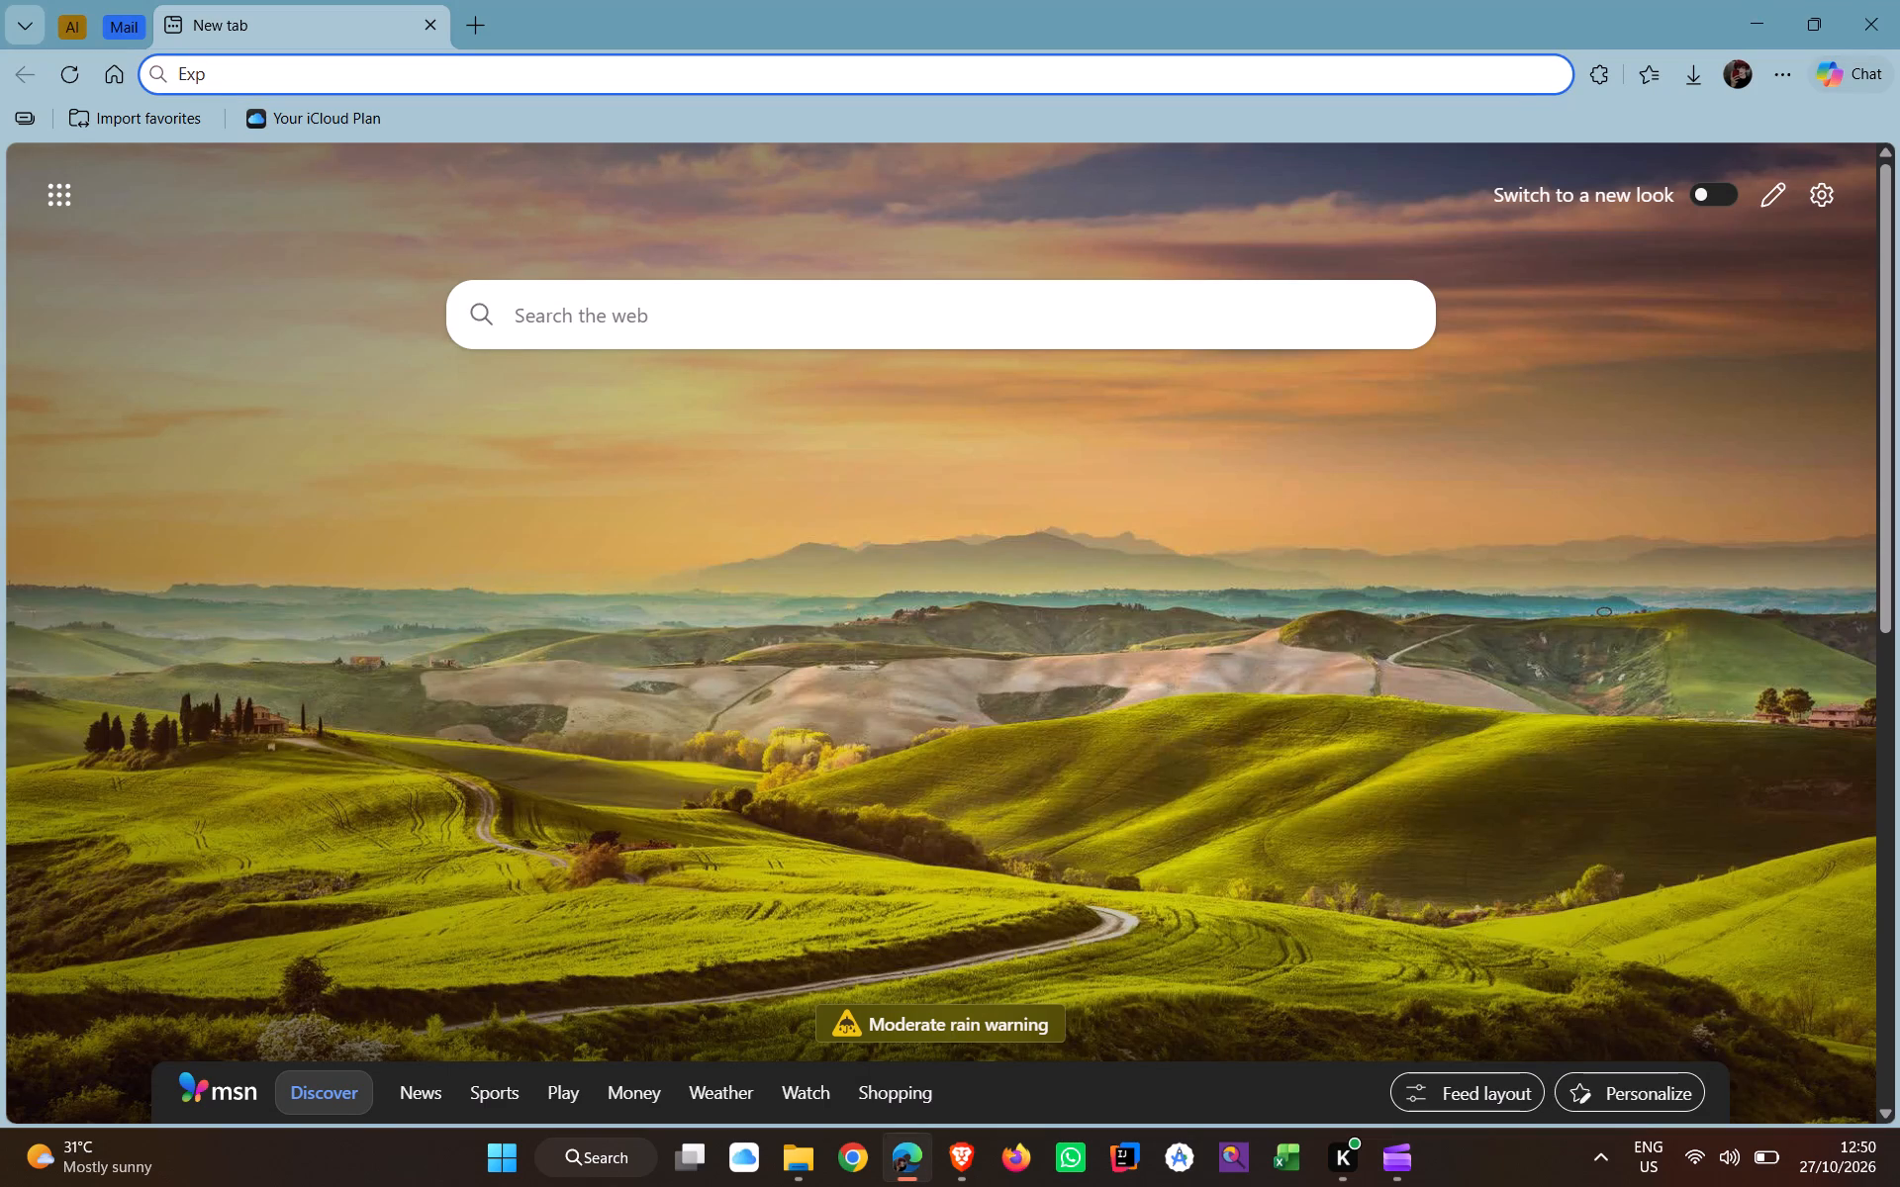
key(o)
key(BackSpace)
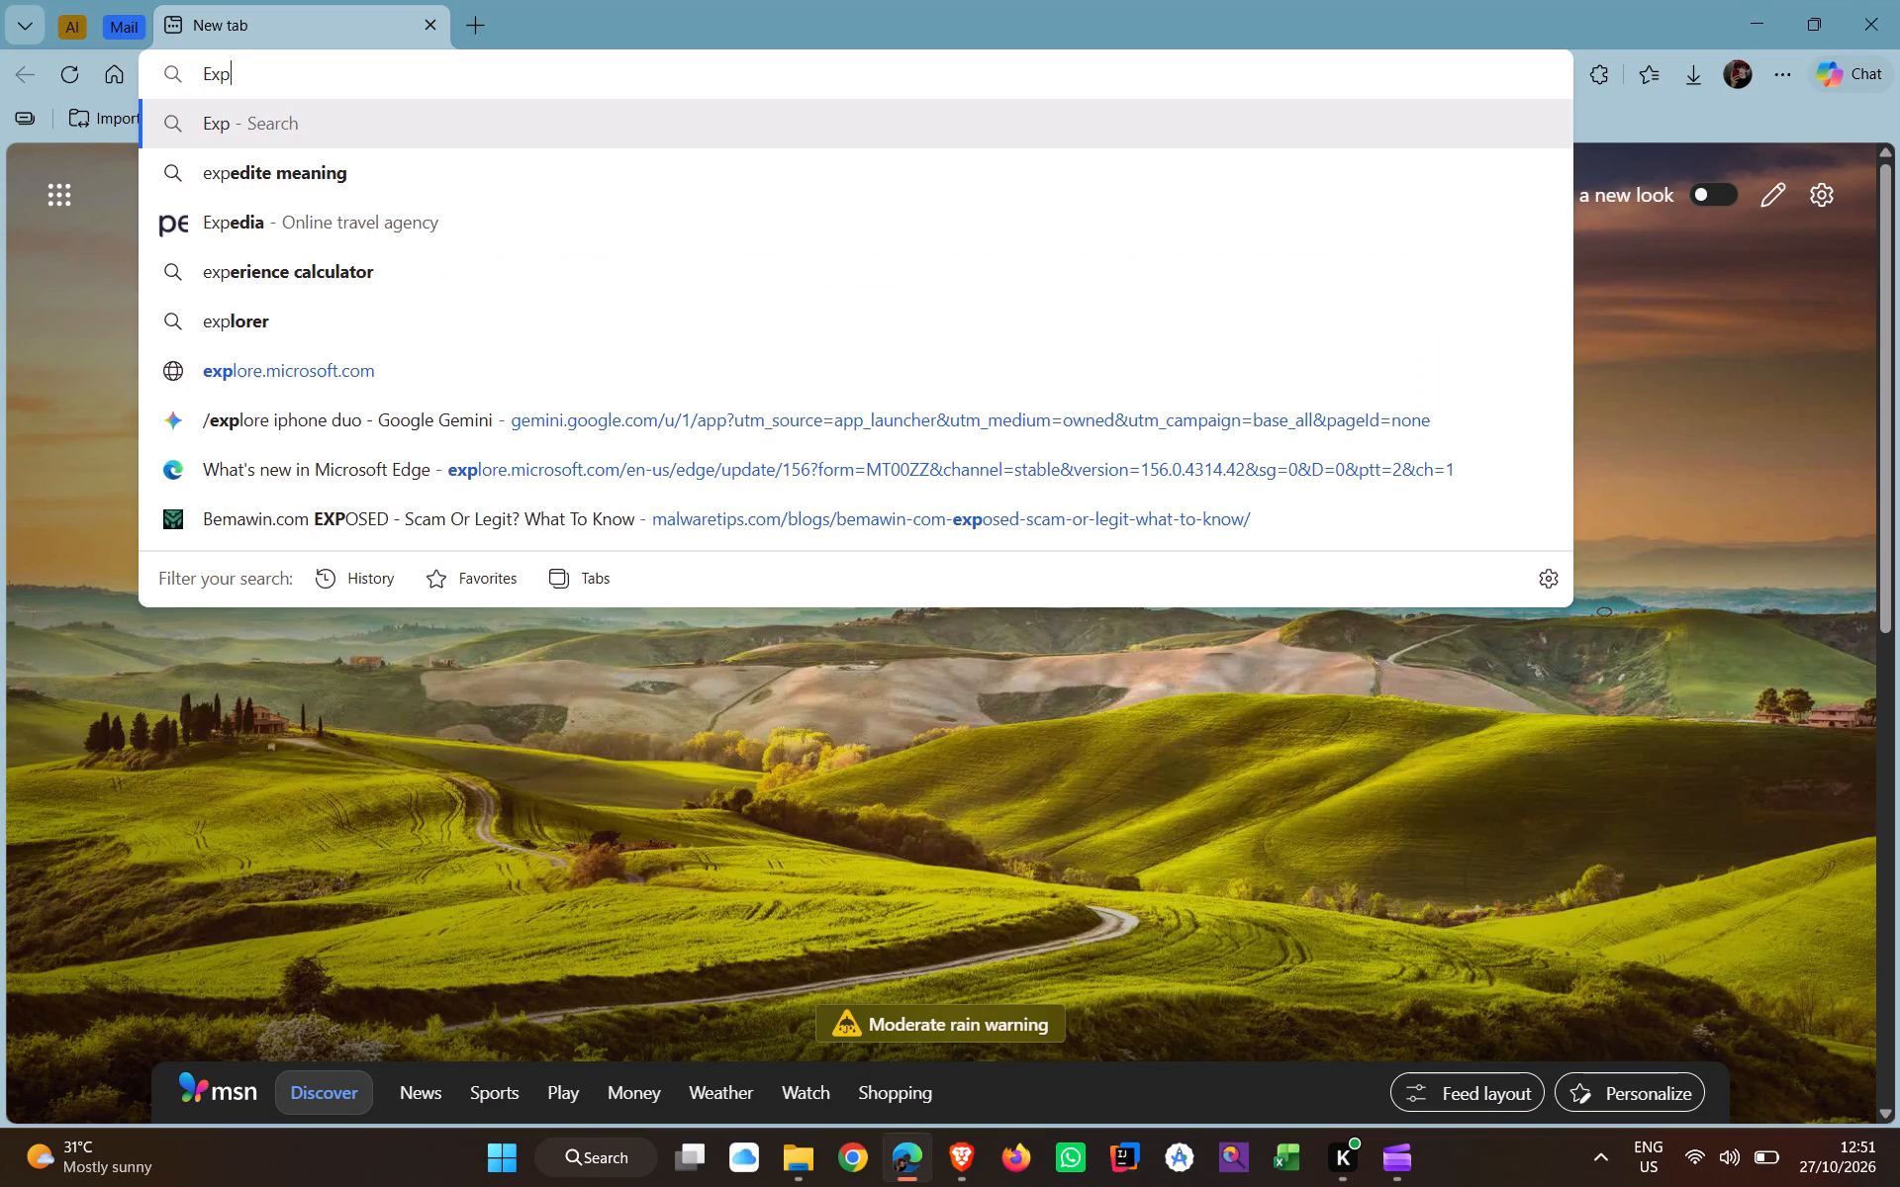
text(lo)
text(ring)
key(space)
key(alt+Tab)
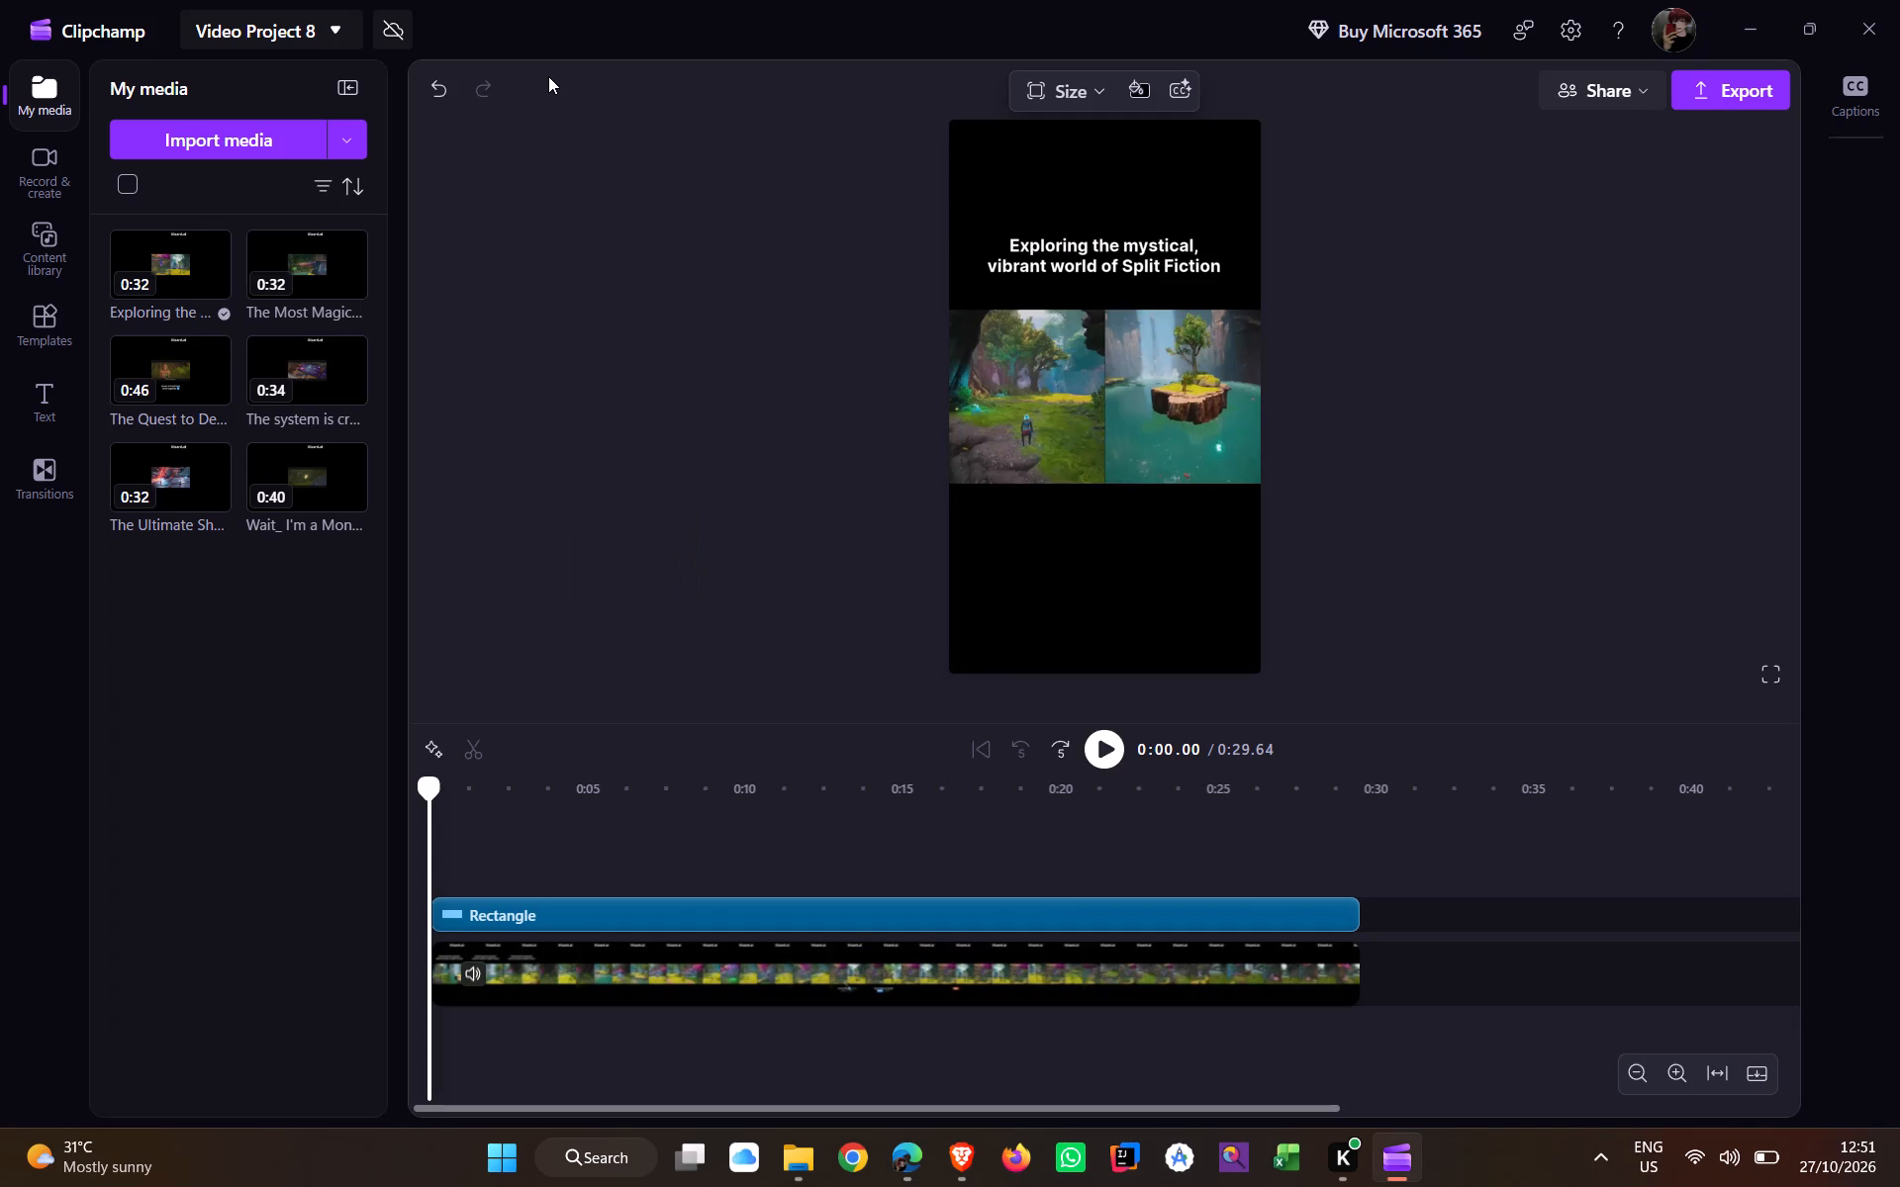
key(alt+Tab)
text(the)
key(space)
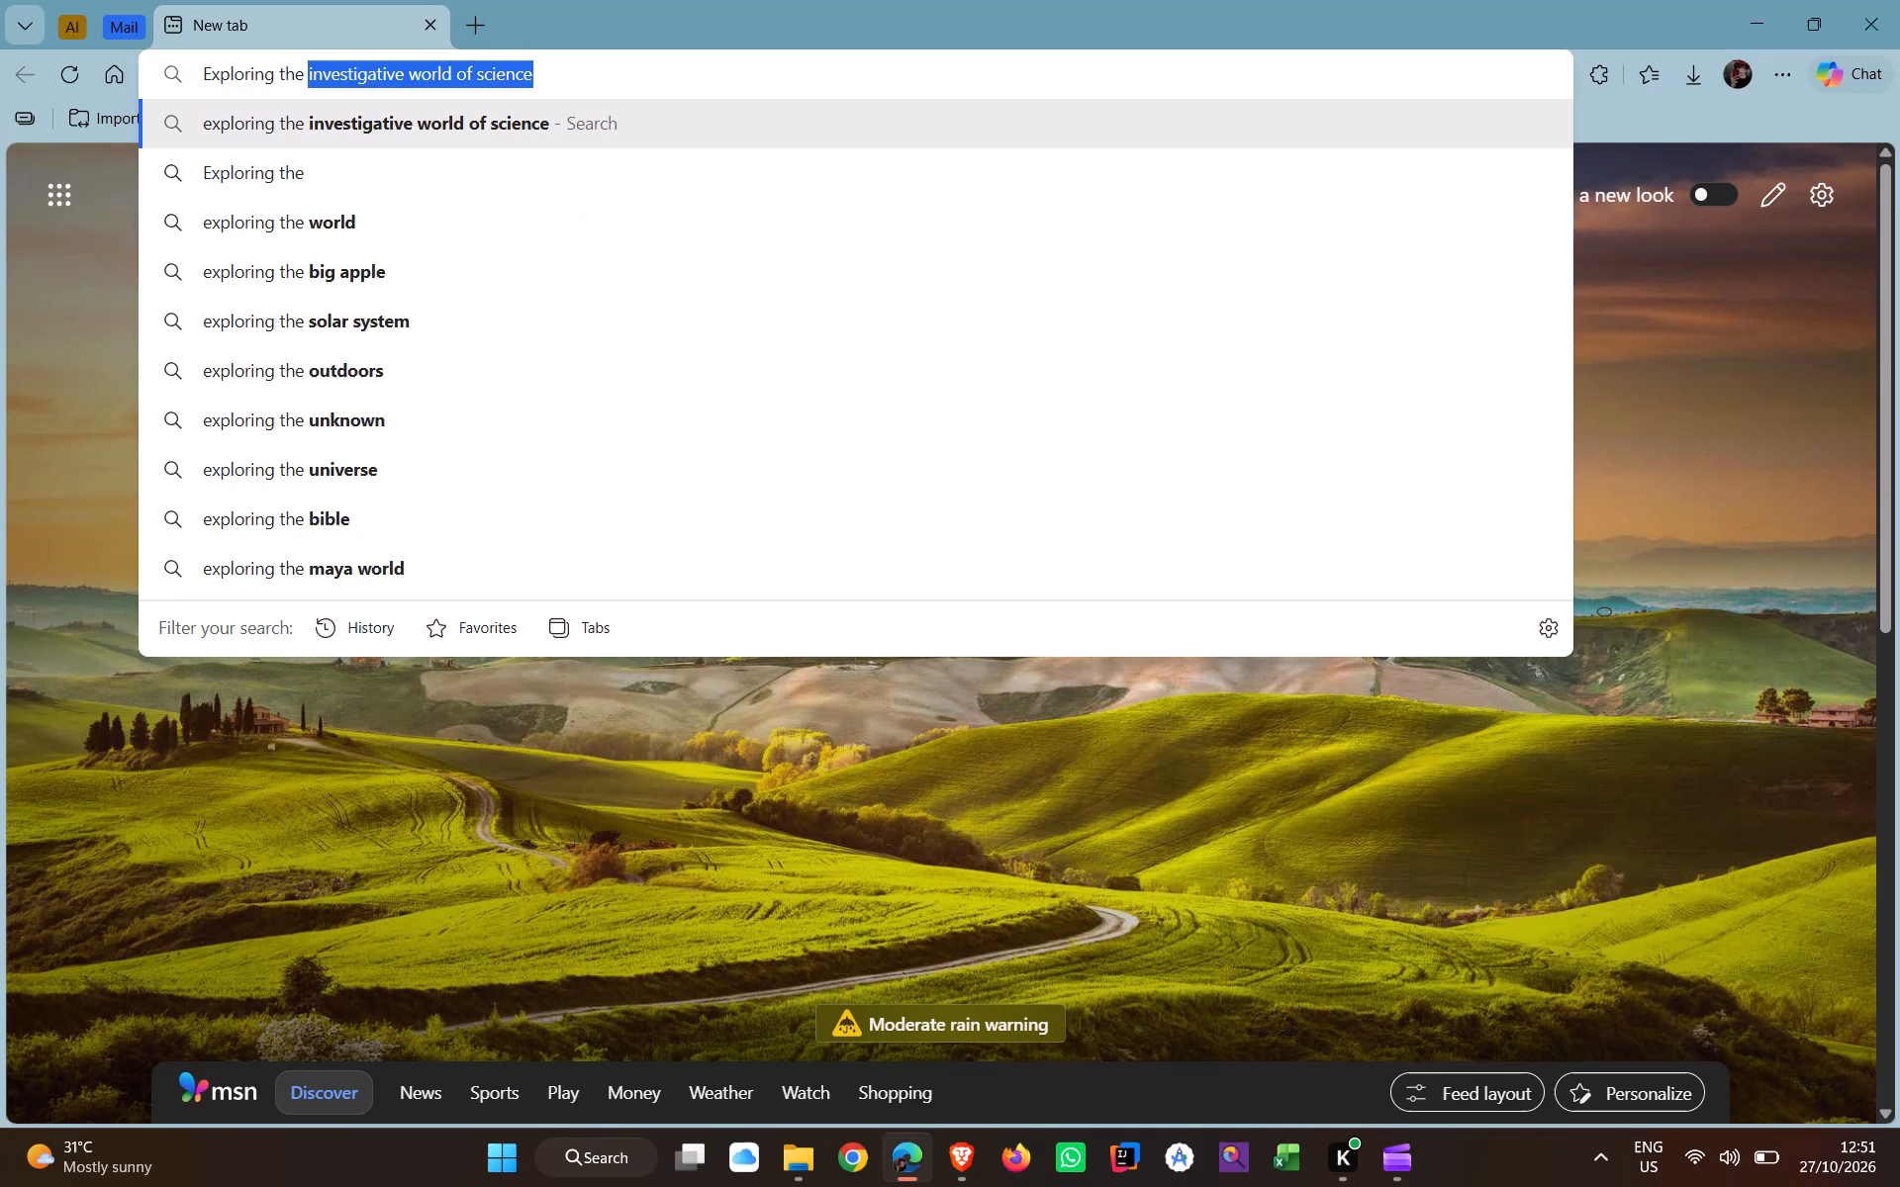
key(alt+Tab)
key(alt+Tab)
text(my)
key(alt+Tab)
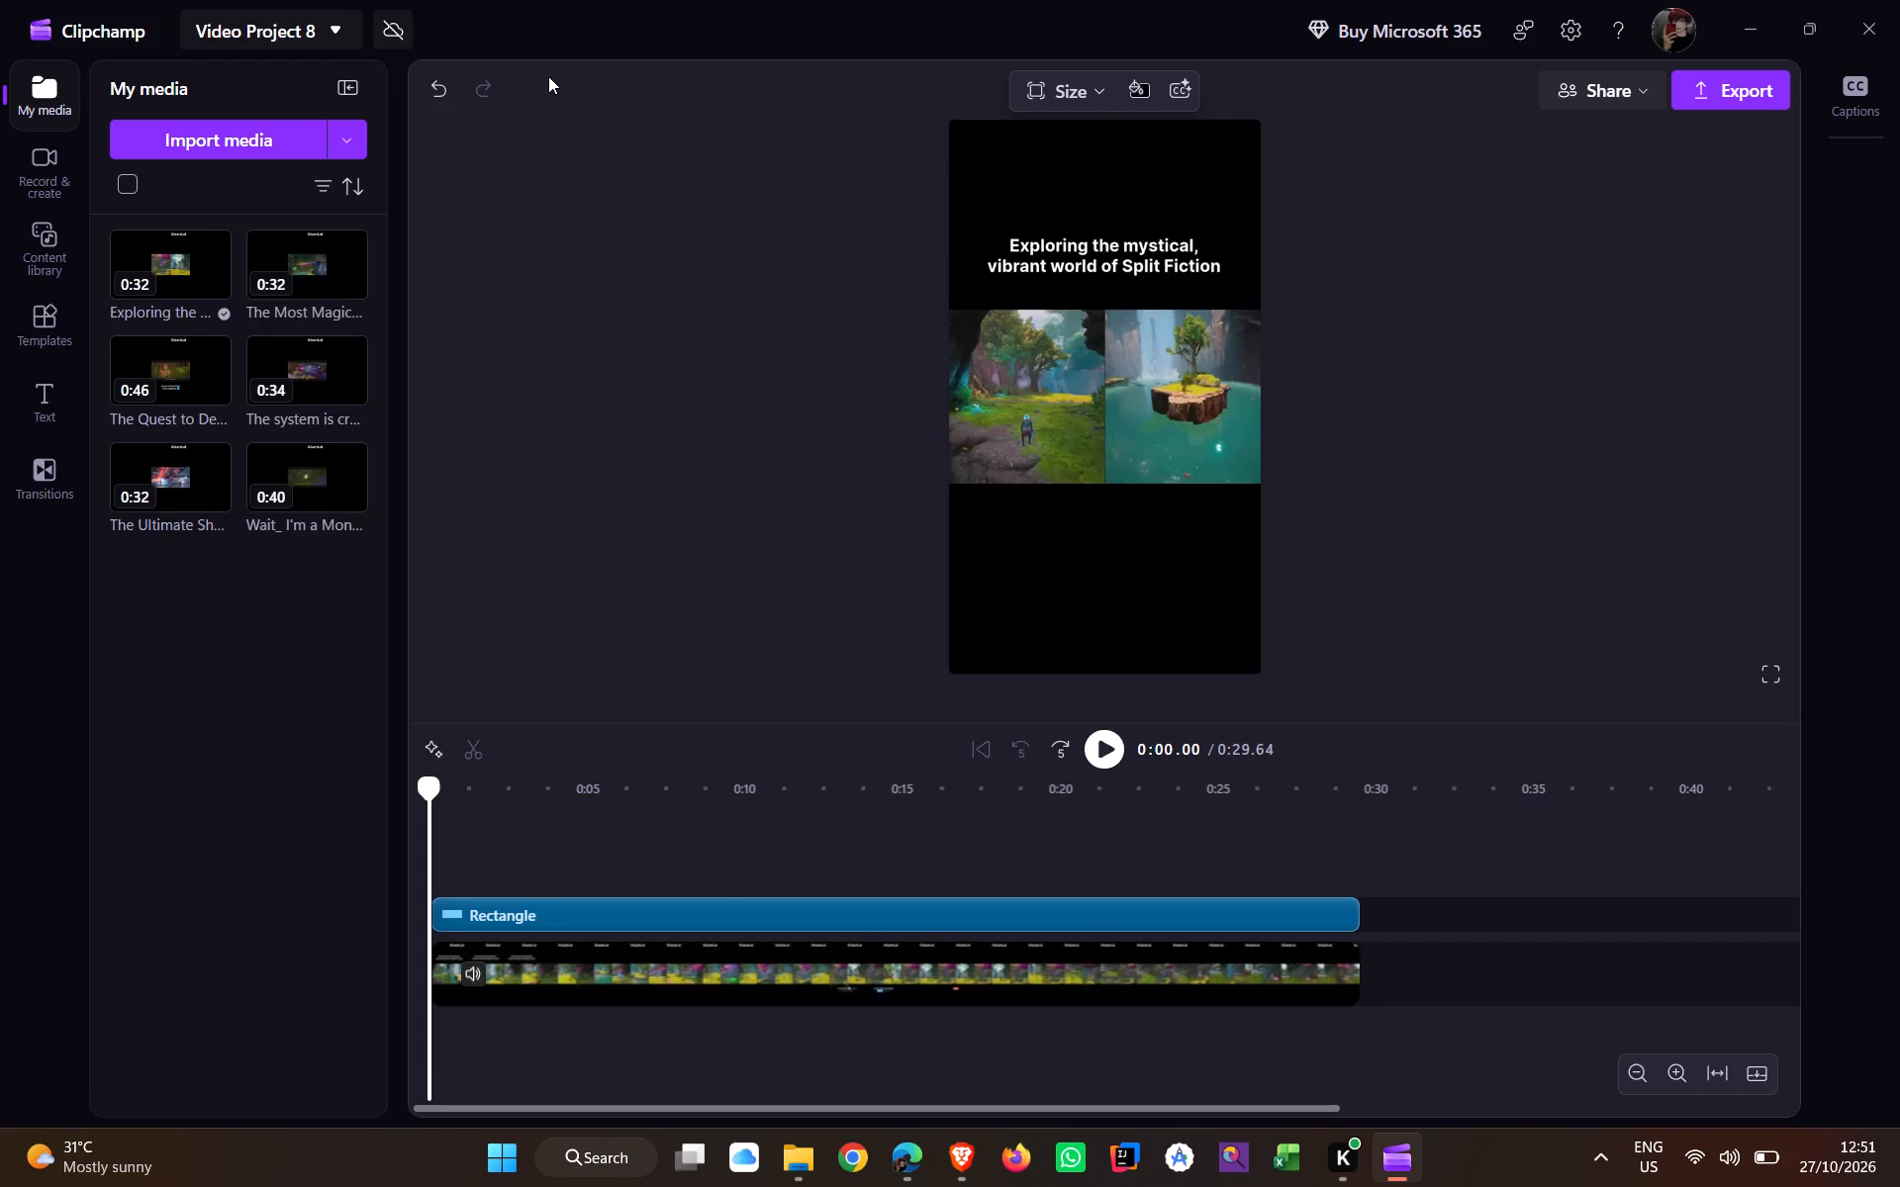
key(alt+Tab)
text(stical)
key(alt+Tab)
key(alt+Tab)
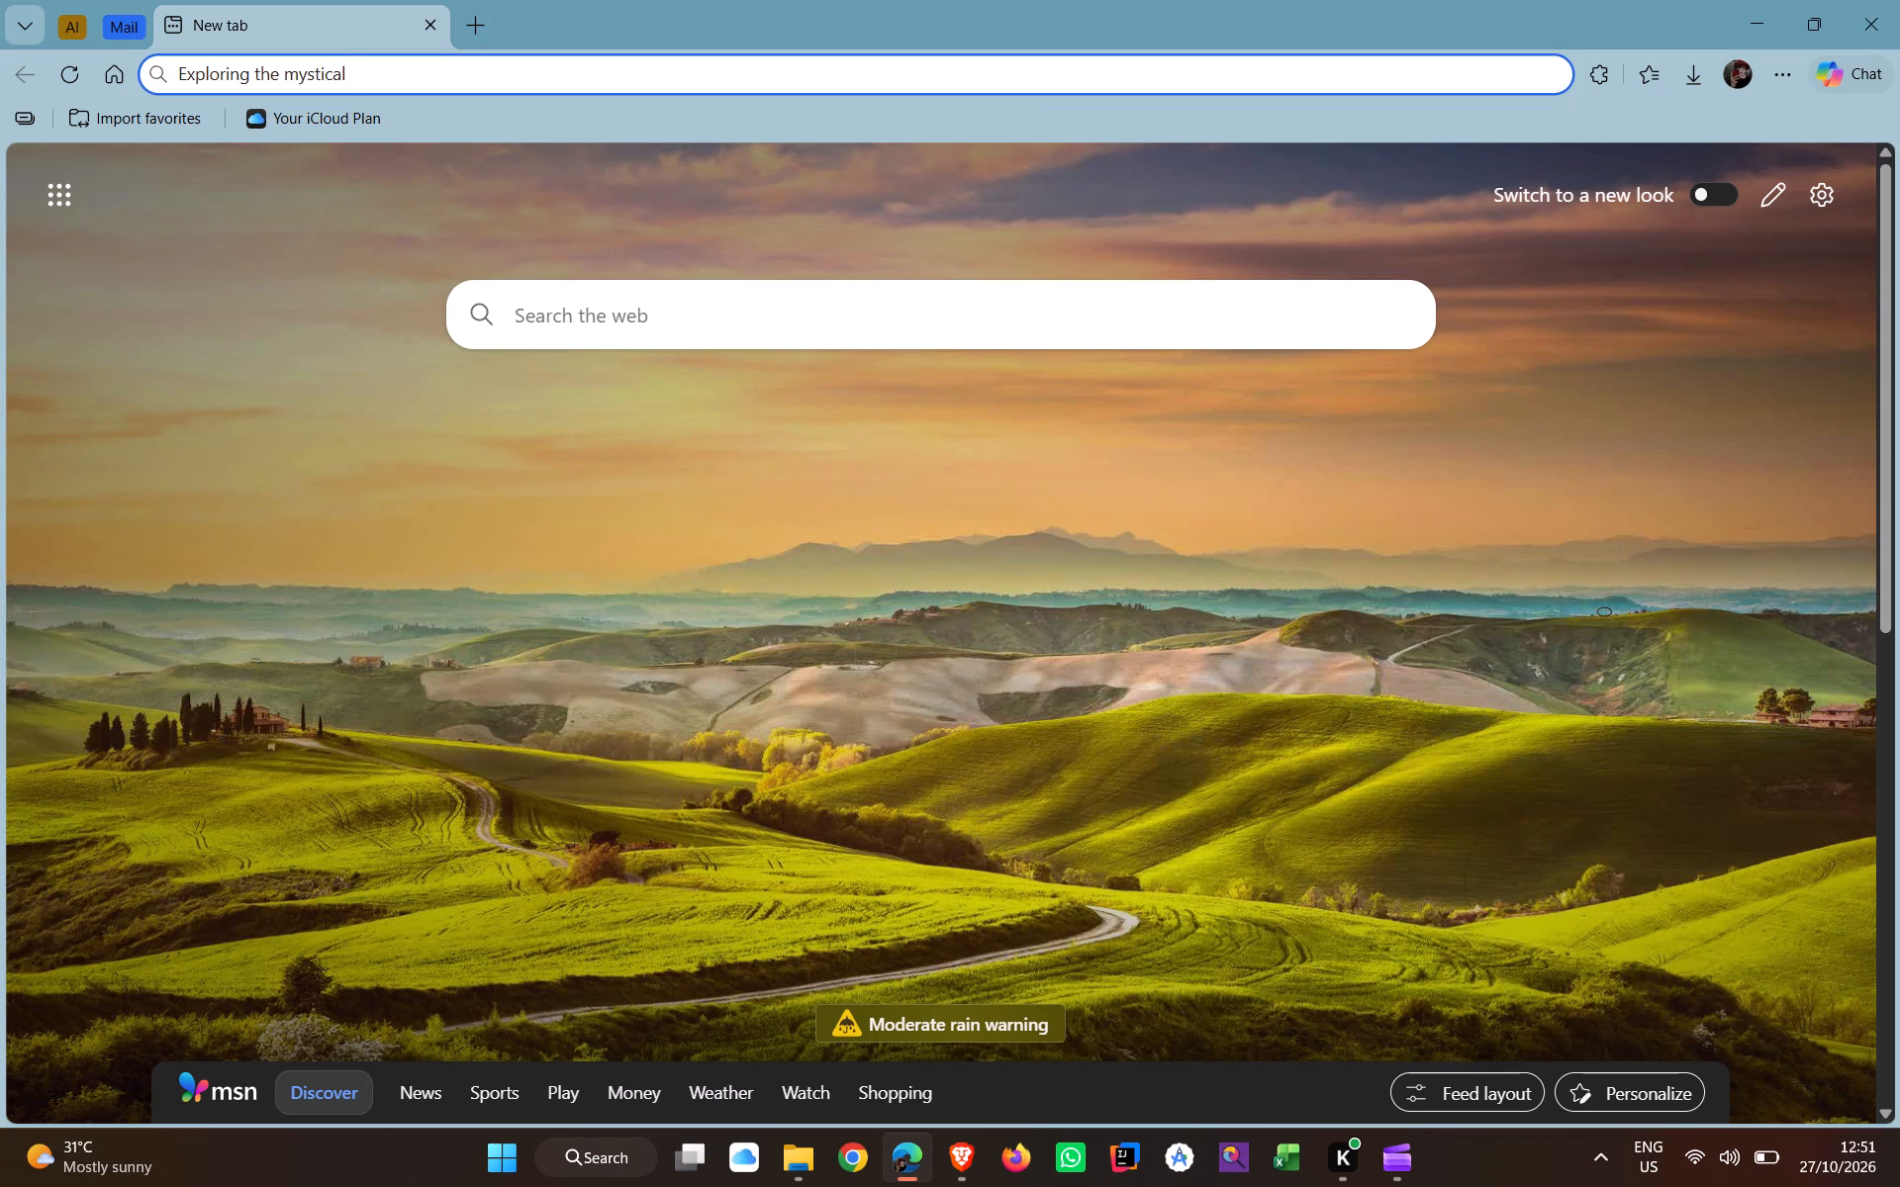
key(comma)
key(space)
Complete the clip title in Edge's address bar with "vibrant world of split fiction".
key(alt+Tab)
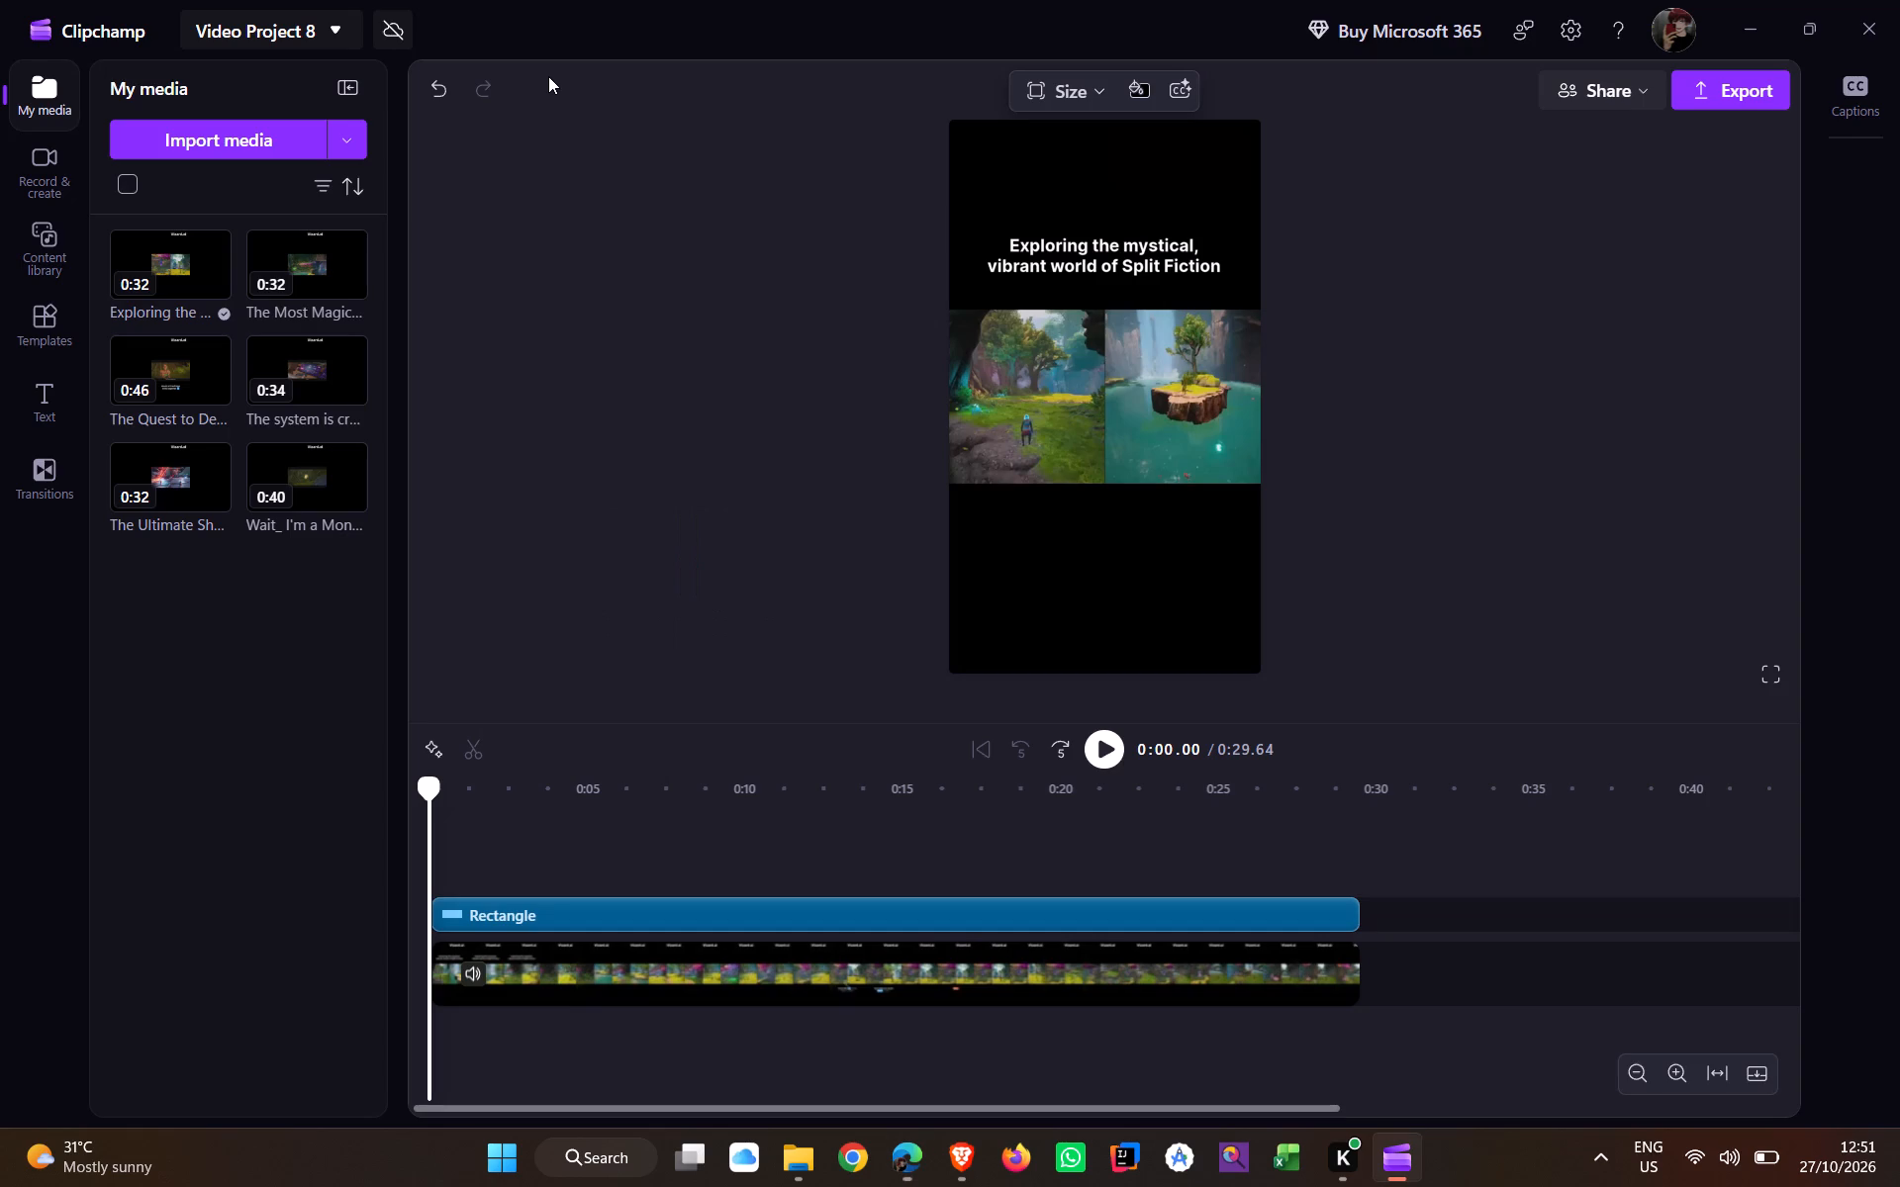
key(alt+Tab)
text(vib)
text(rant)
key(alt+Tab)
key(alt+Tab)
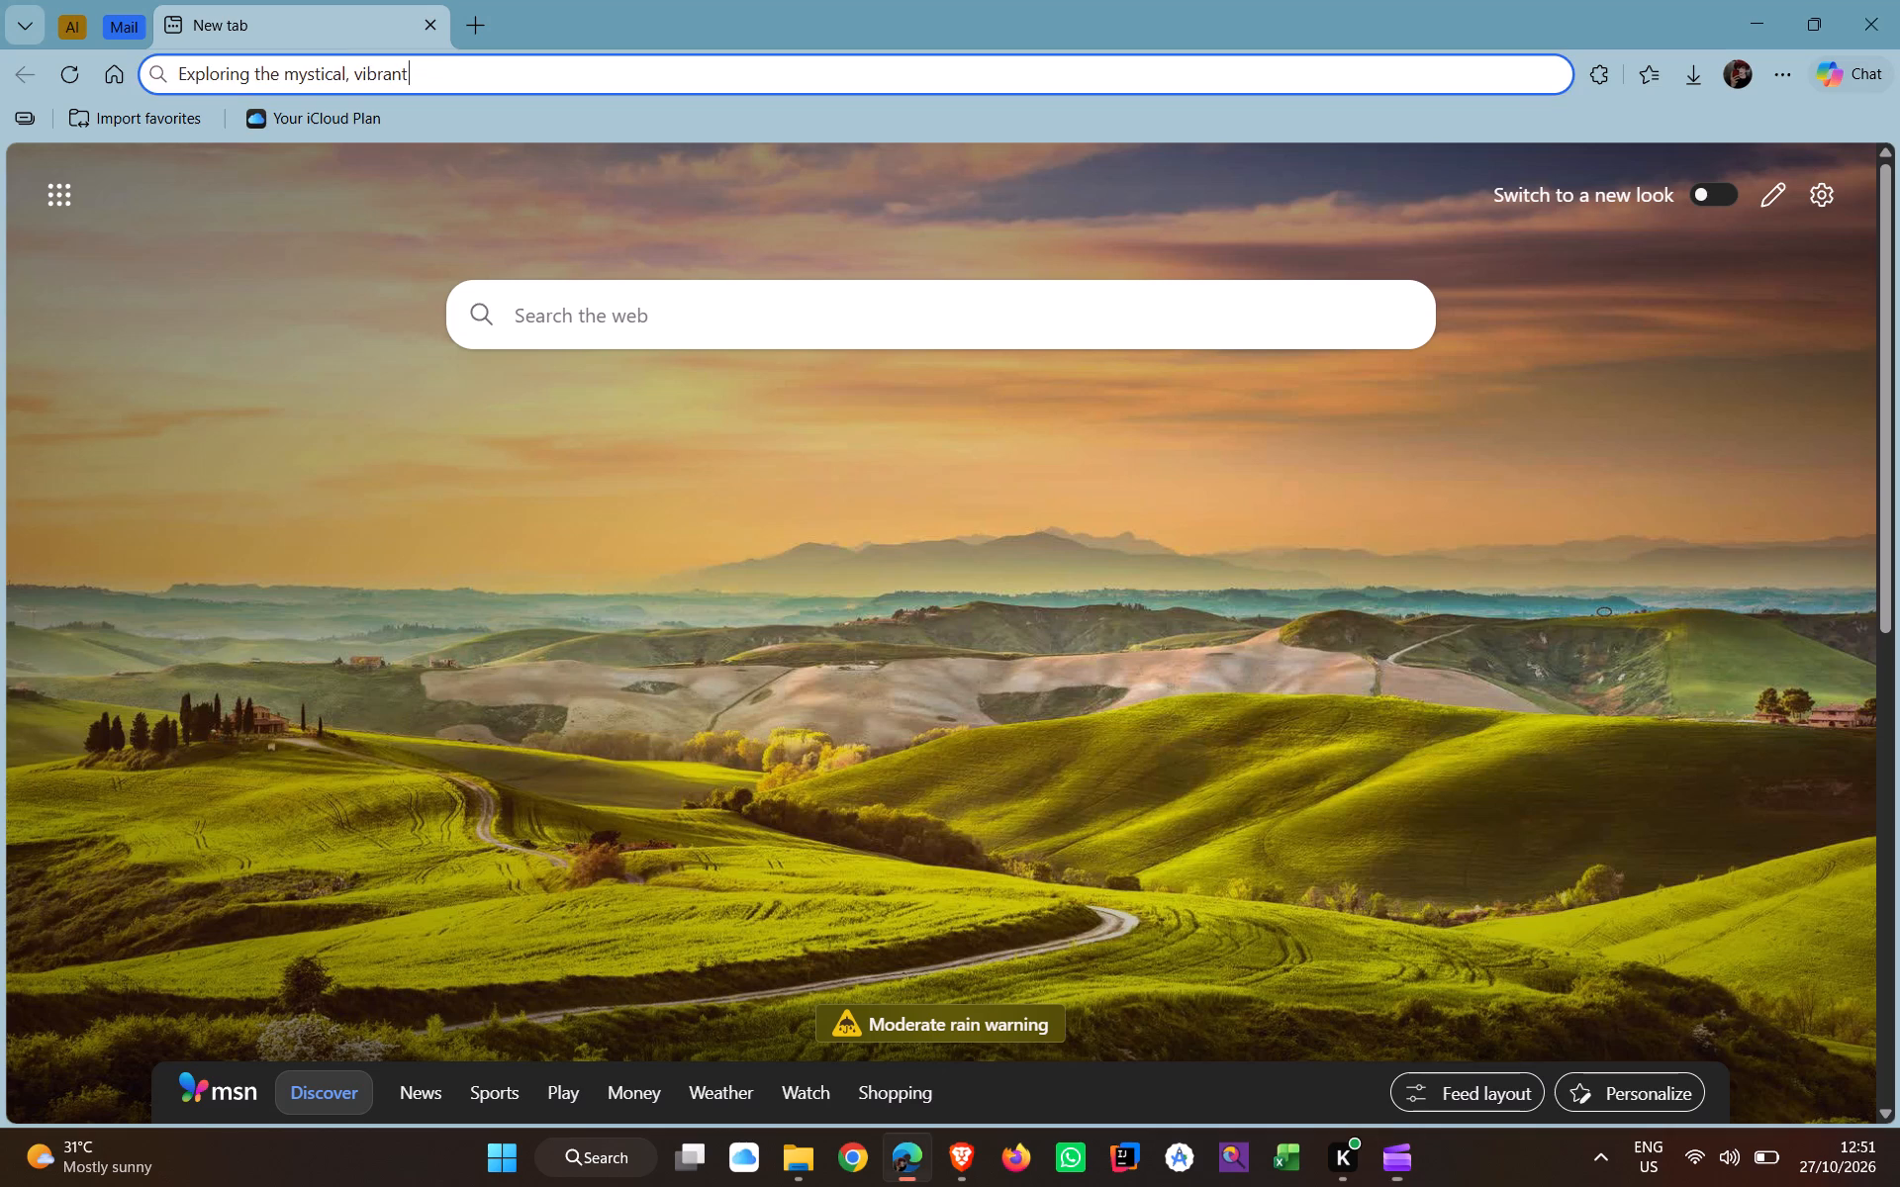
key(space)
text(world)
key(space)
key(alt+Tab)
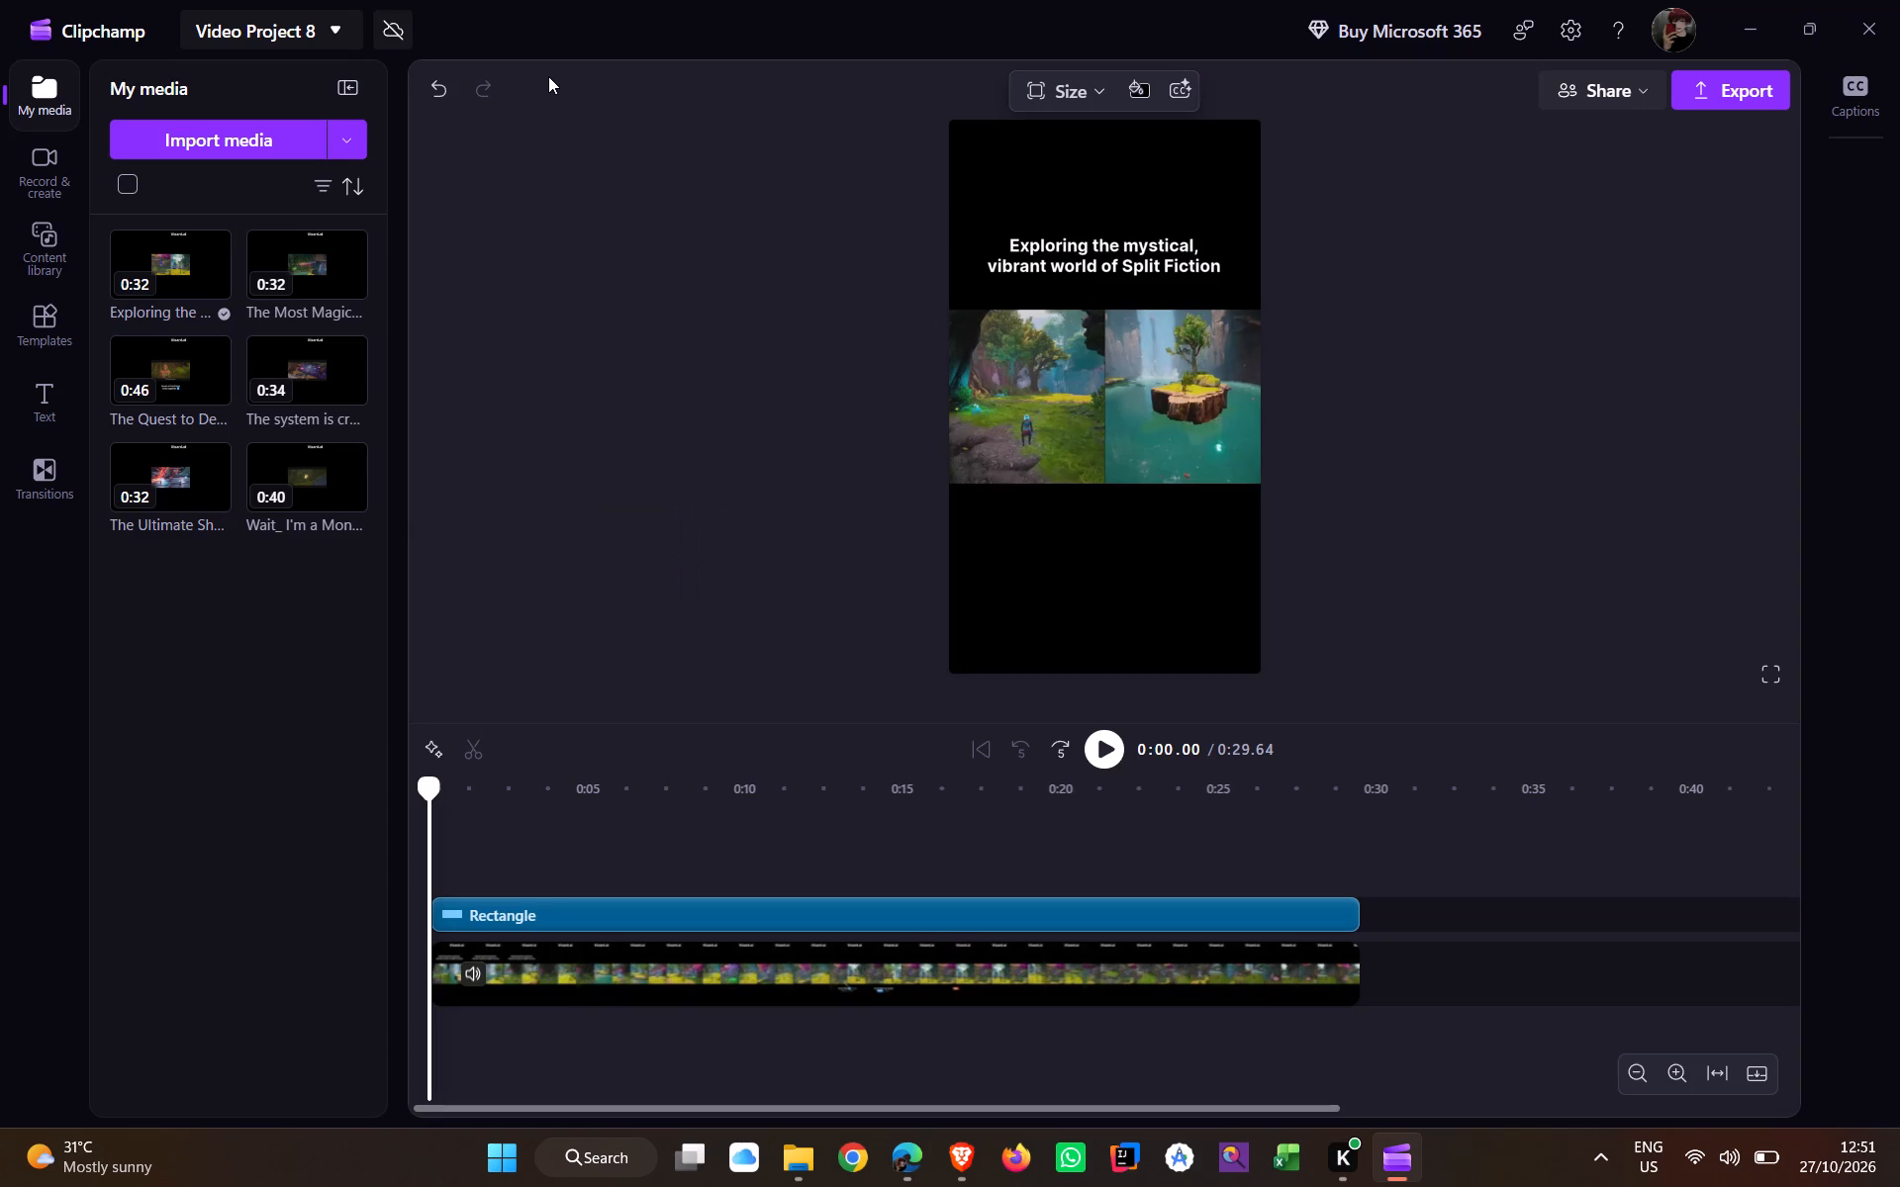
key(alt+Tab)
text(of)
key(space)
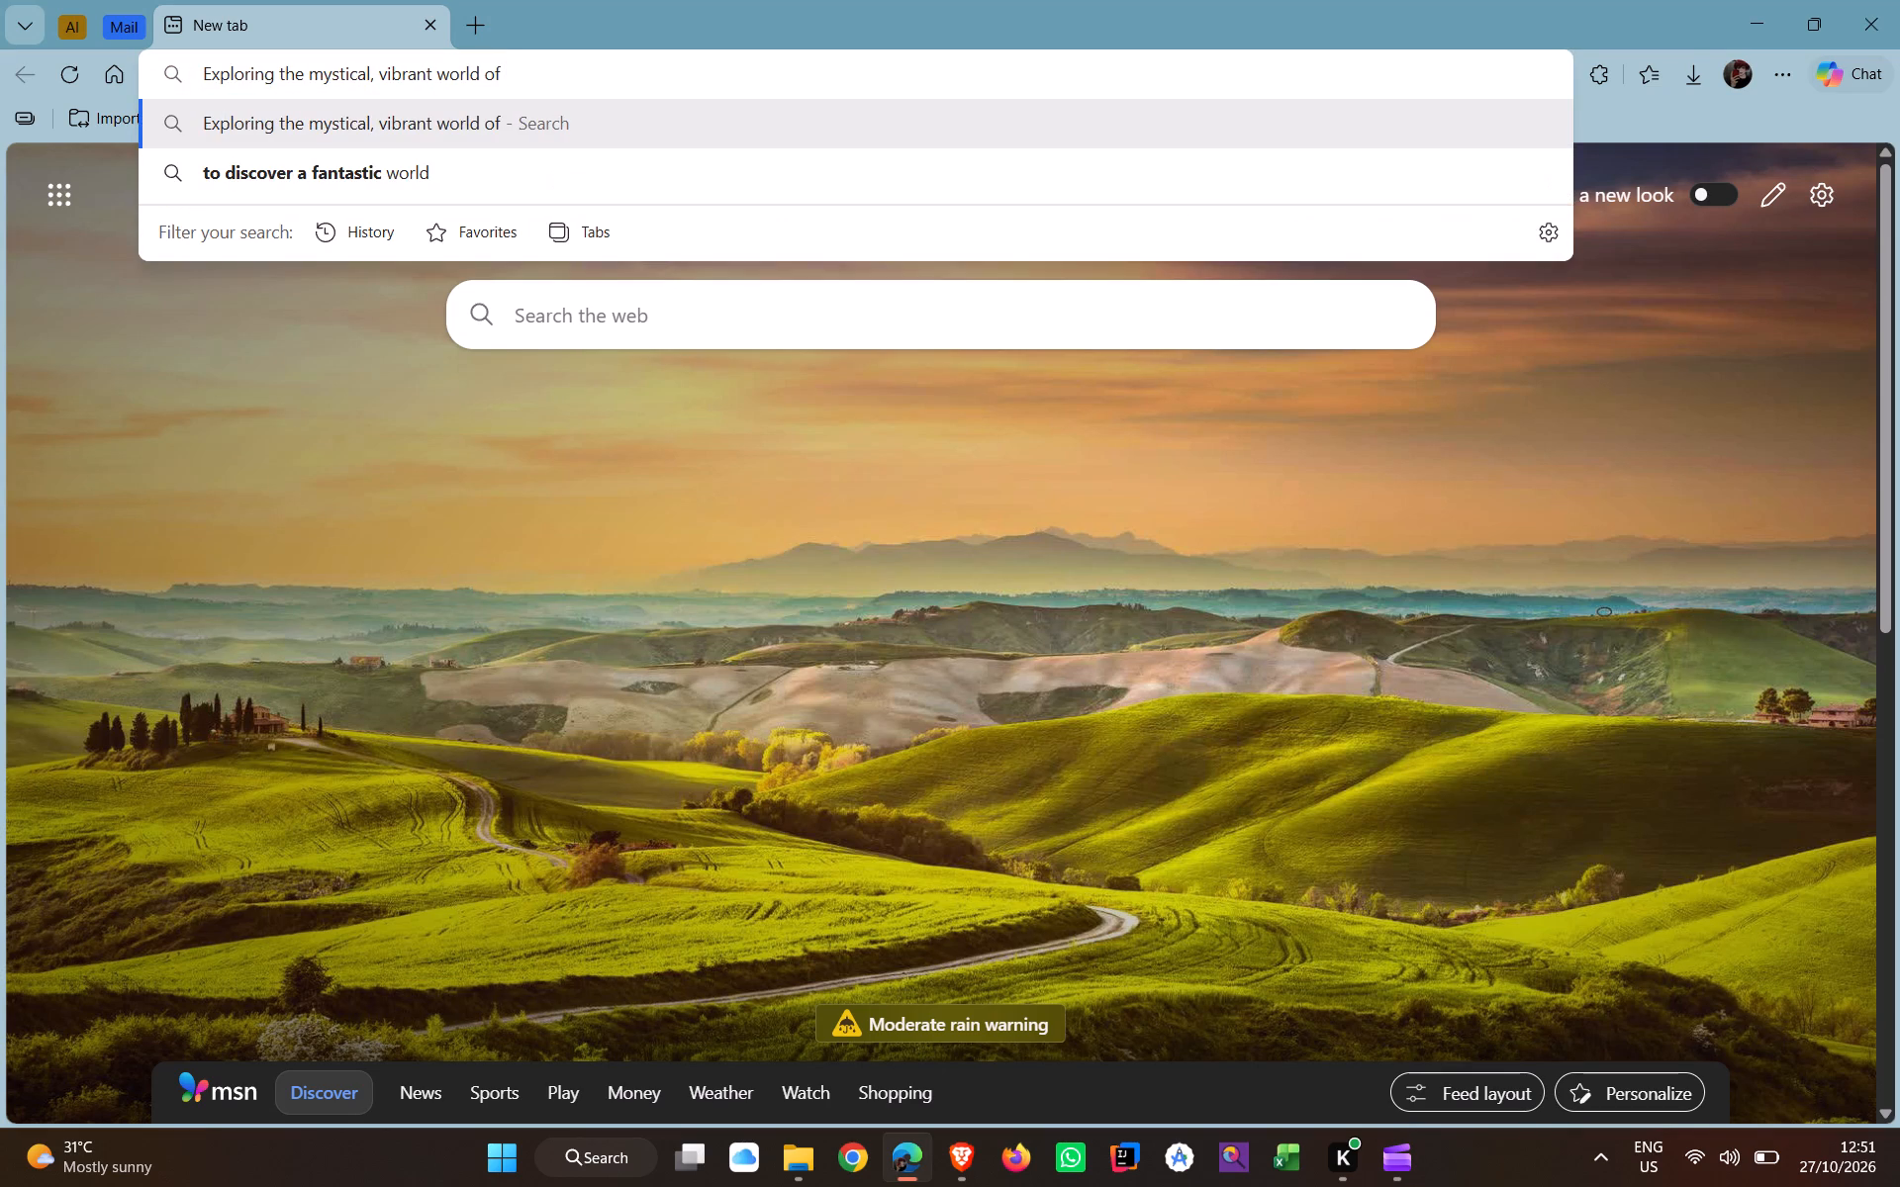
key(s)
key(alt+Tab)
key(alt+Tab)
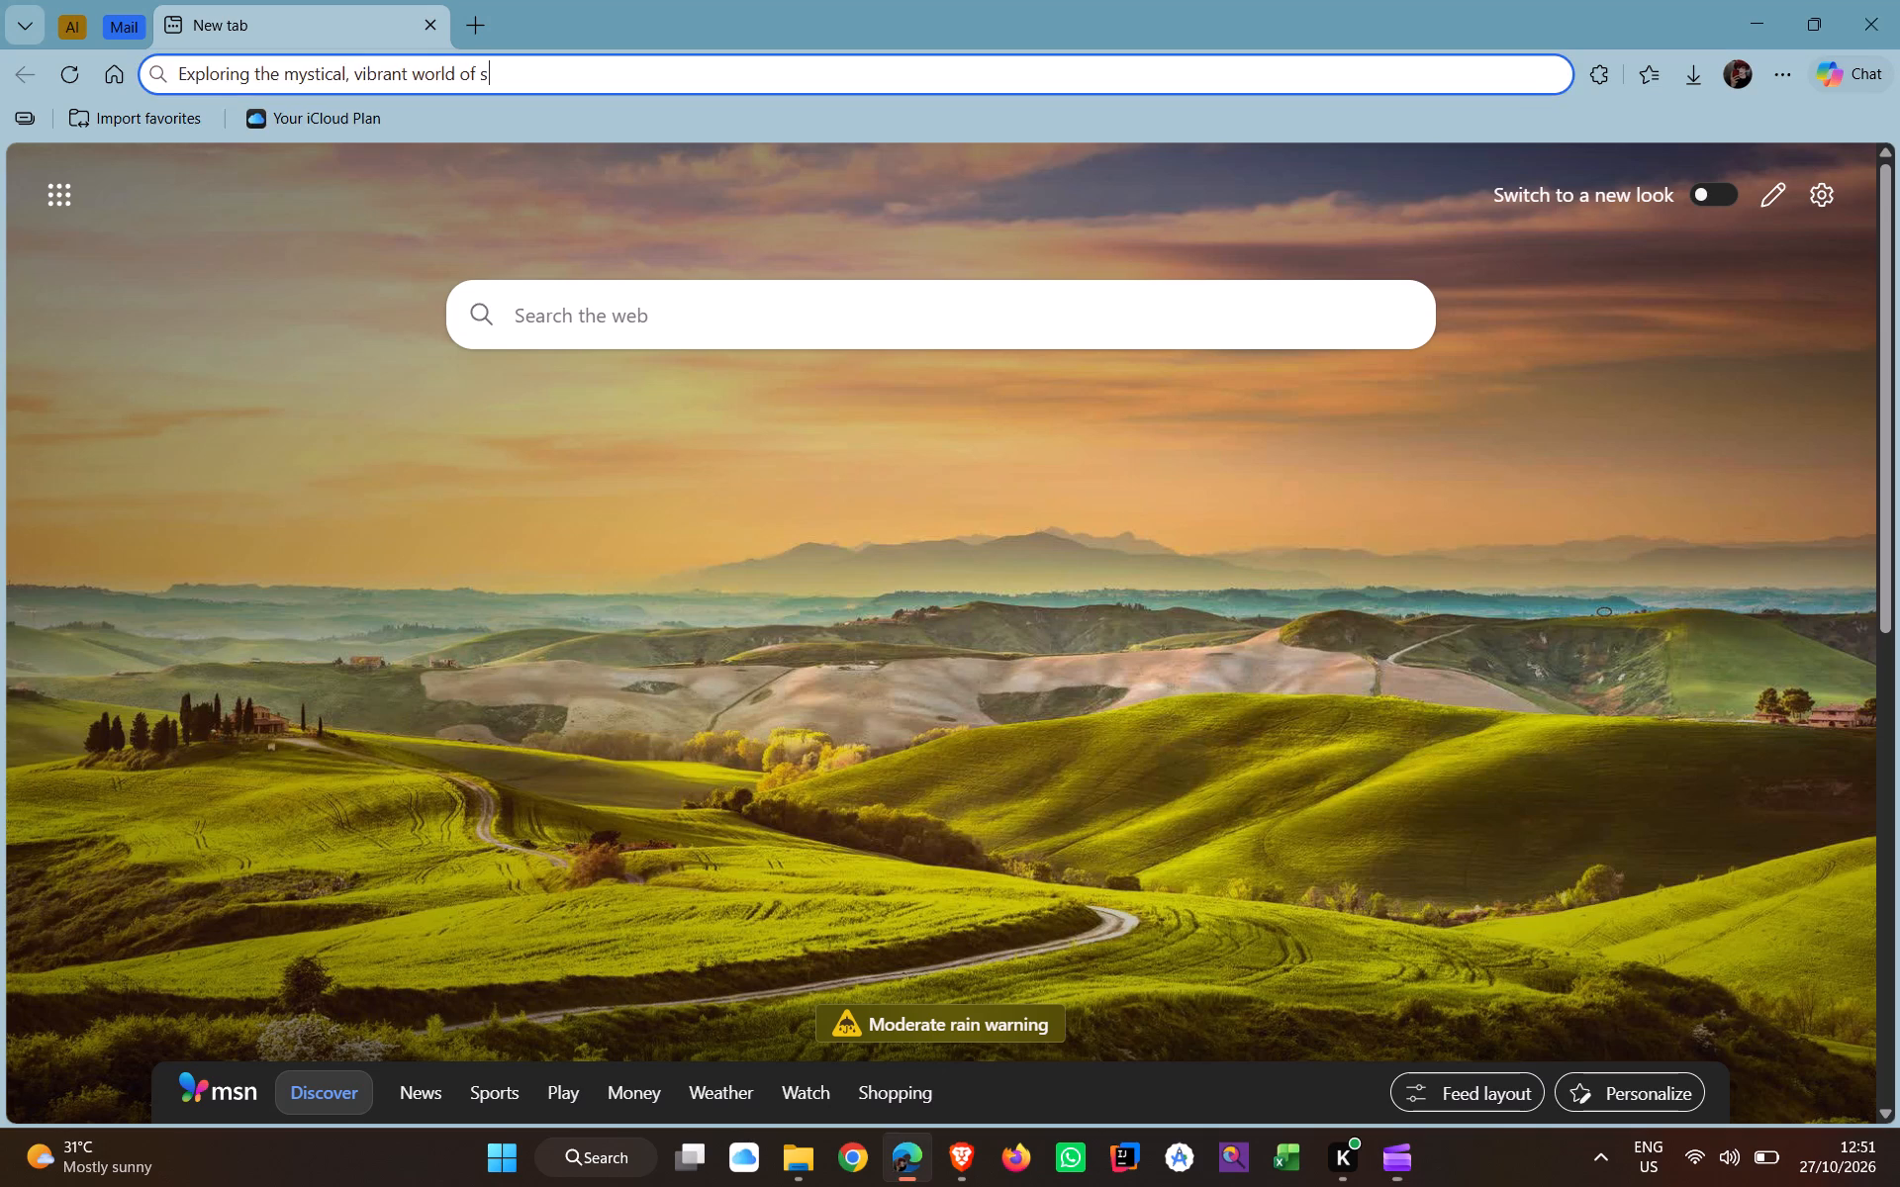
key(p)
text(lit)
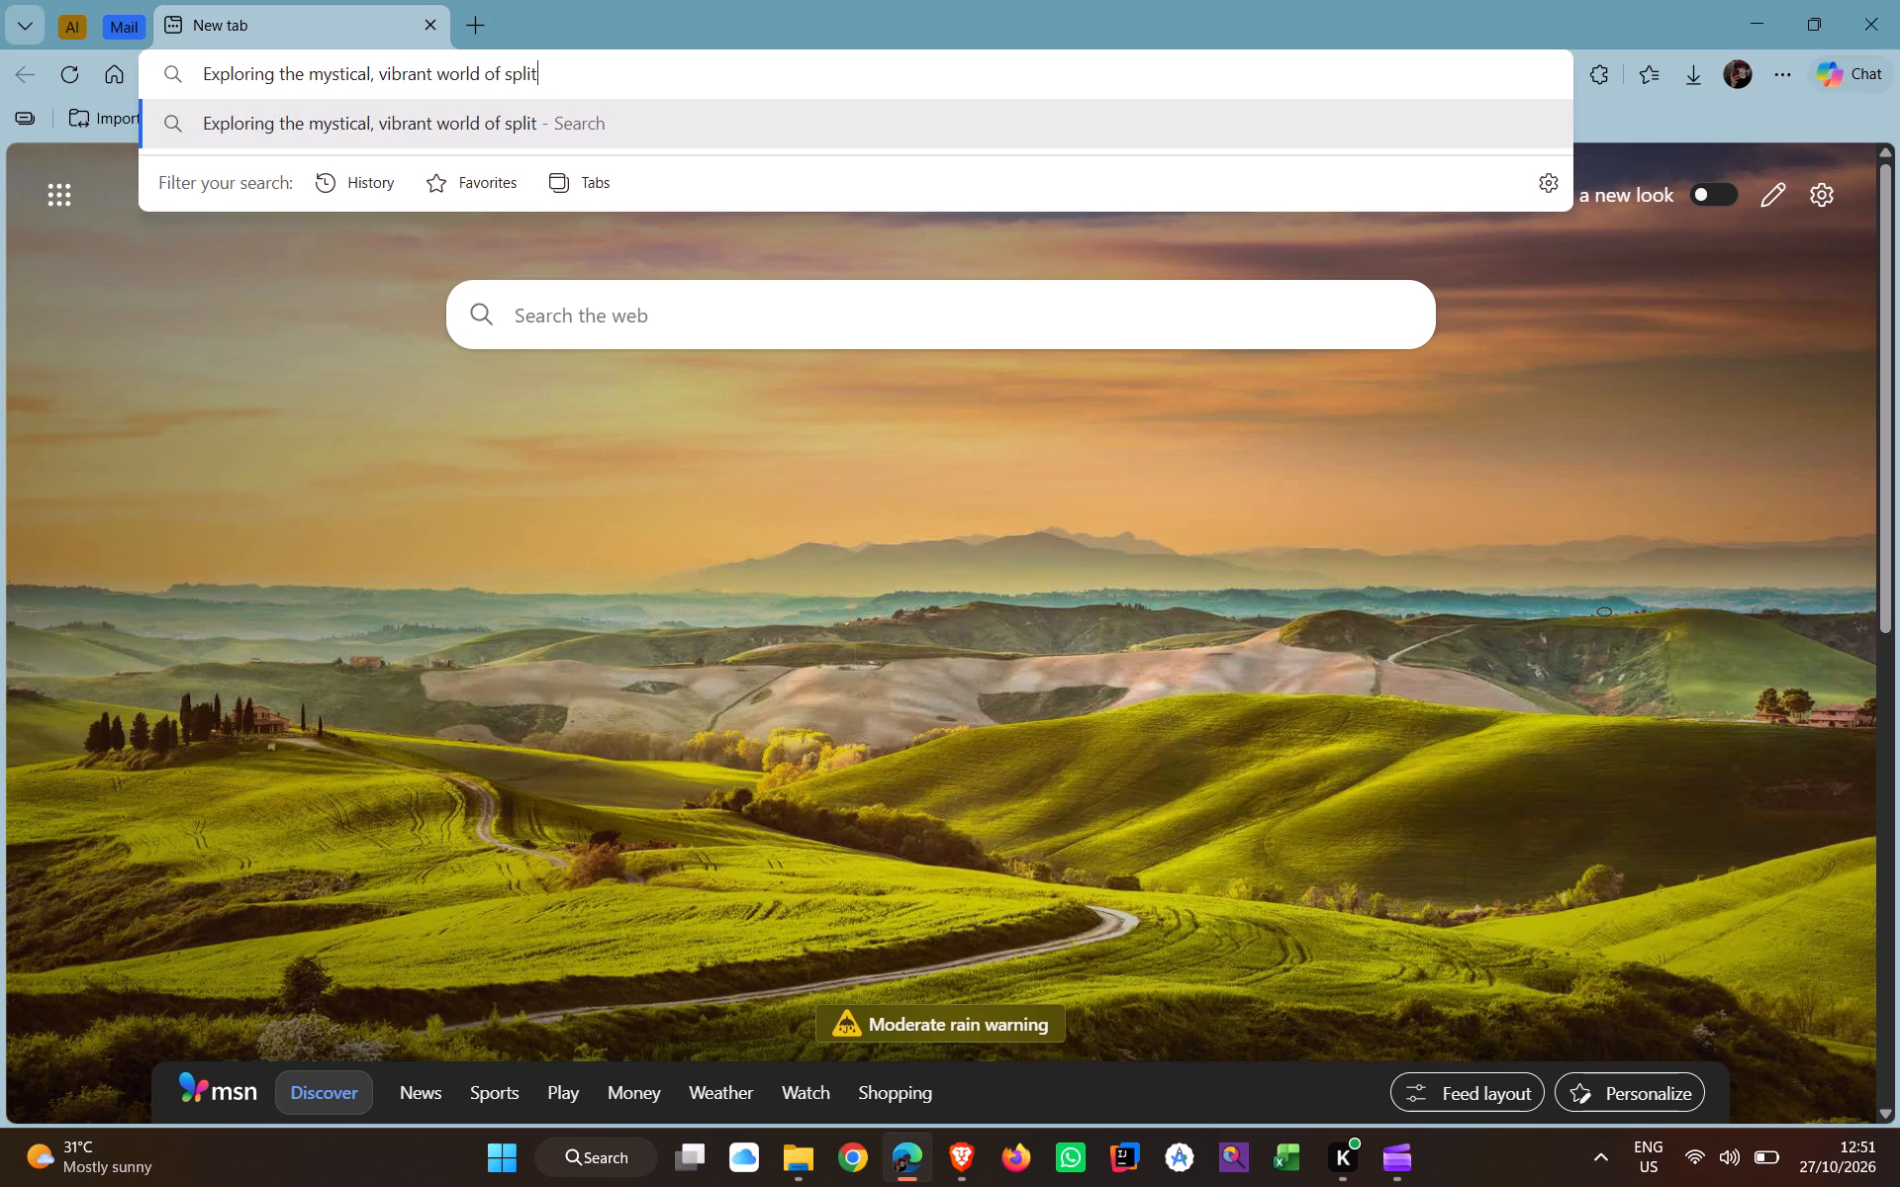
key(alt+Tab)
key(alt+Tab)
key(space)
text(ficy)
key(BackSpace)
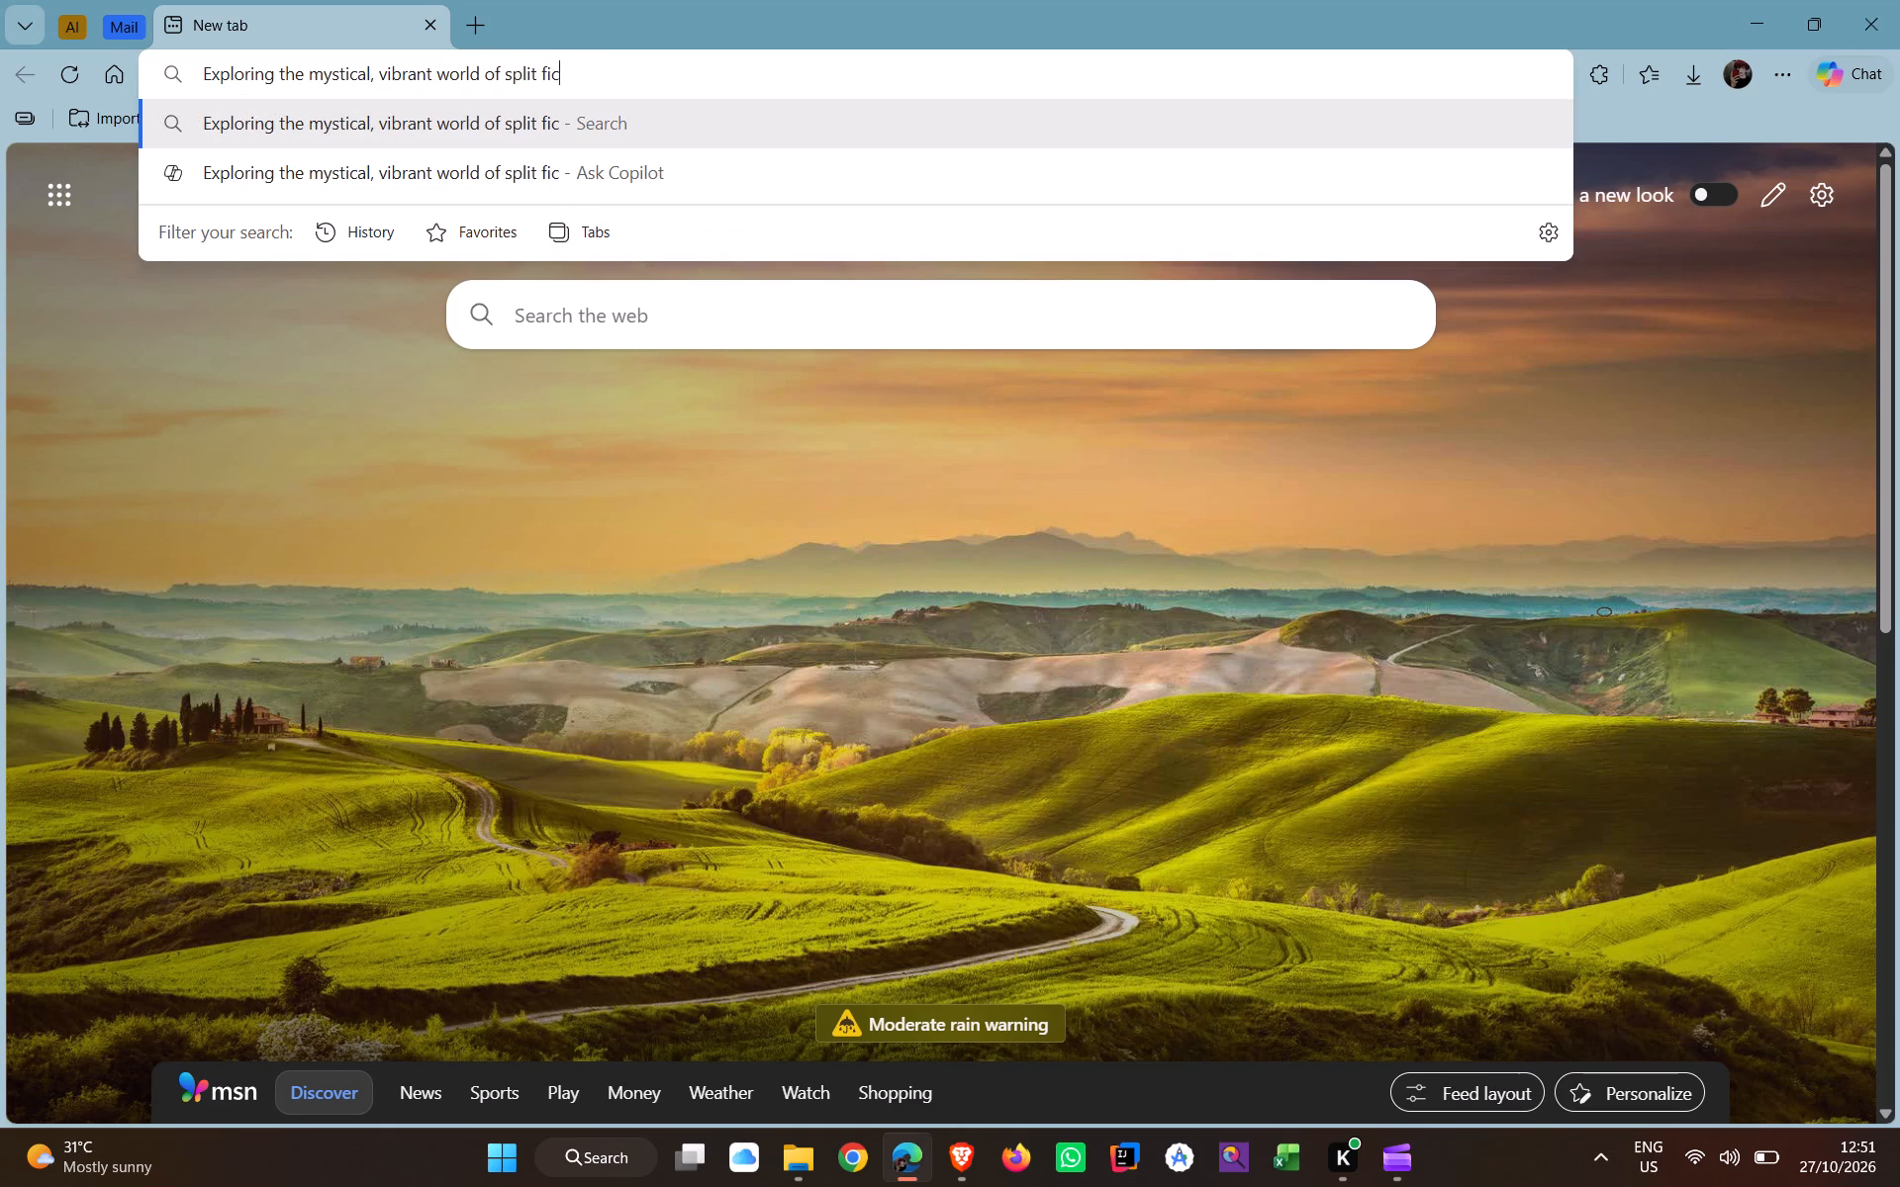
text(tion)
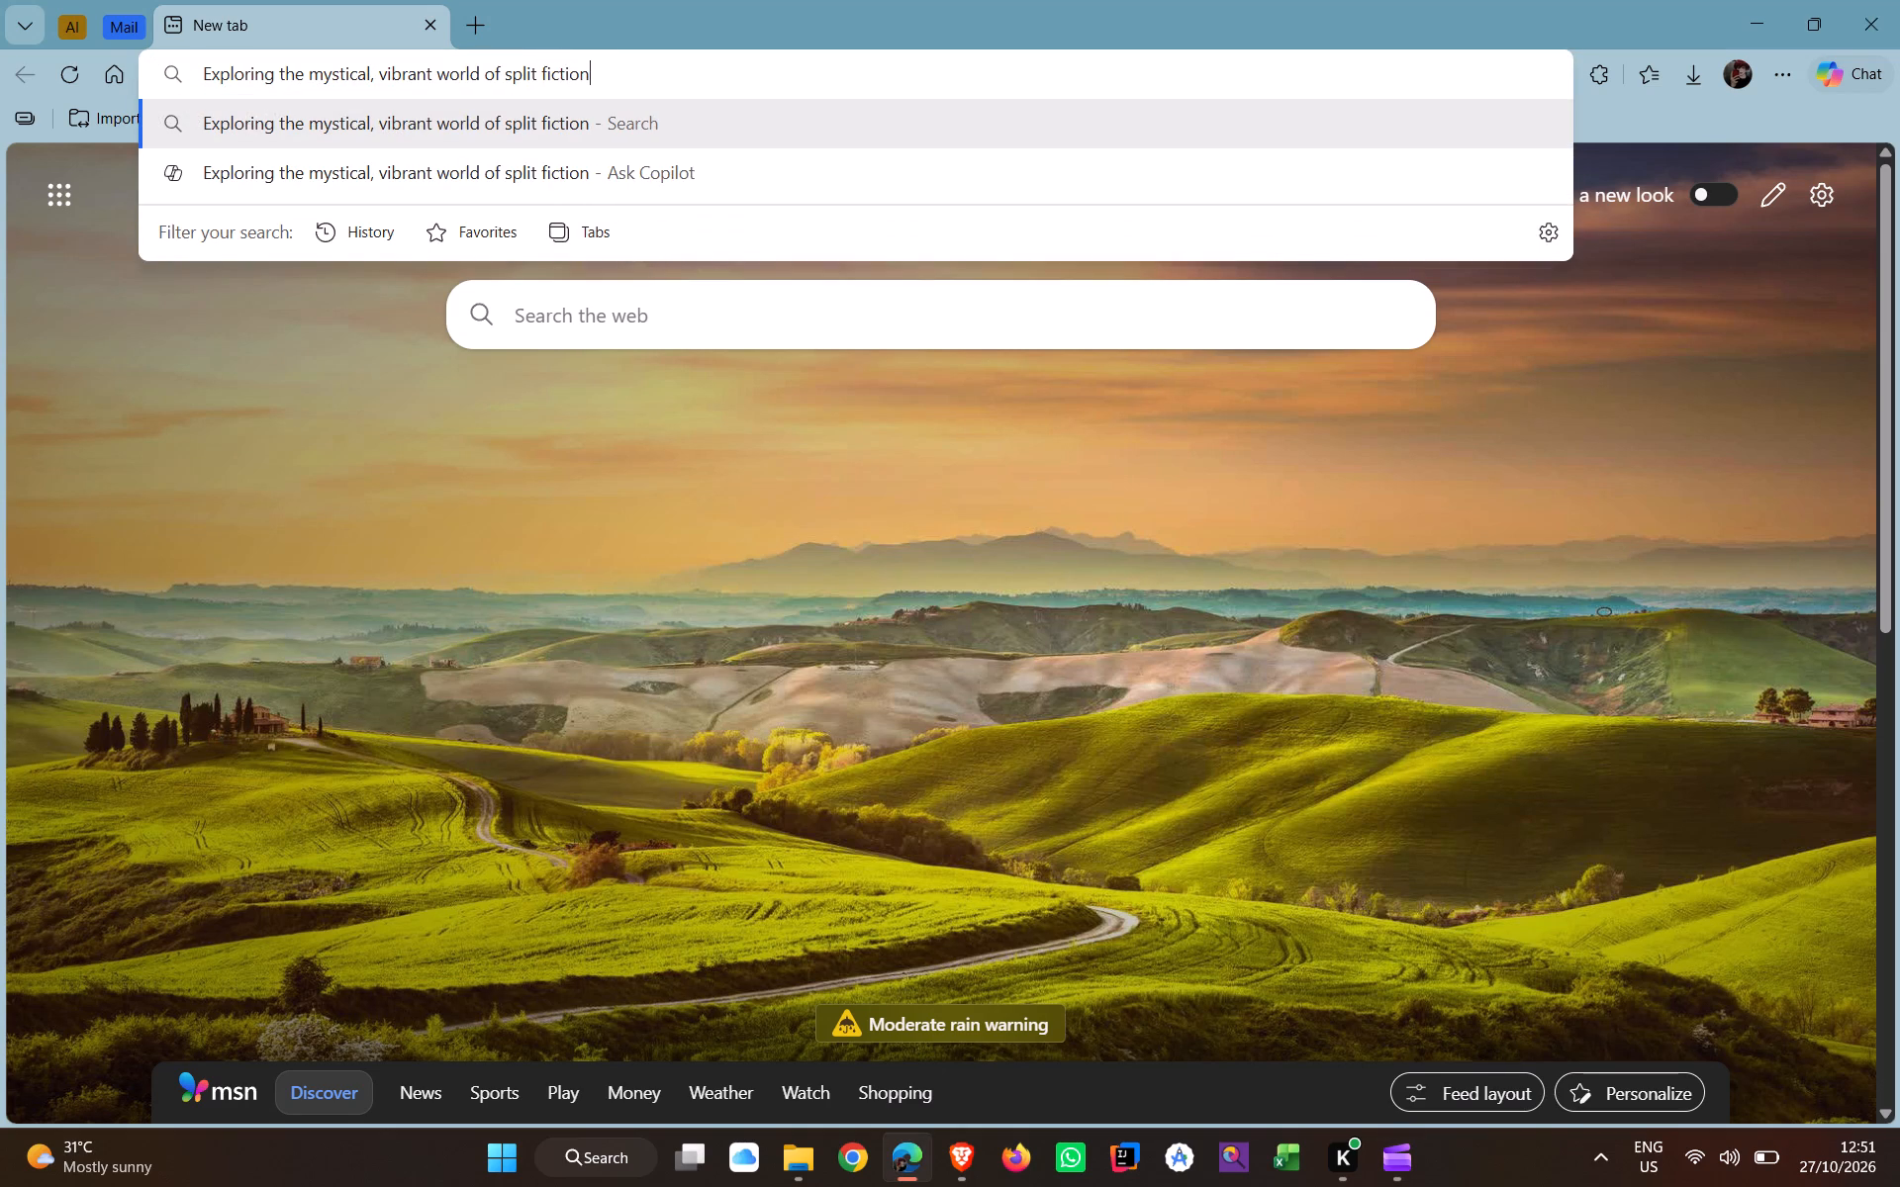
Copy the whole title "Exploring the mystical, vibrant world of split fiction" and return to Clipchamp.
key(alt+Tab)
key(alt+Tab)
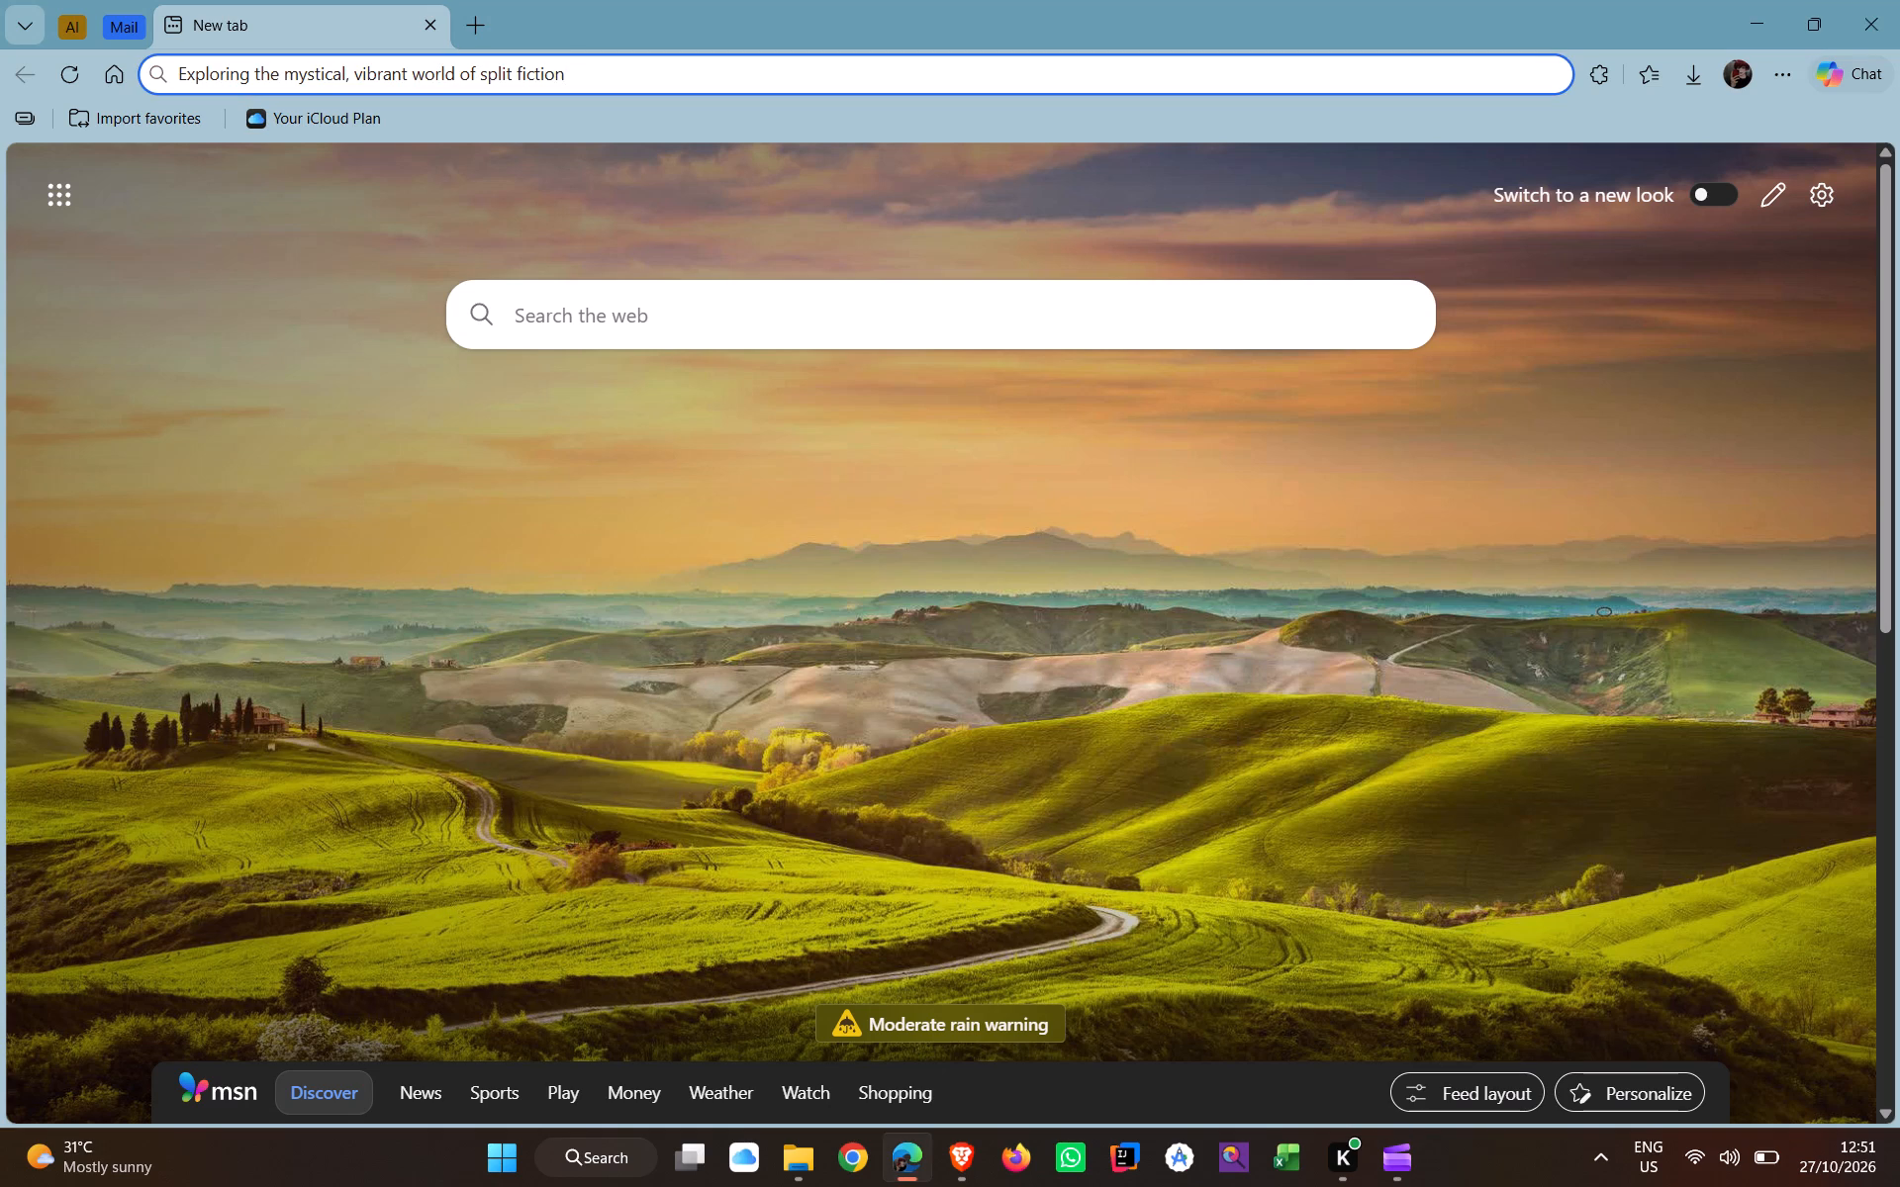
key(ctrl+a)
key(ctrl+c)
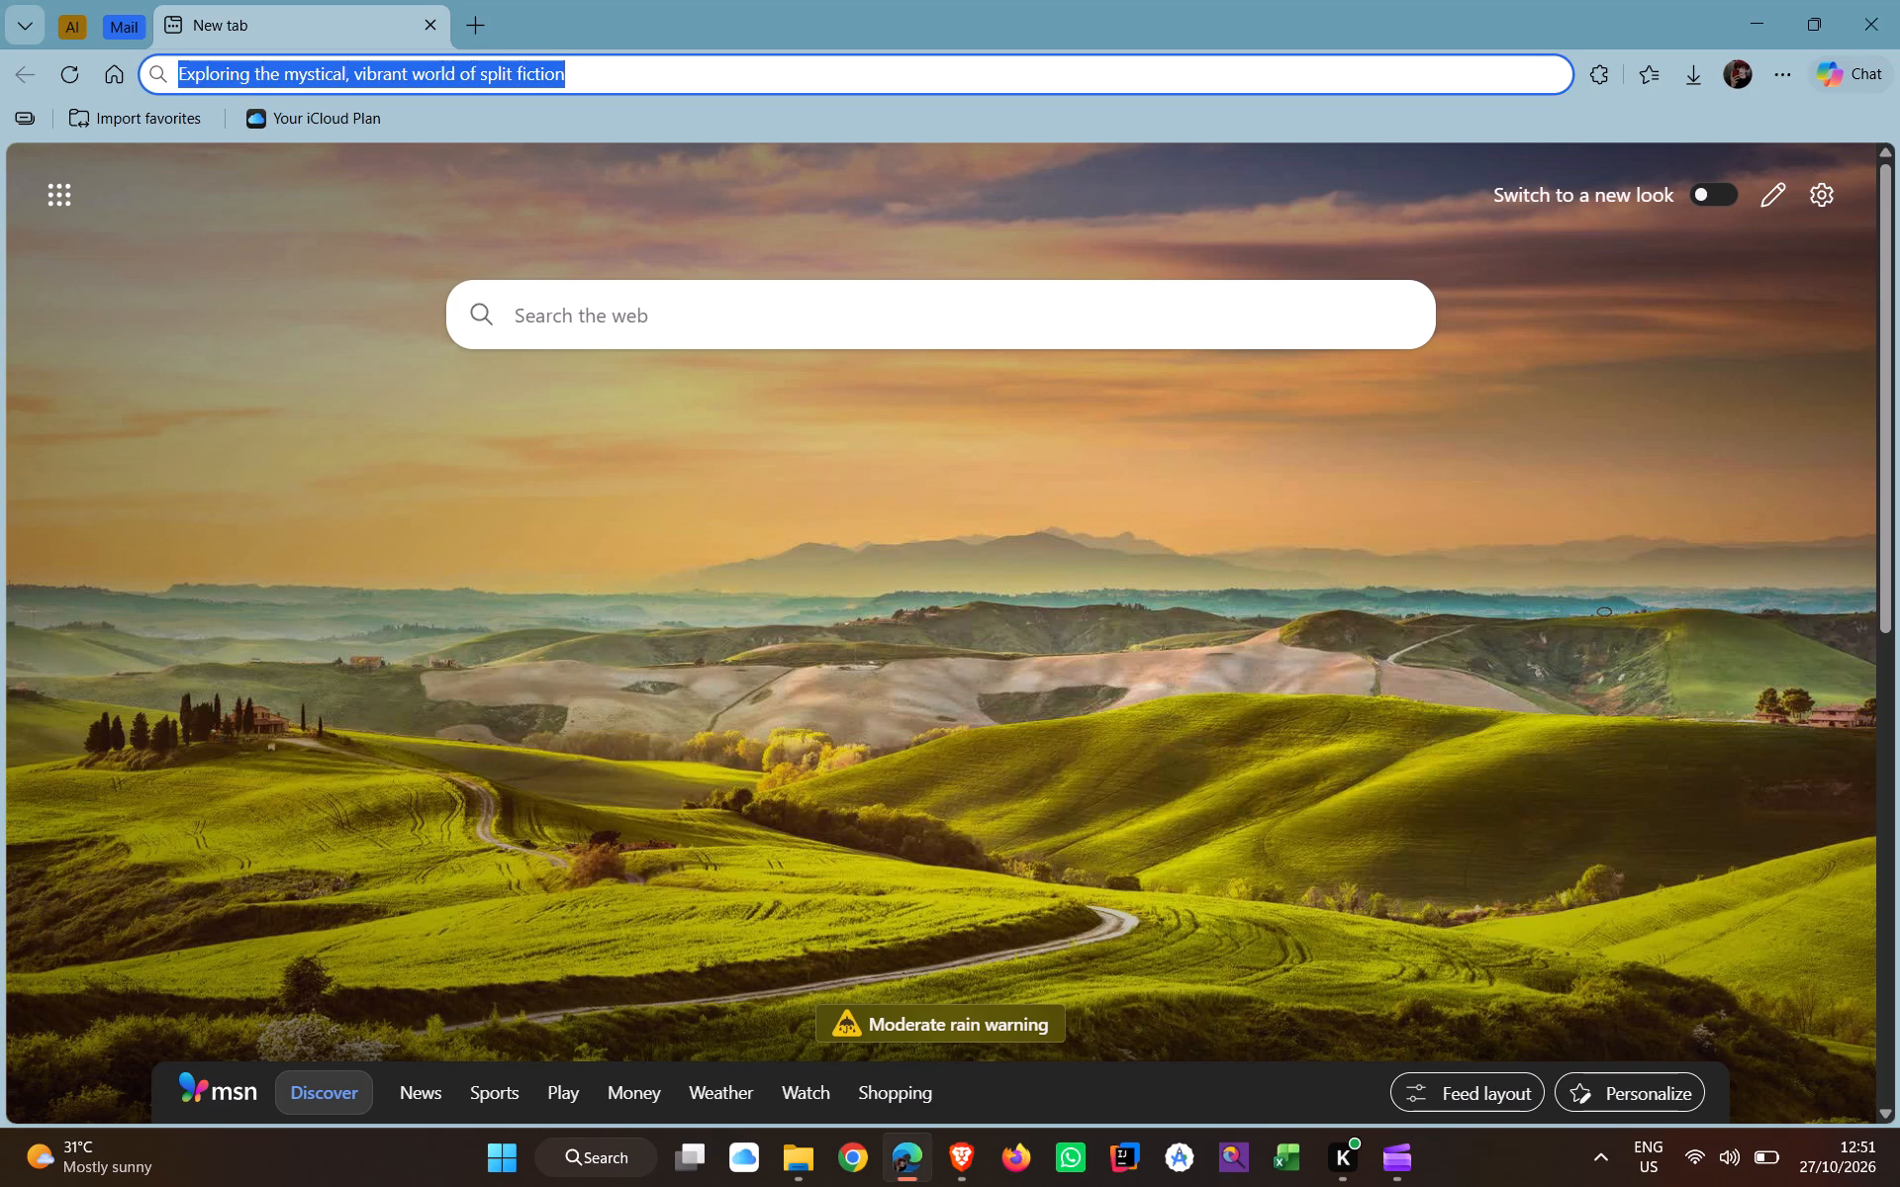
key(alt+Tab)
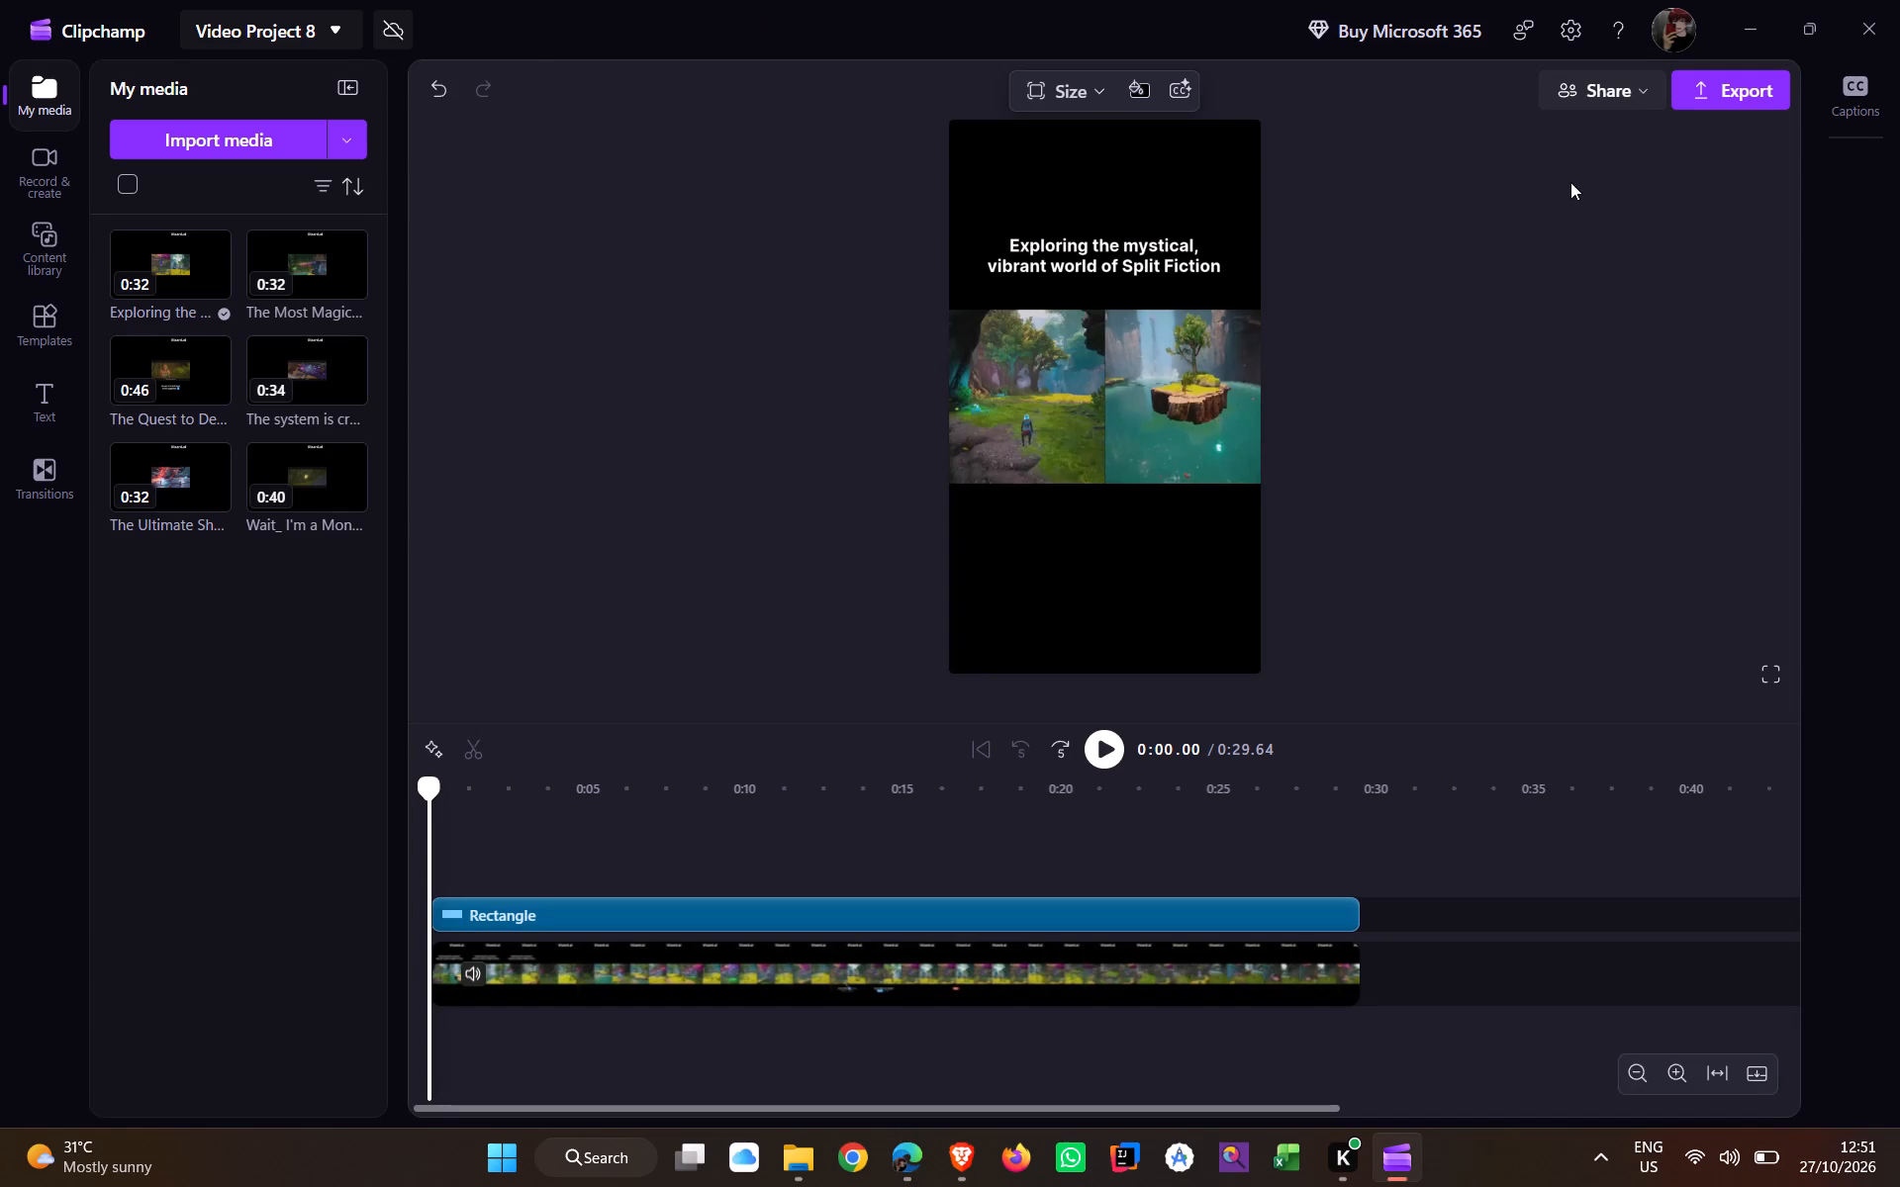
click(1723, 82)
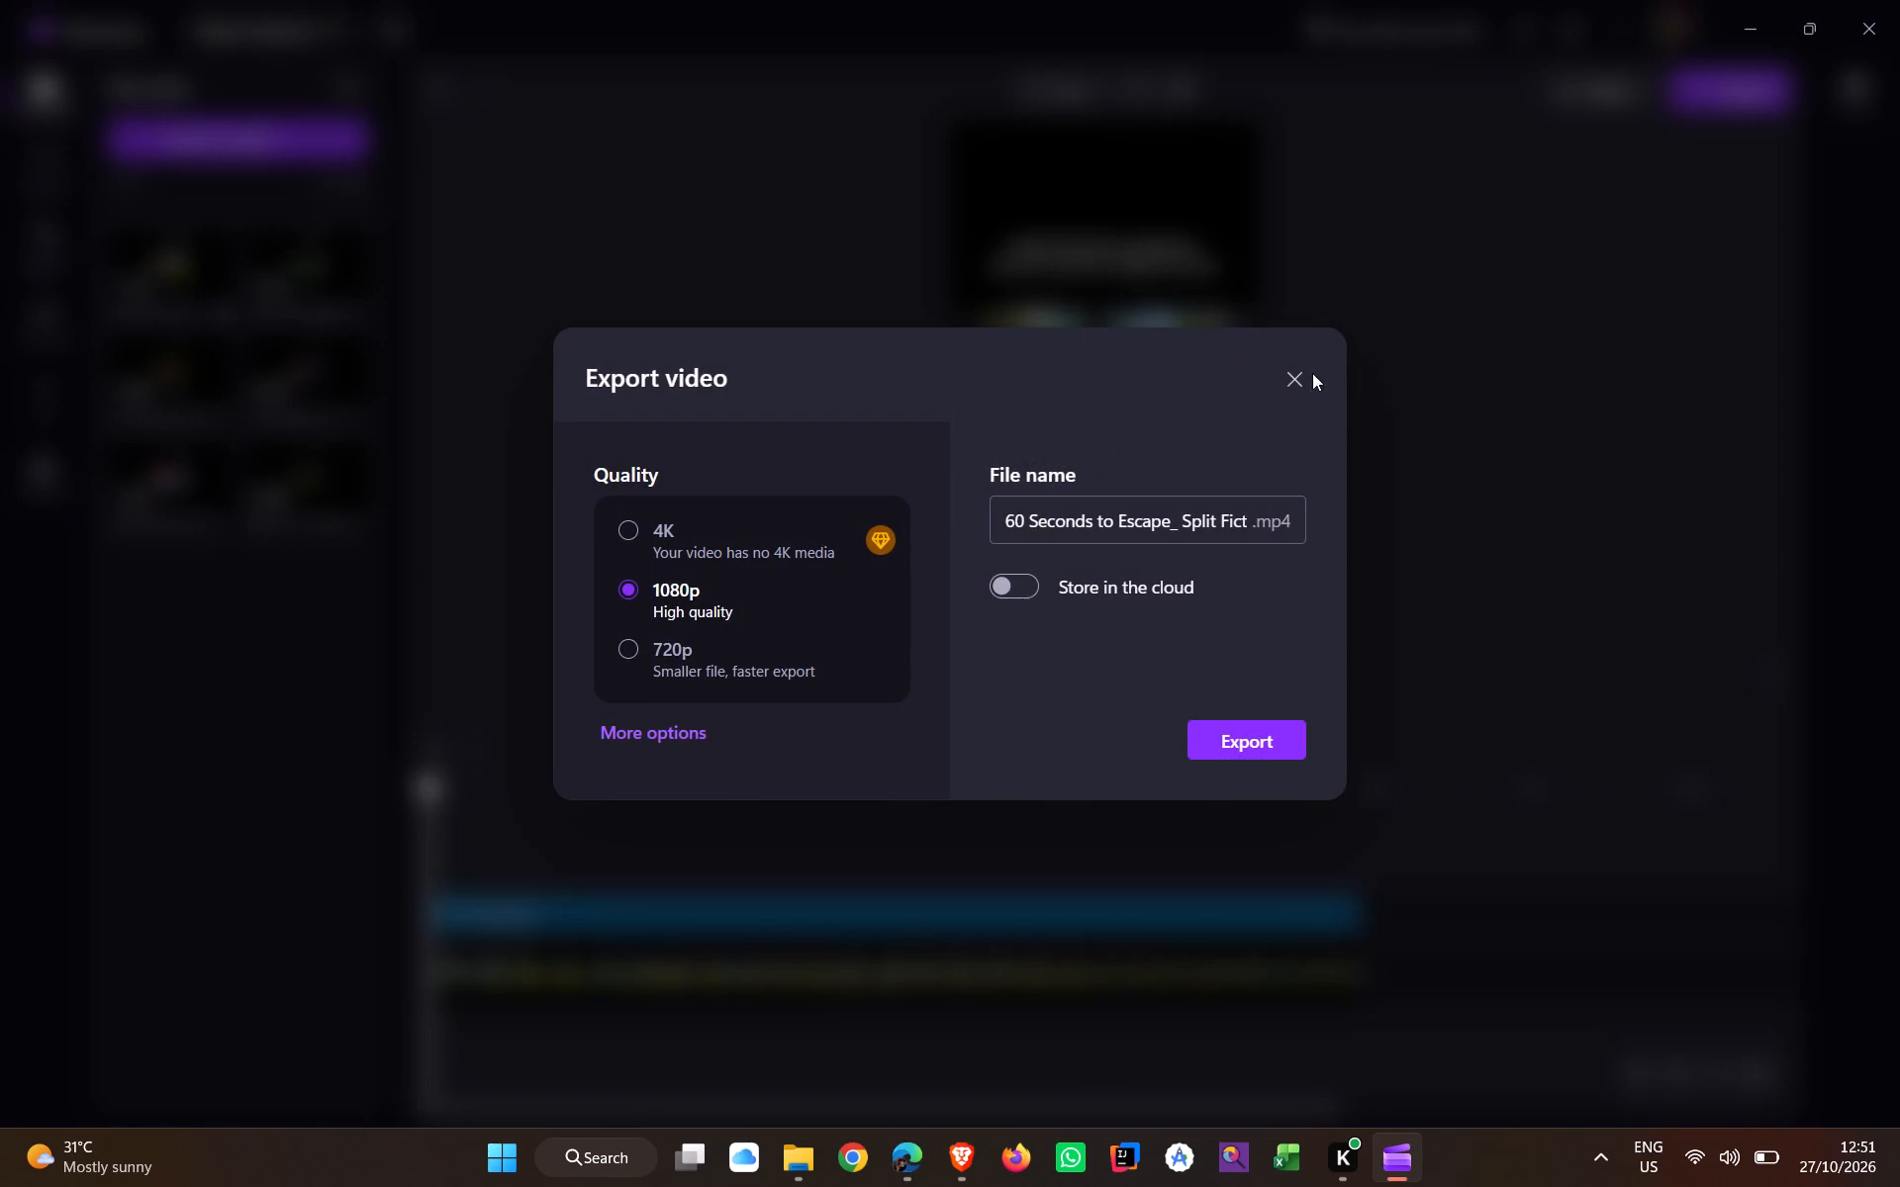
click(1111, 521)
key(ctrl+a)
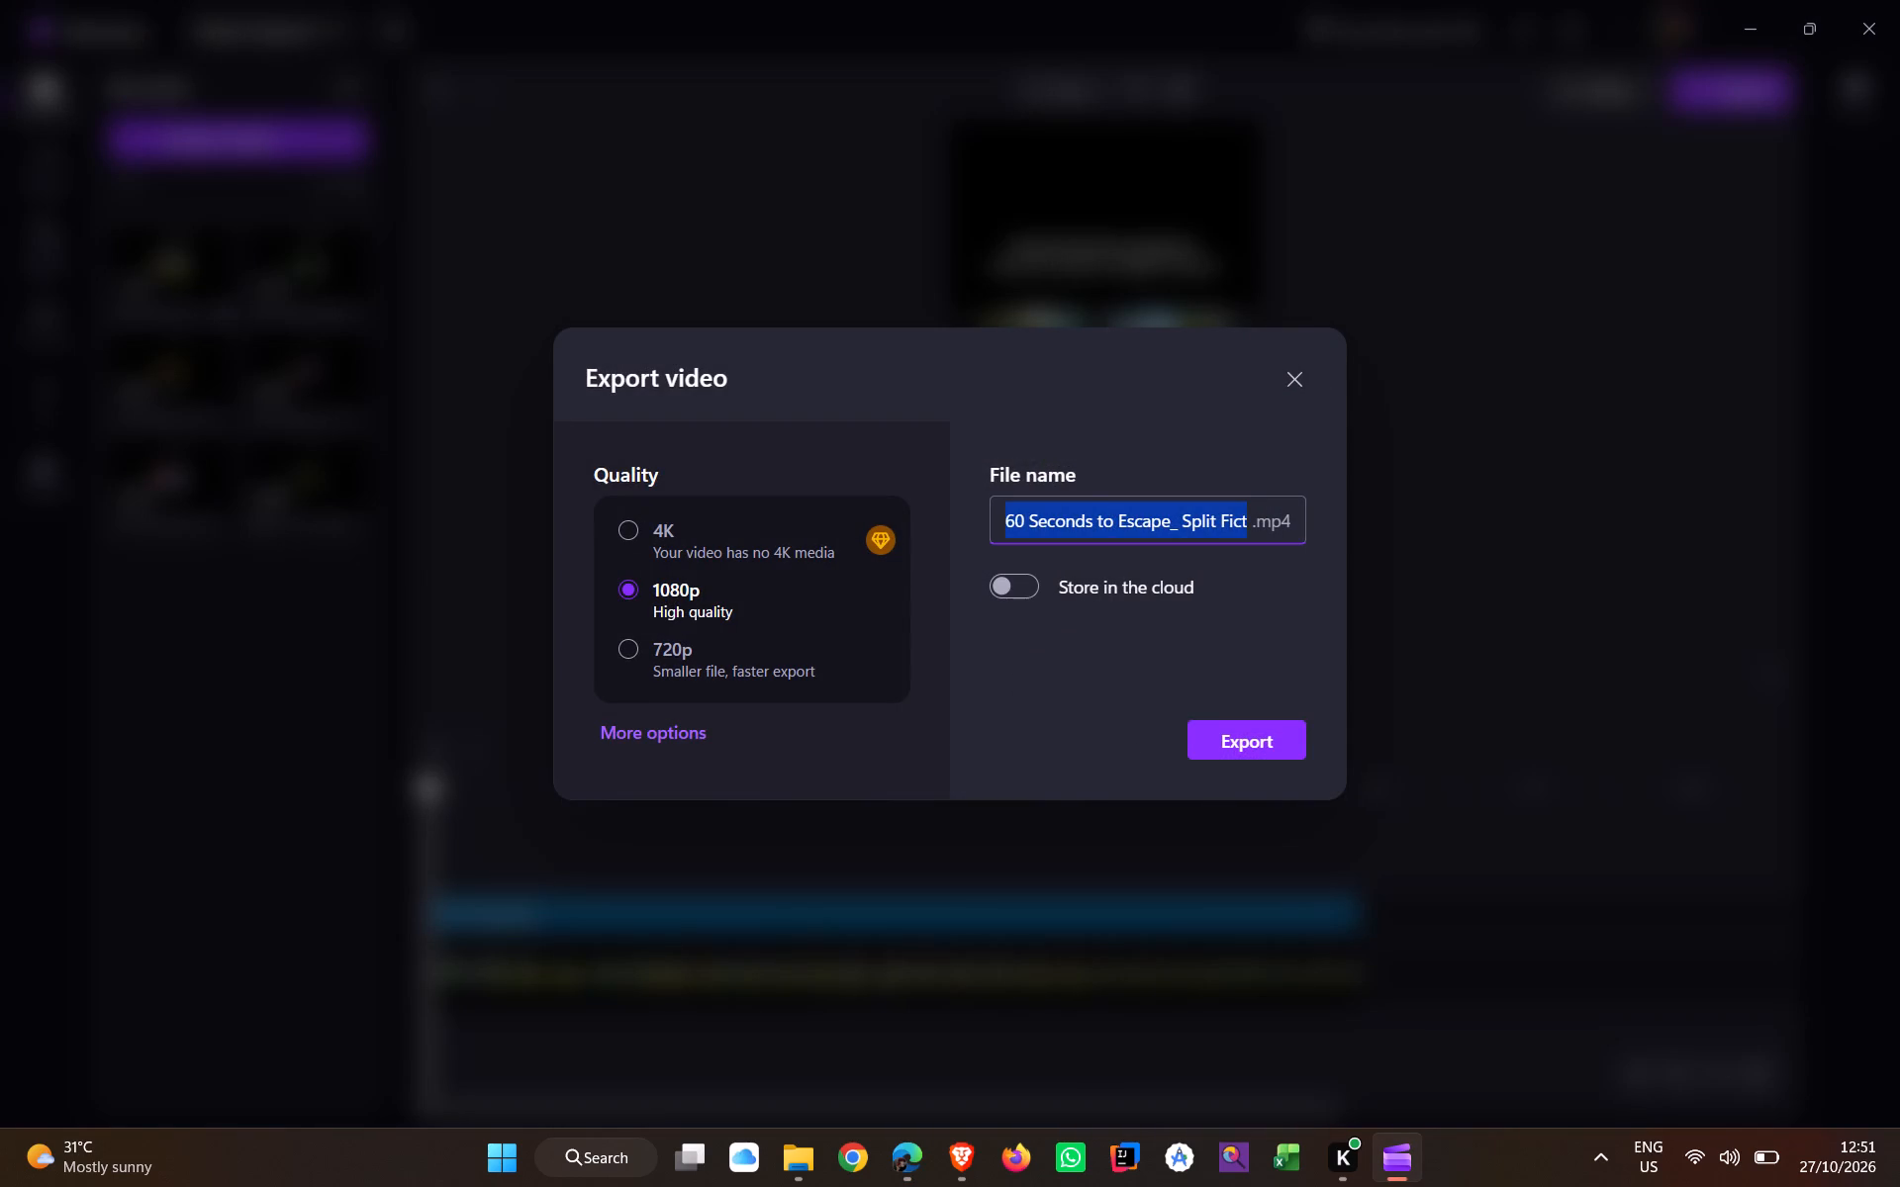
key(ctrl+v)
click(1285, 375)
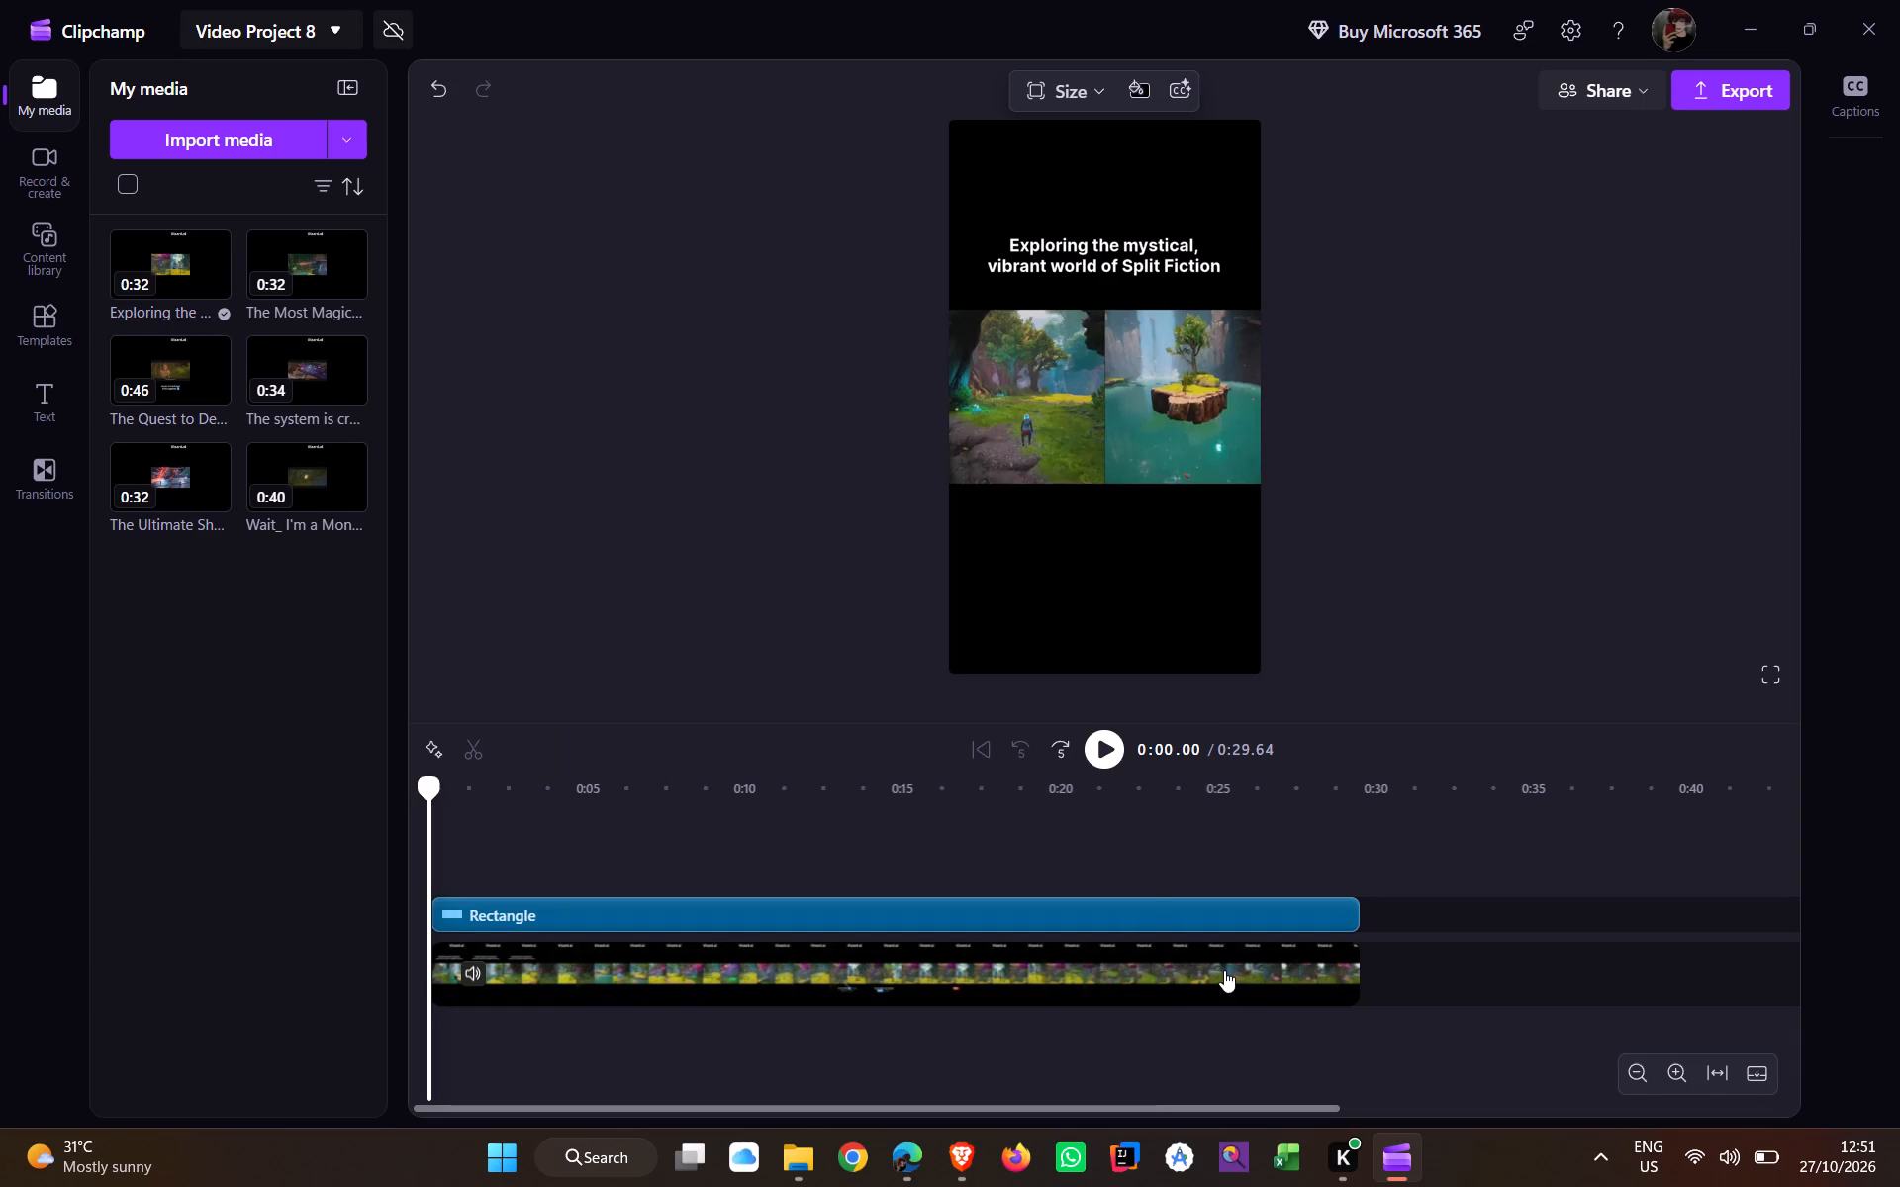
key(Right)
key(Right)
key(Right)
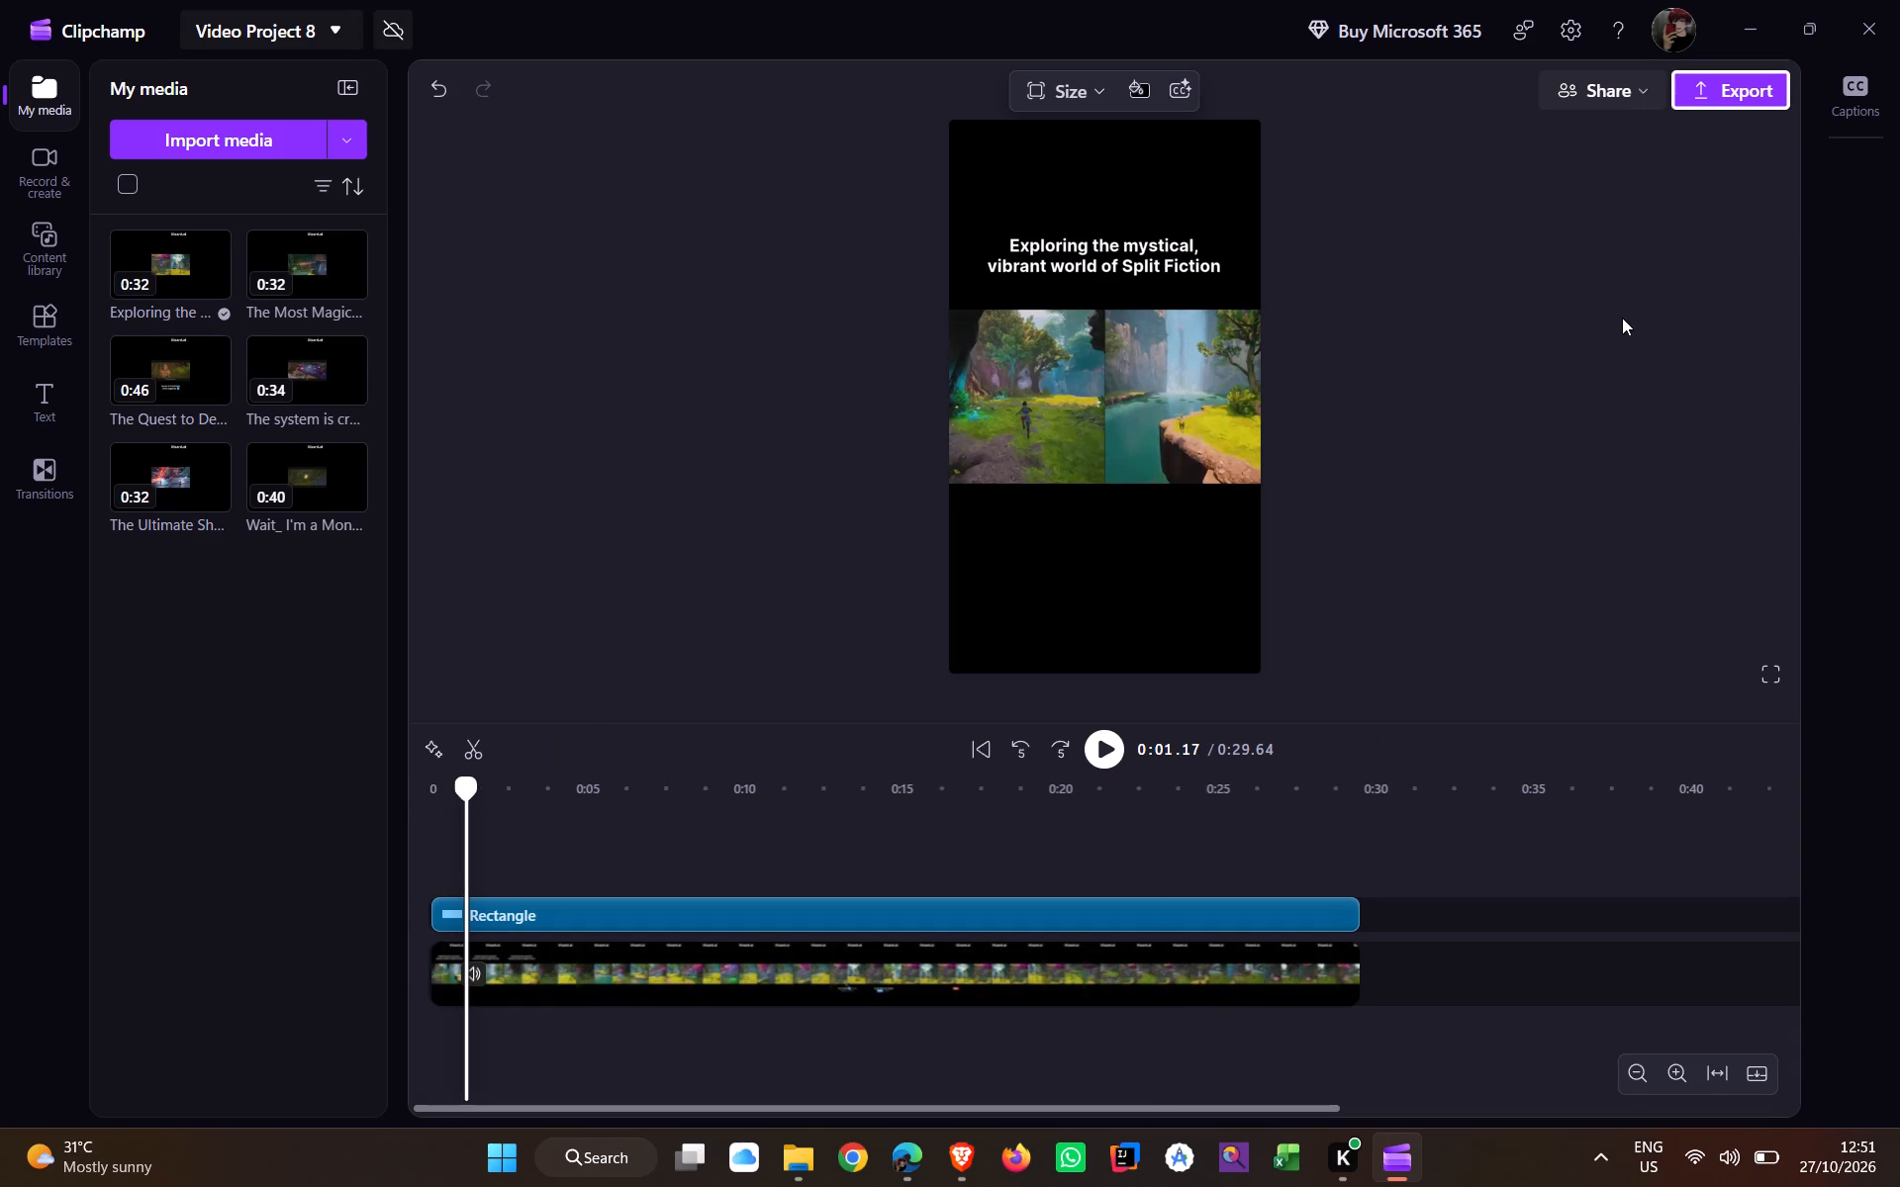
Export the trimmed video at 1080p with the file name "Exploring the mystical, vibrant world of split fiction".
click(1698, 98)
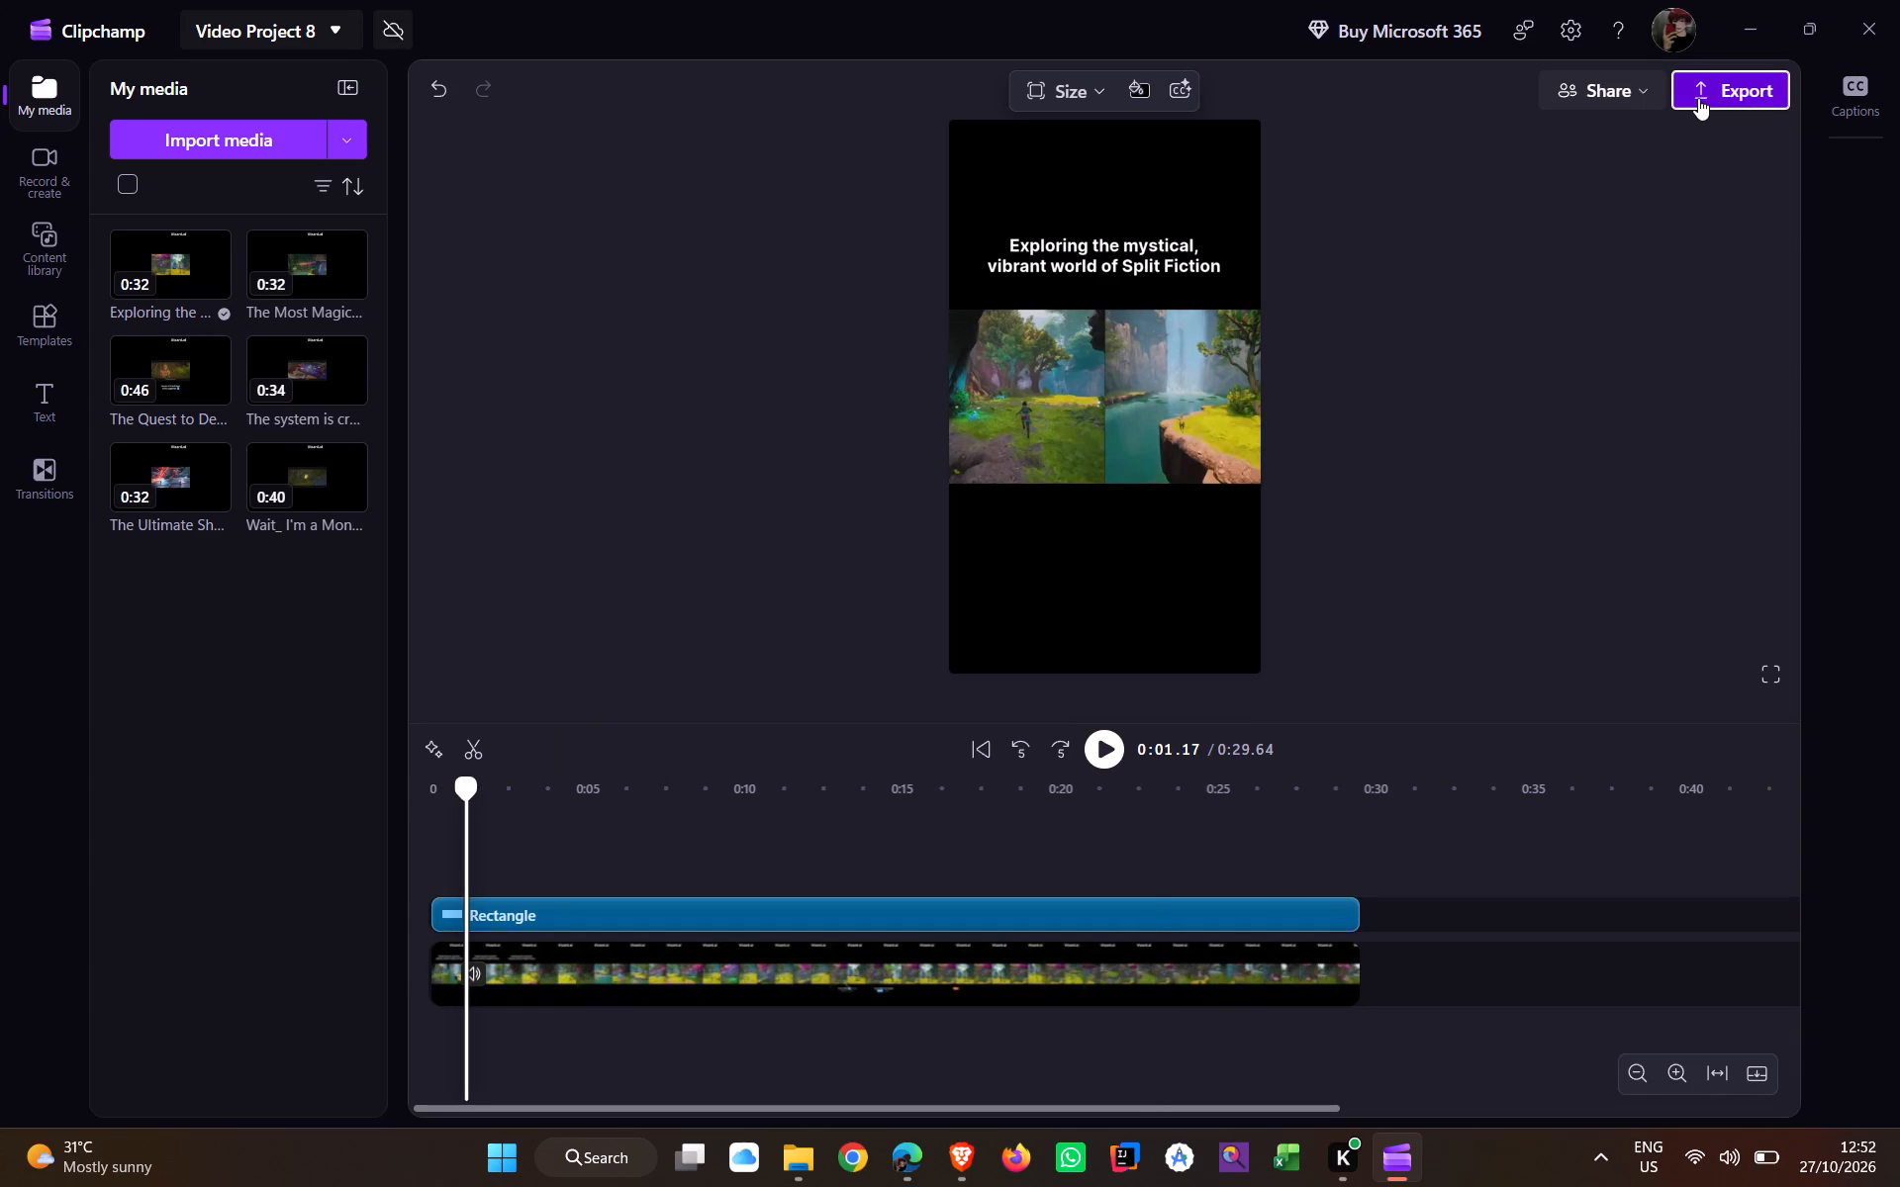
click(1117, 520)
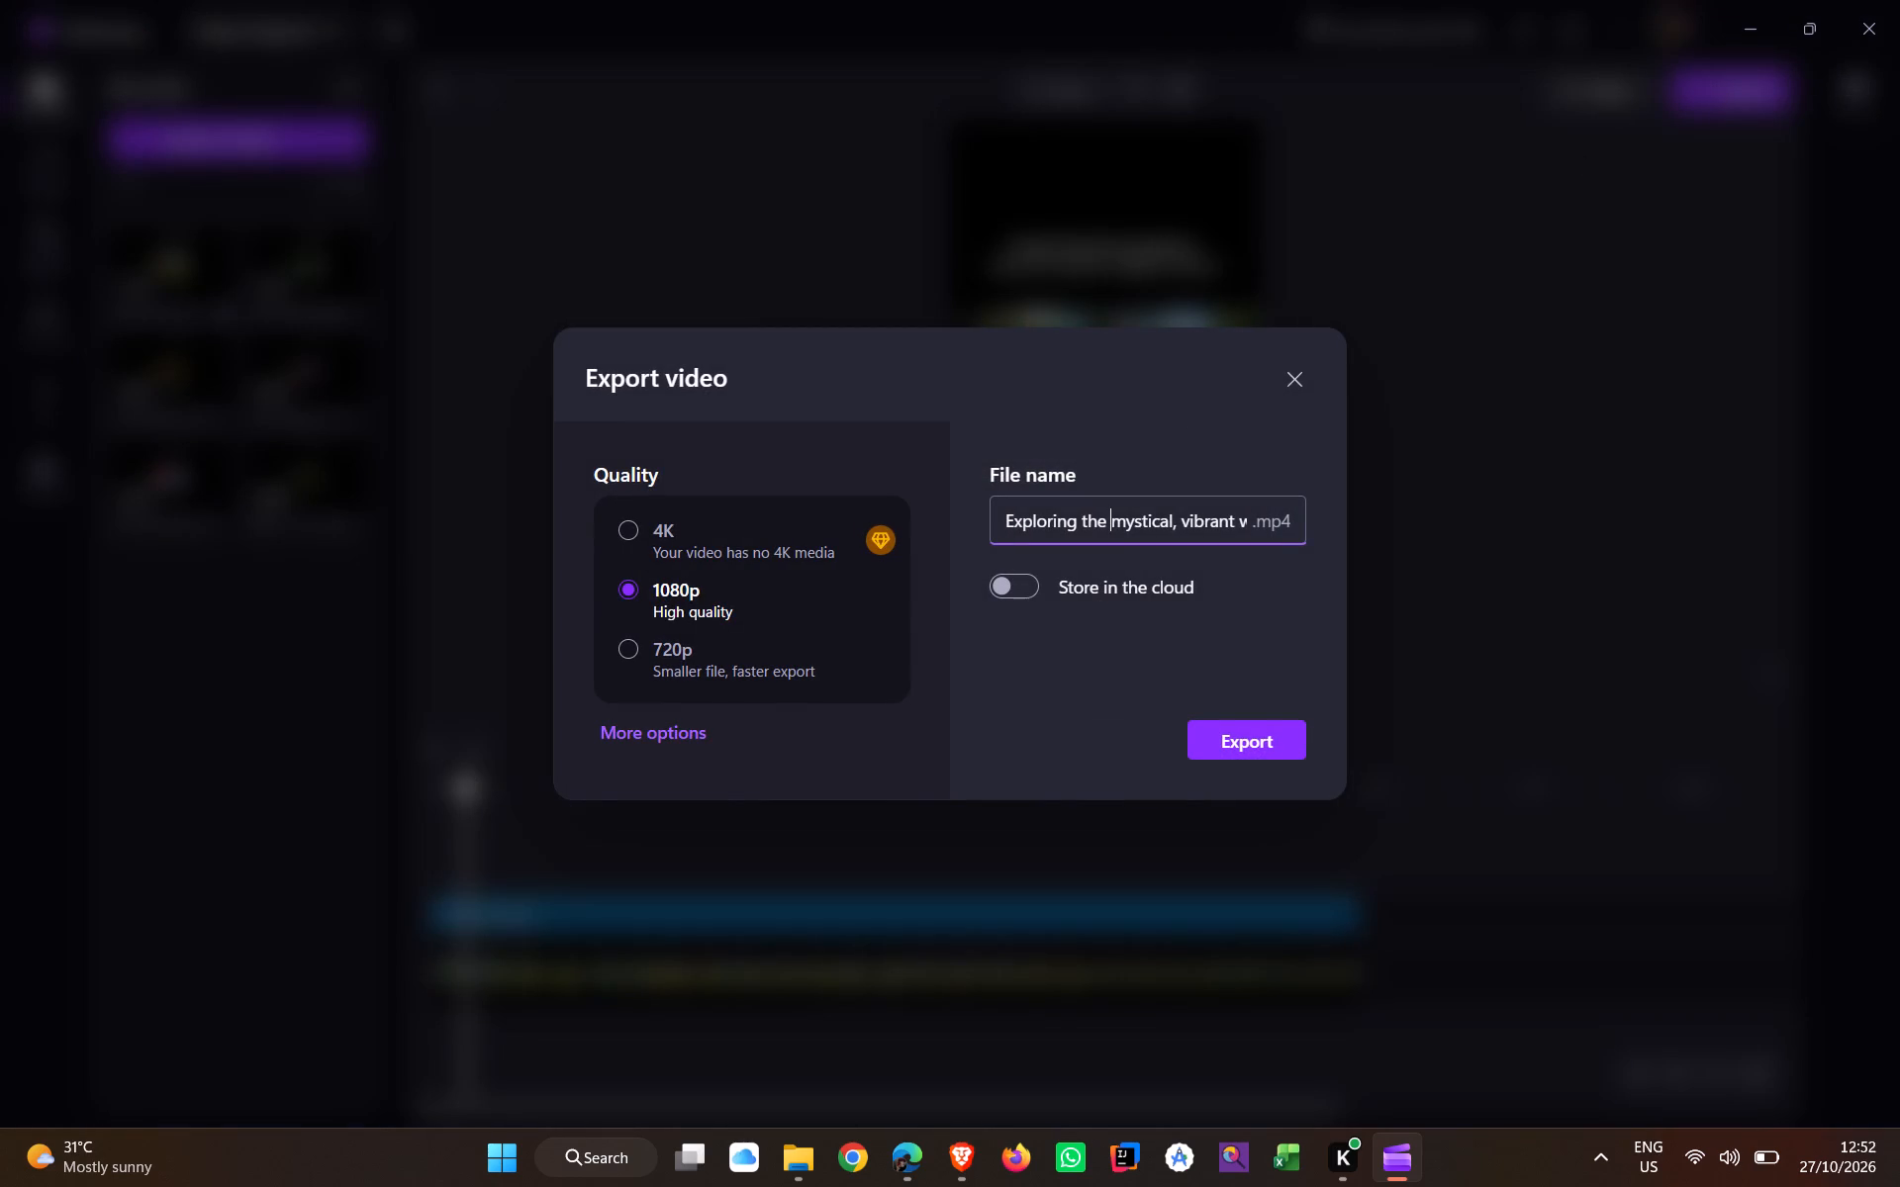
key(ctrl+a)
key(ctrl+v)
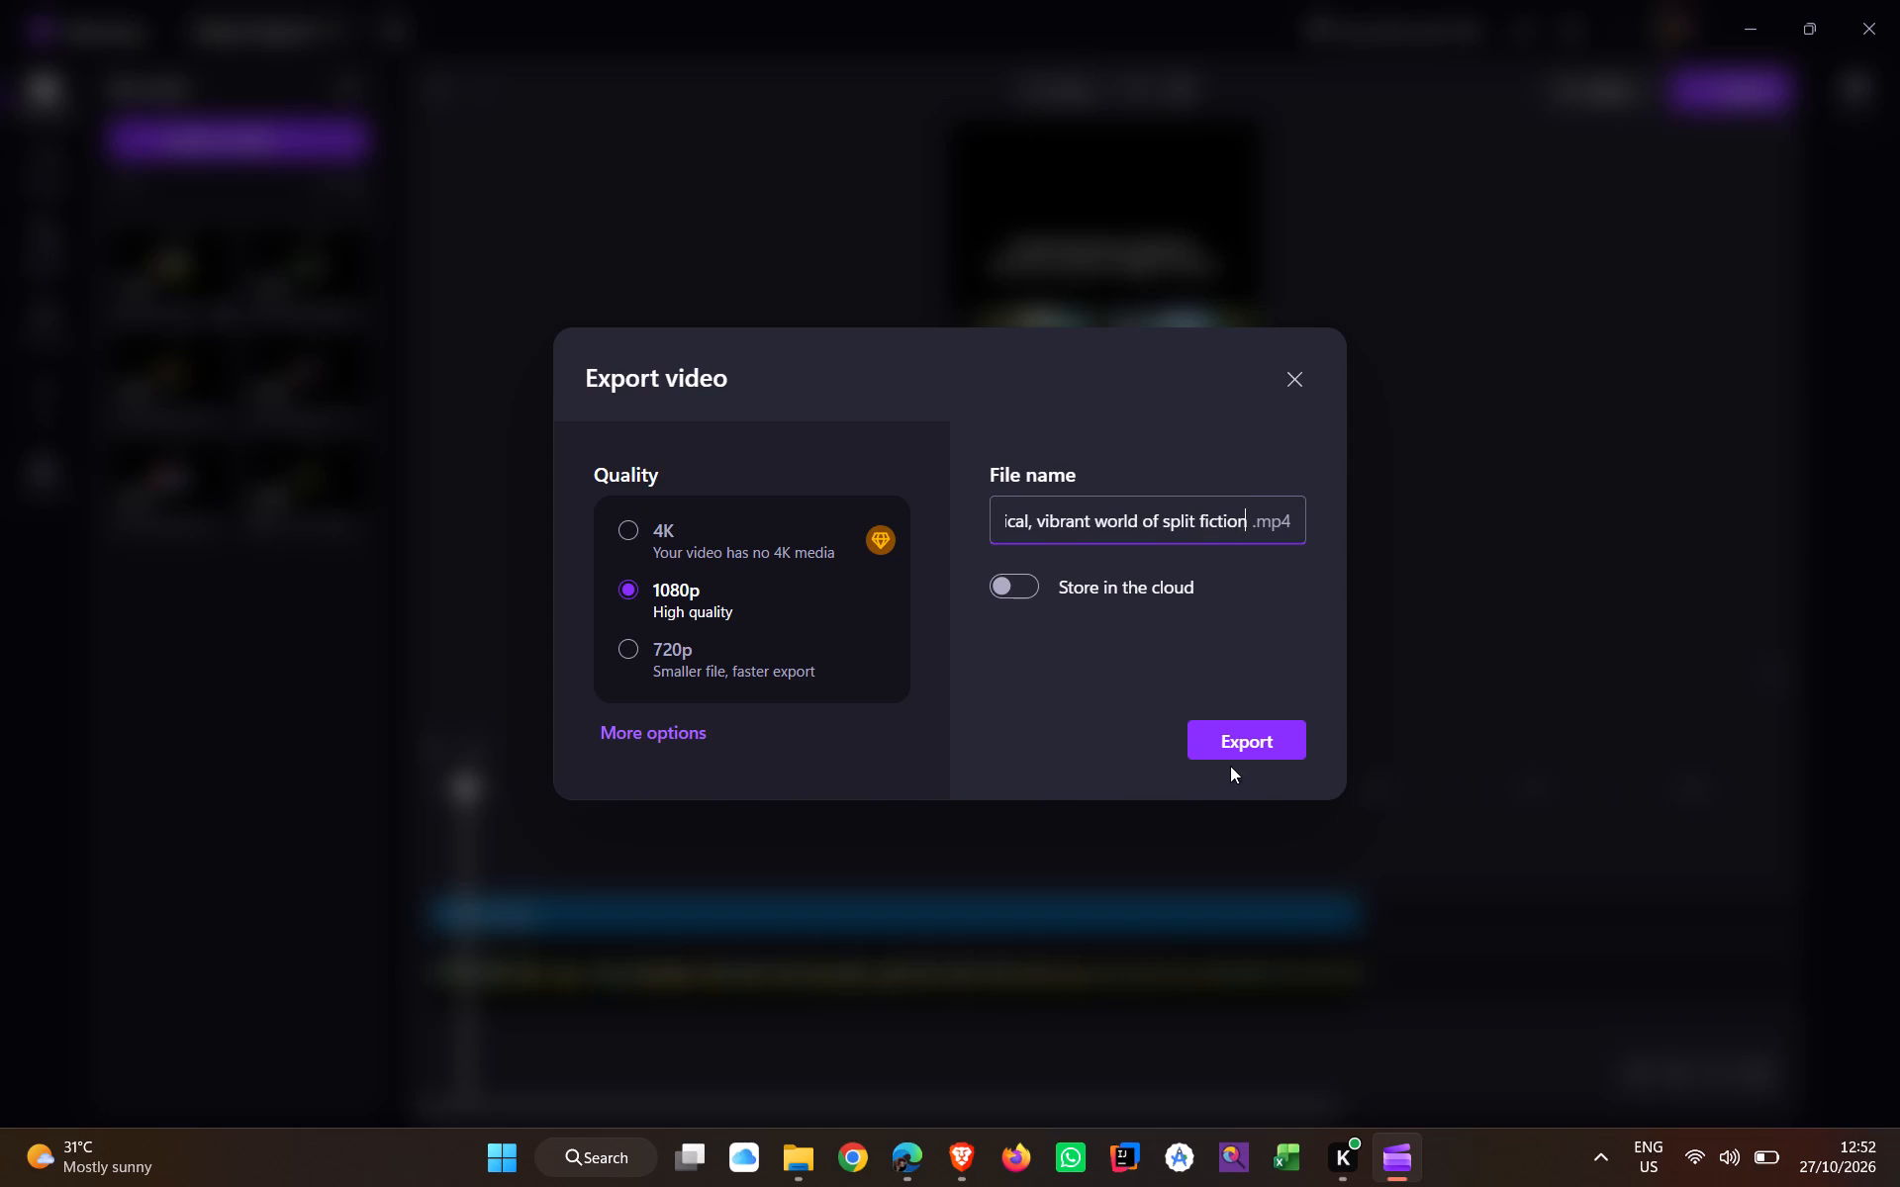
click(1221, 748)
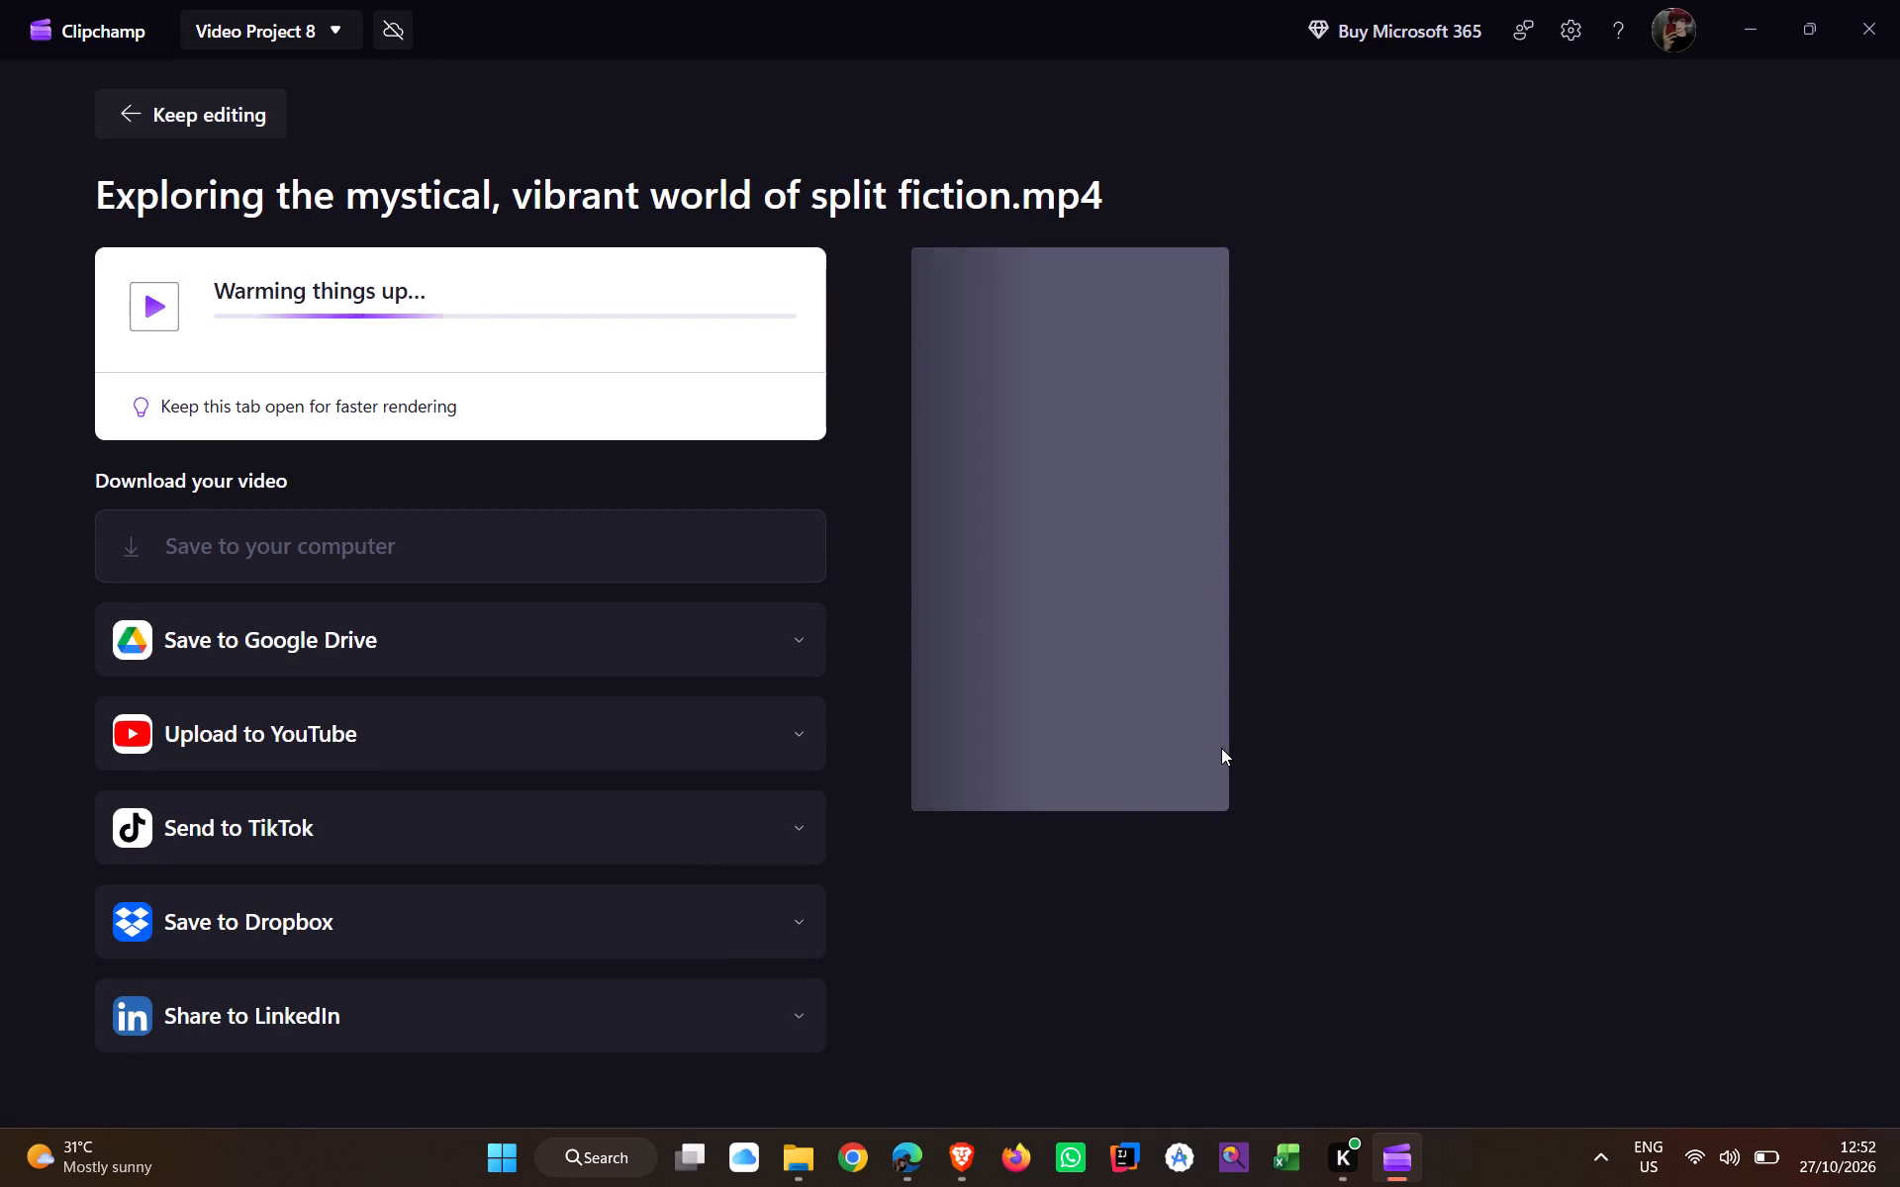
click(1221, 748)
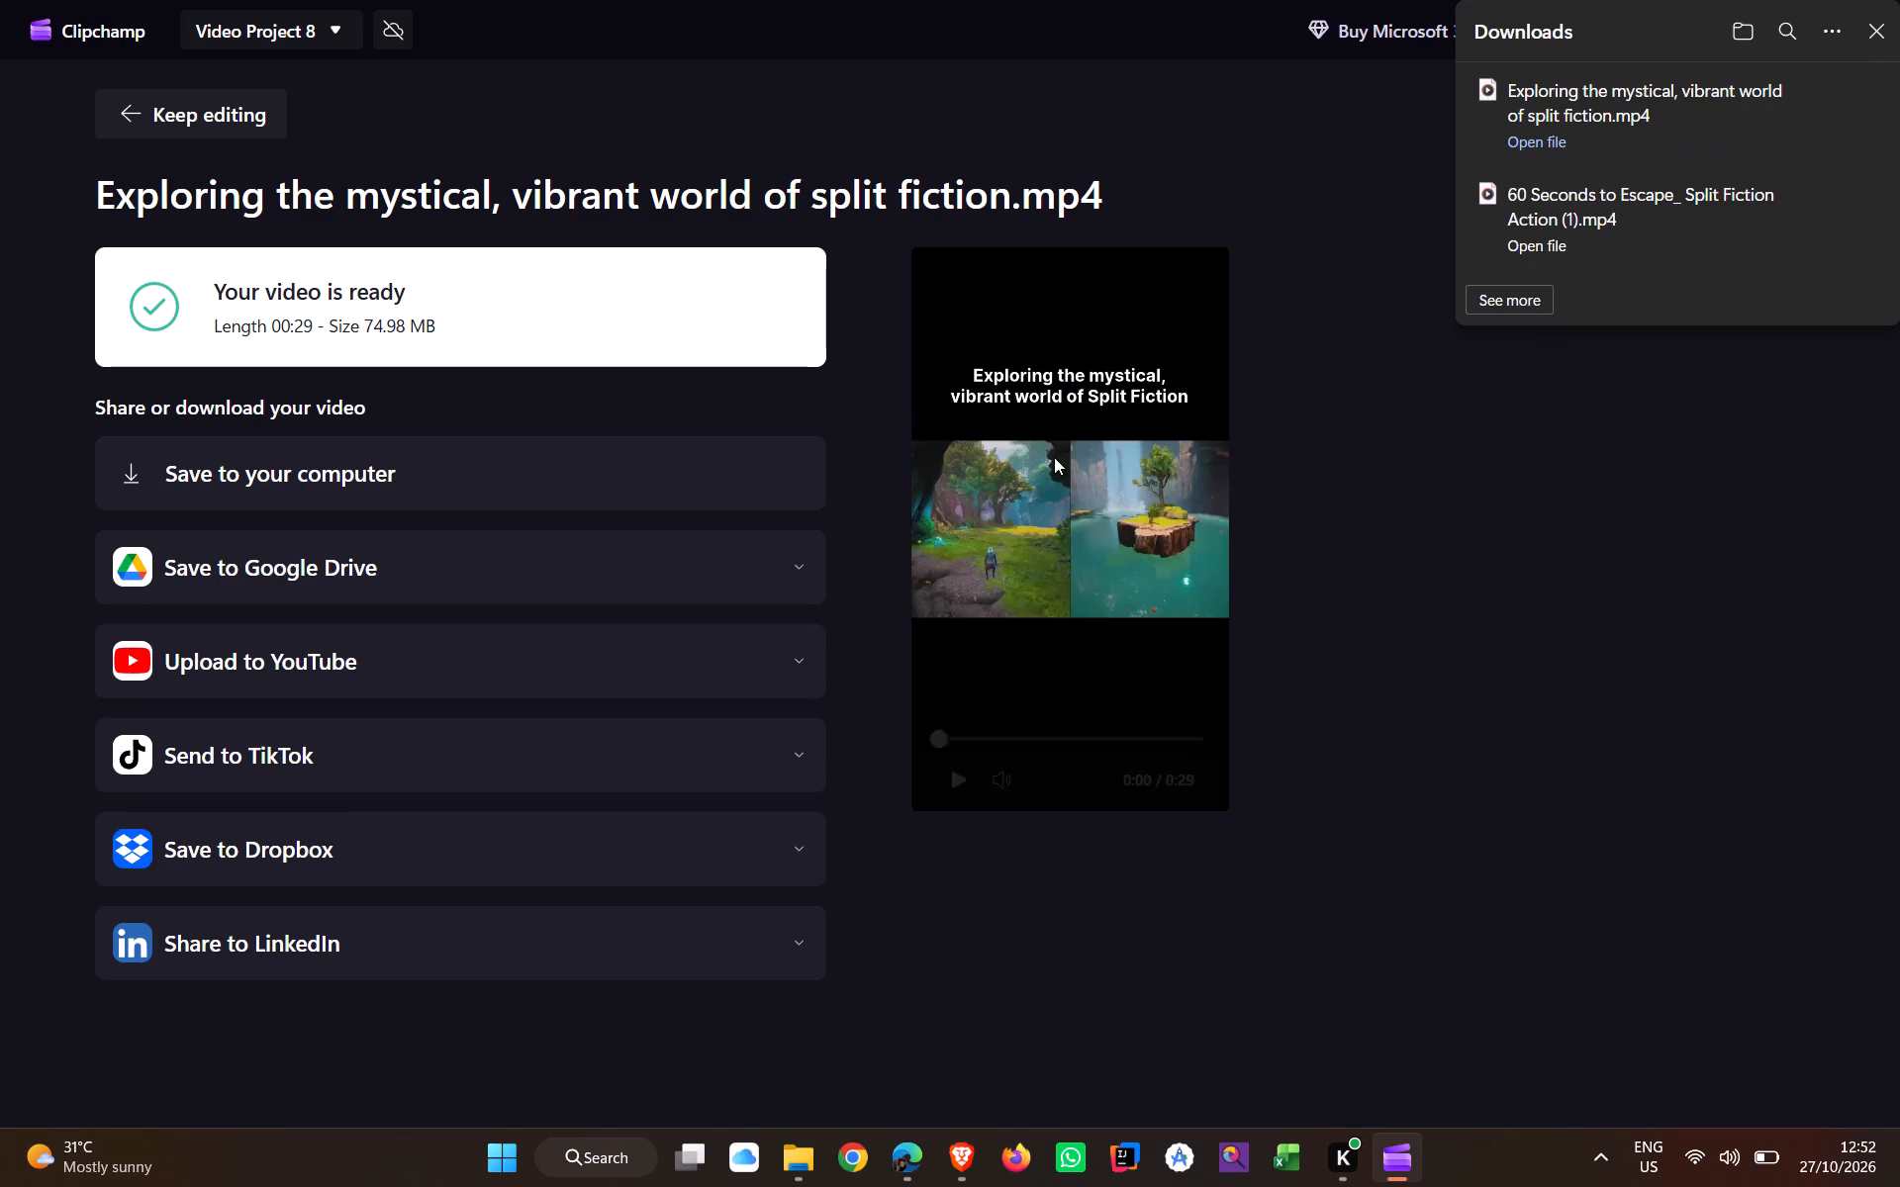
Back in the editor, replace the exported clip on the timeline with "The Most Magical Hidden Grotto in Split Fiction", keeping the Rectangle overlay.
click(127, 114)
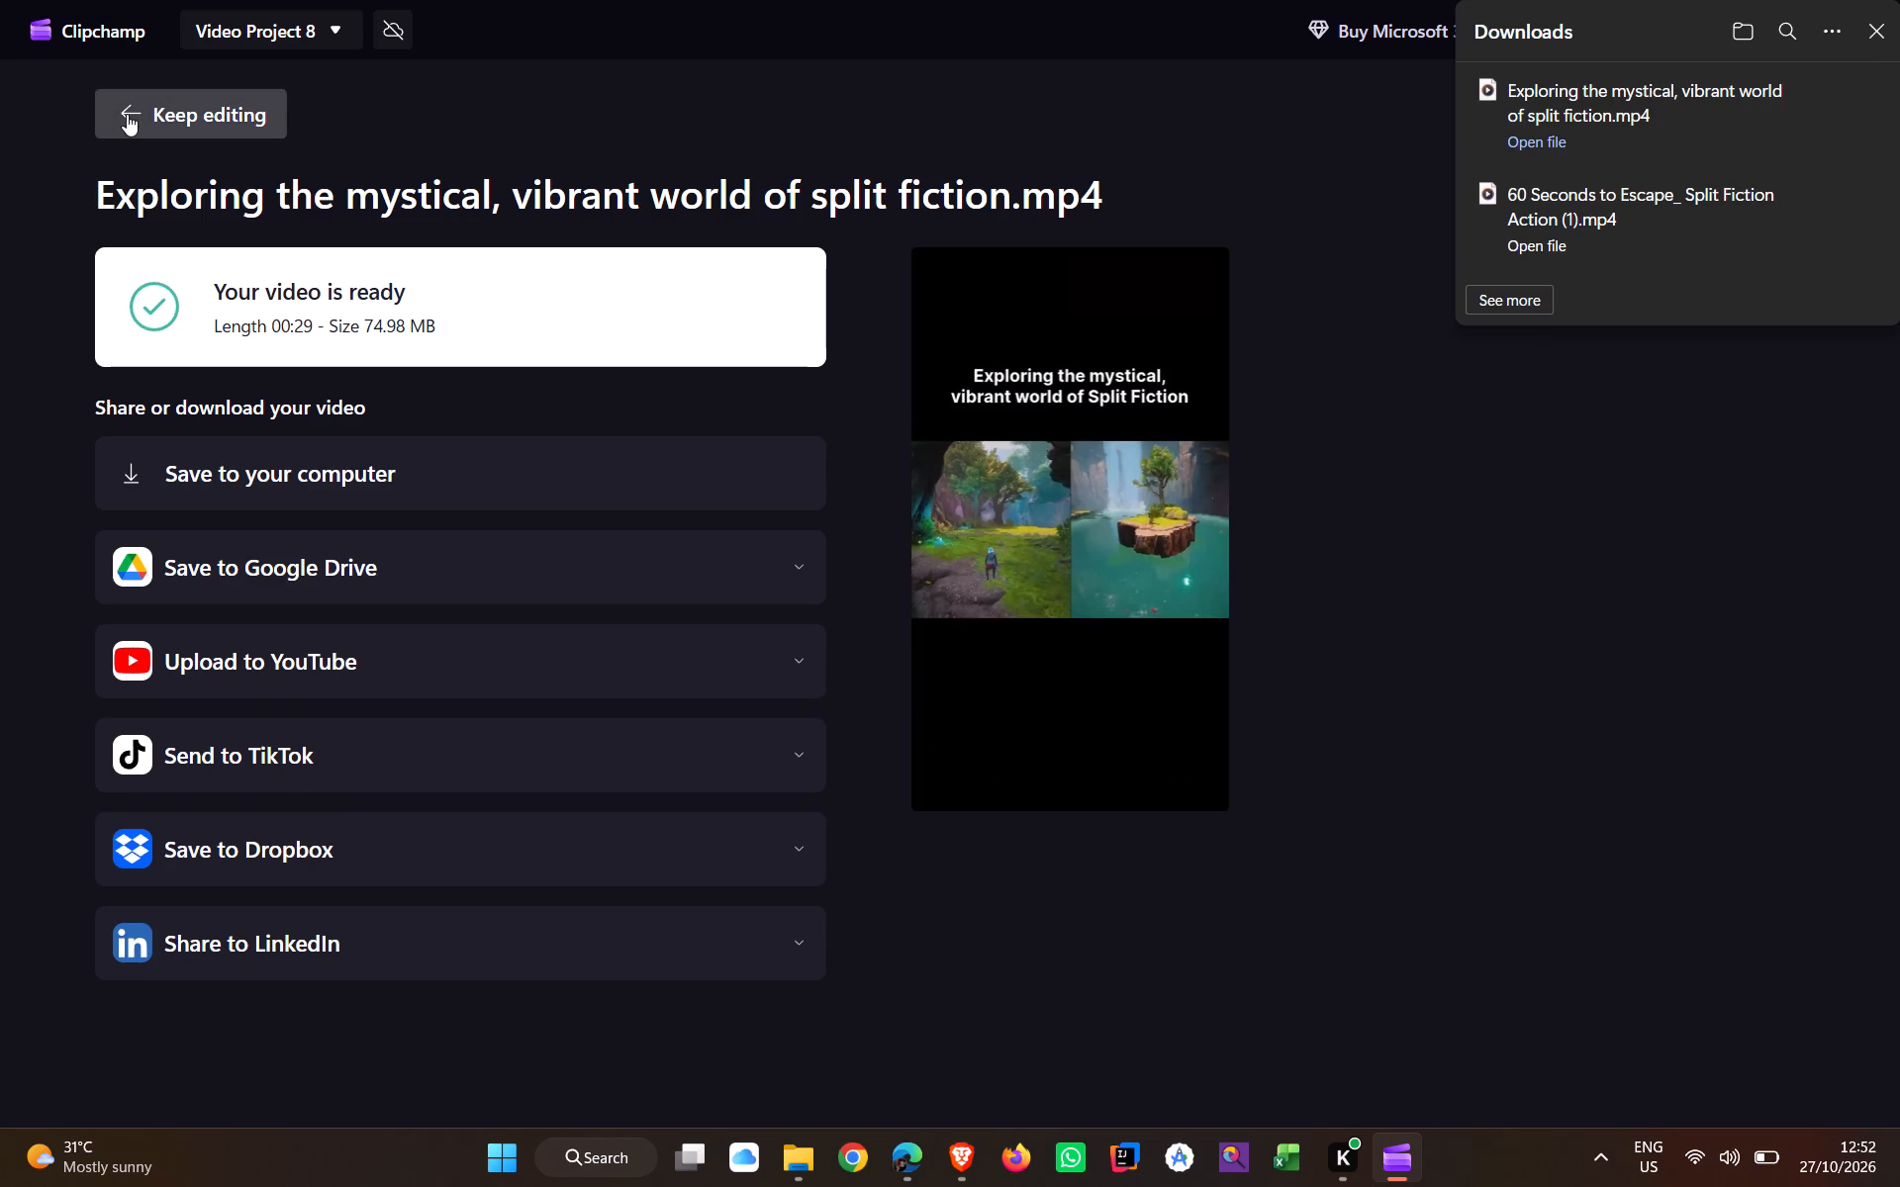
click(998, 976)
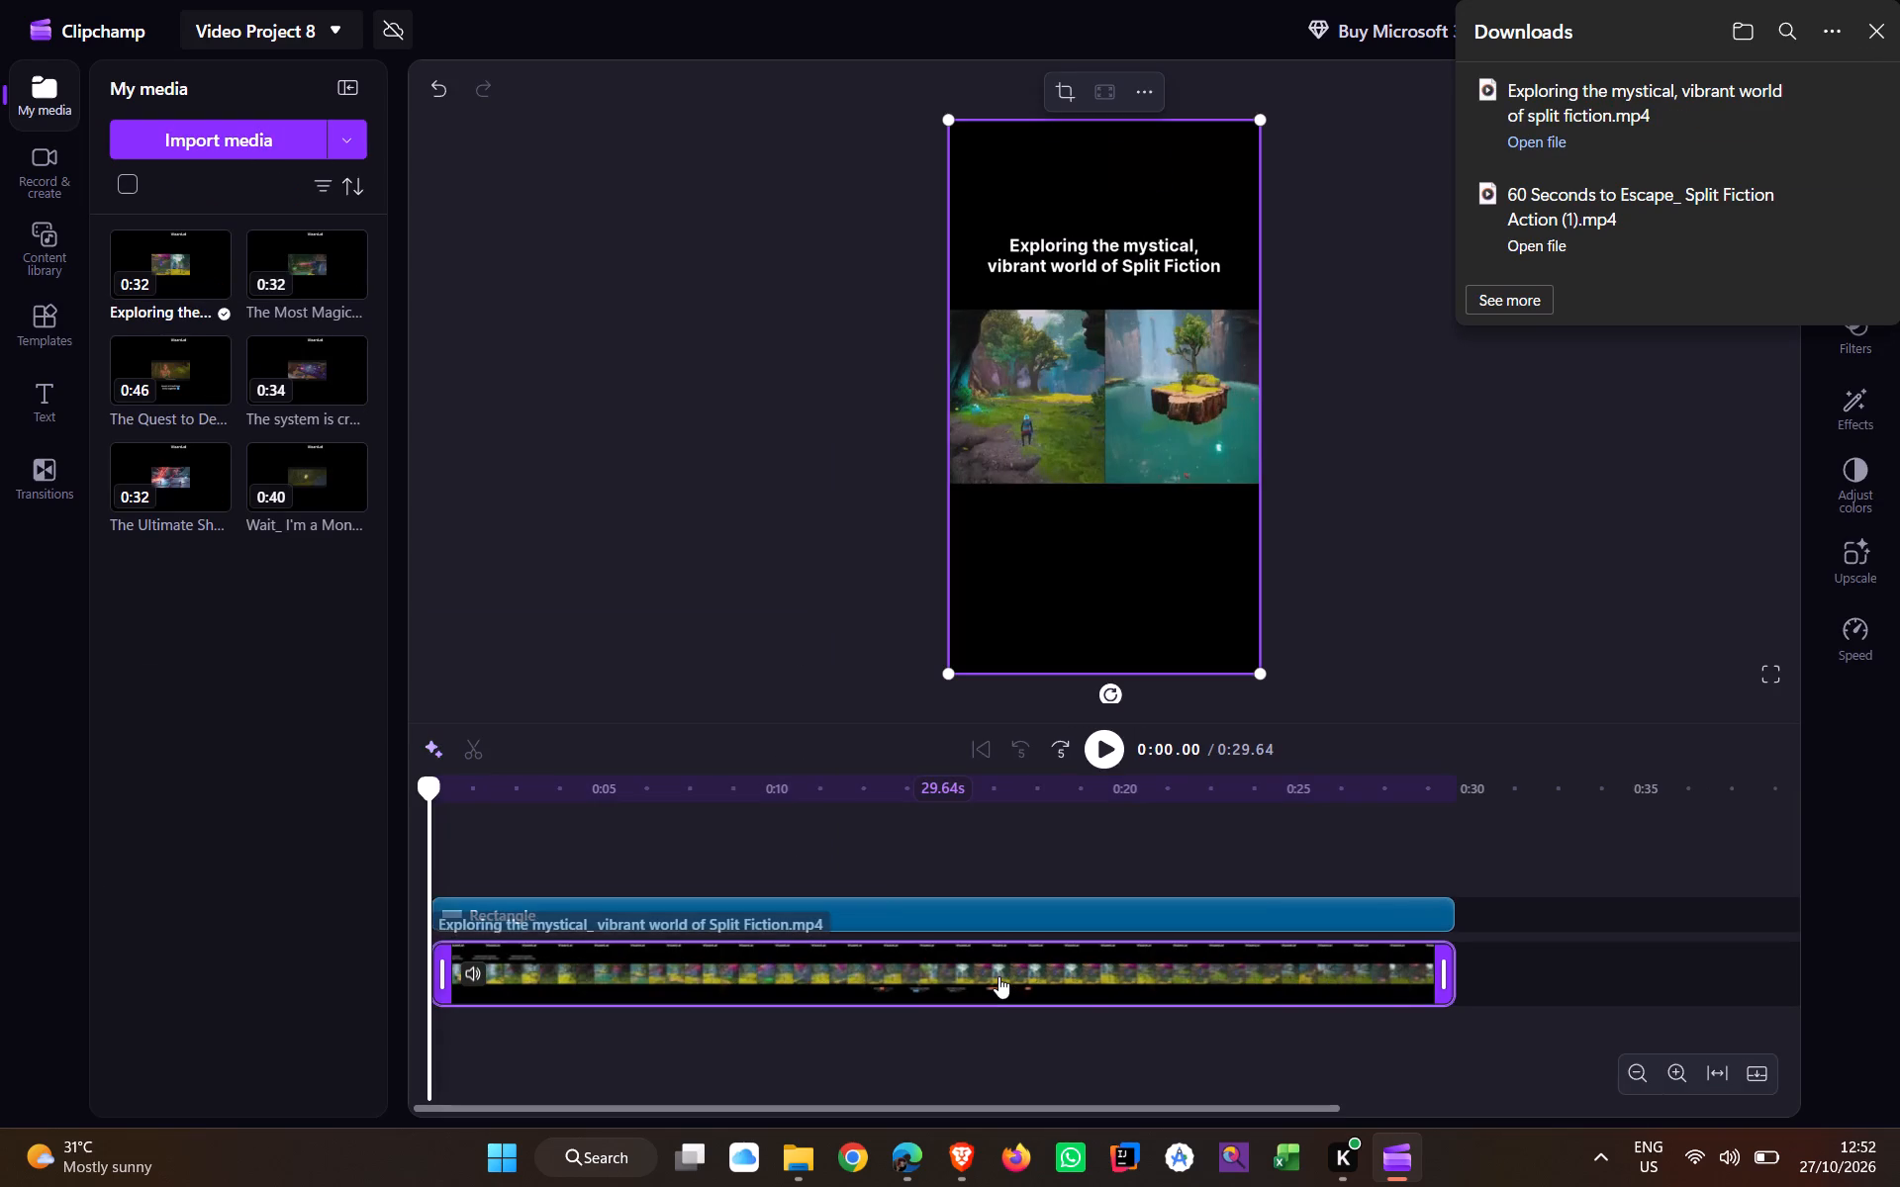
key(Delete)
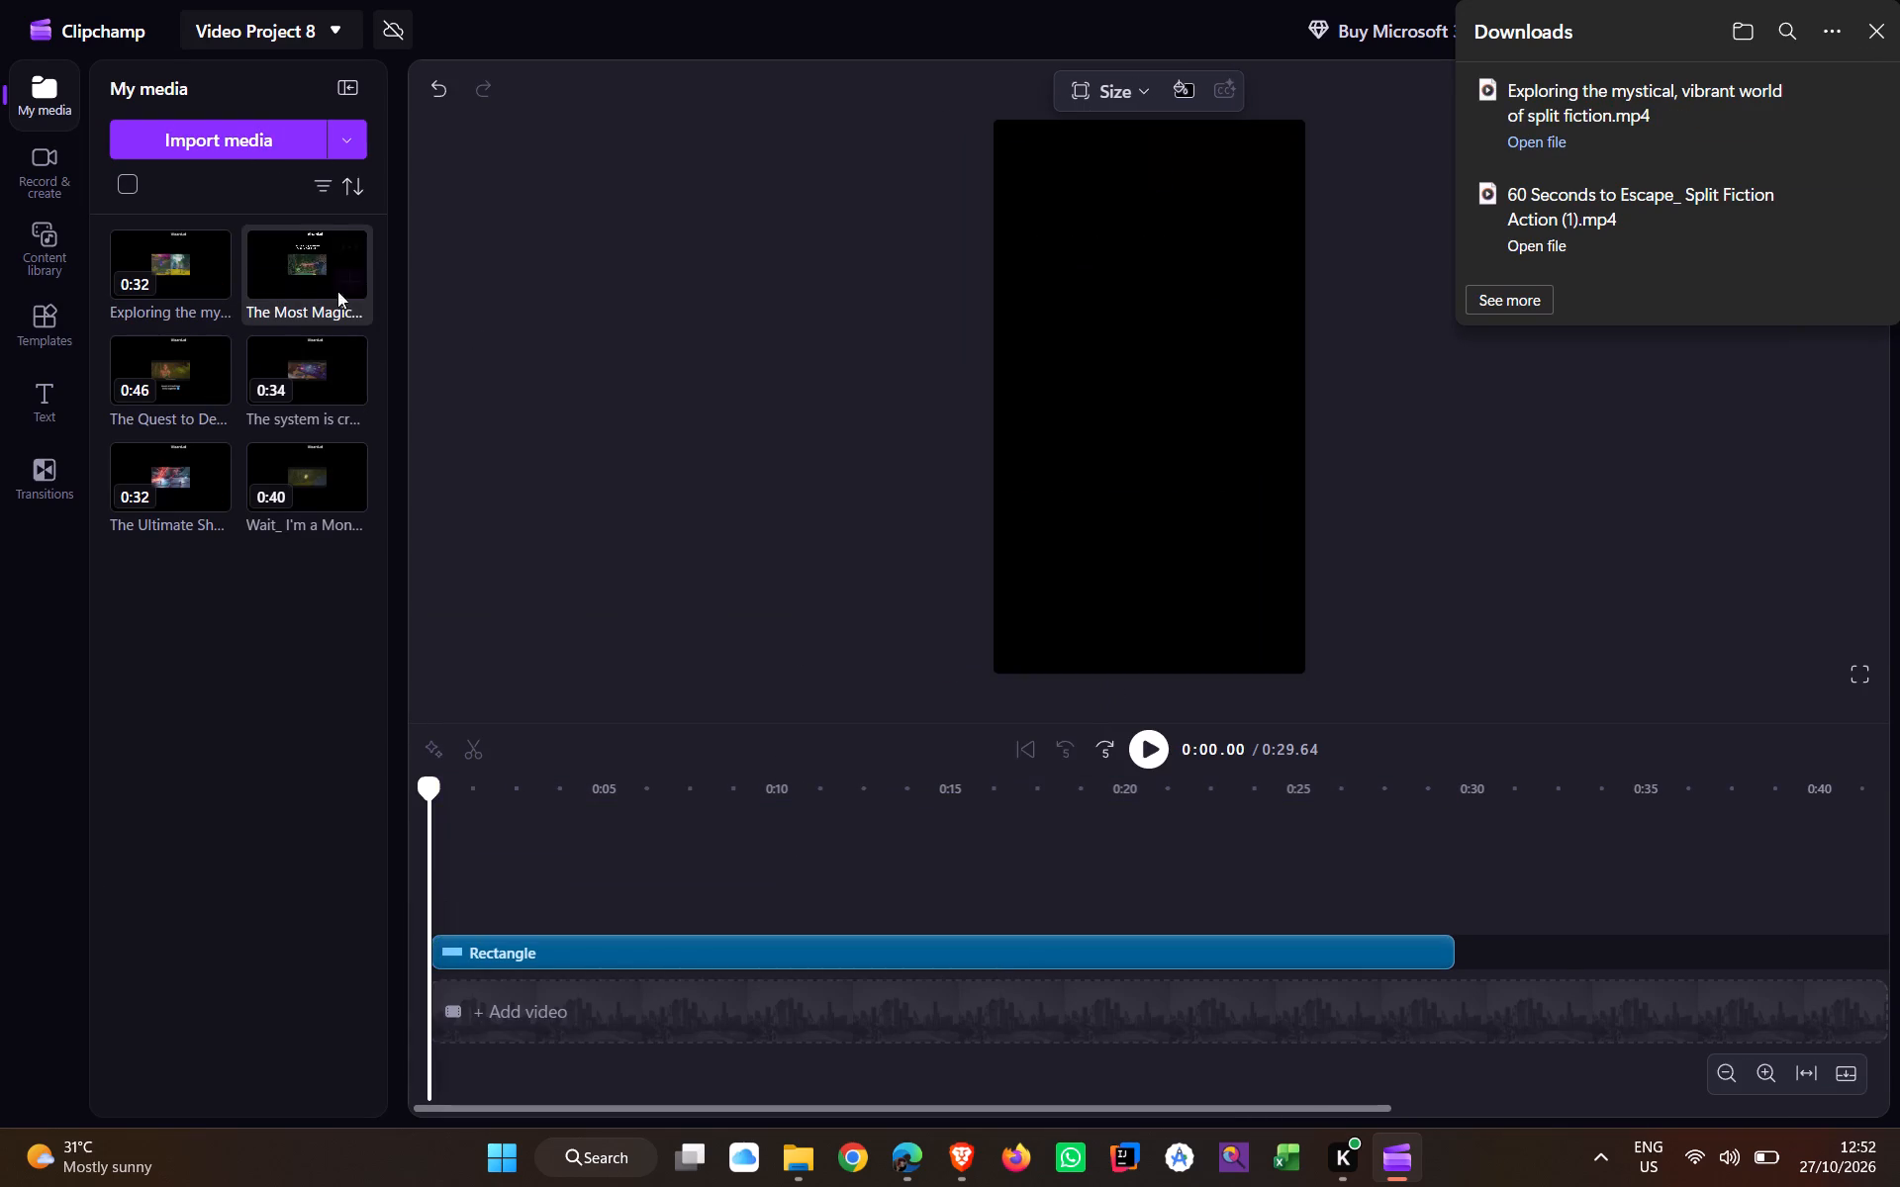
click(352, 286)
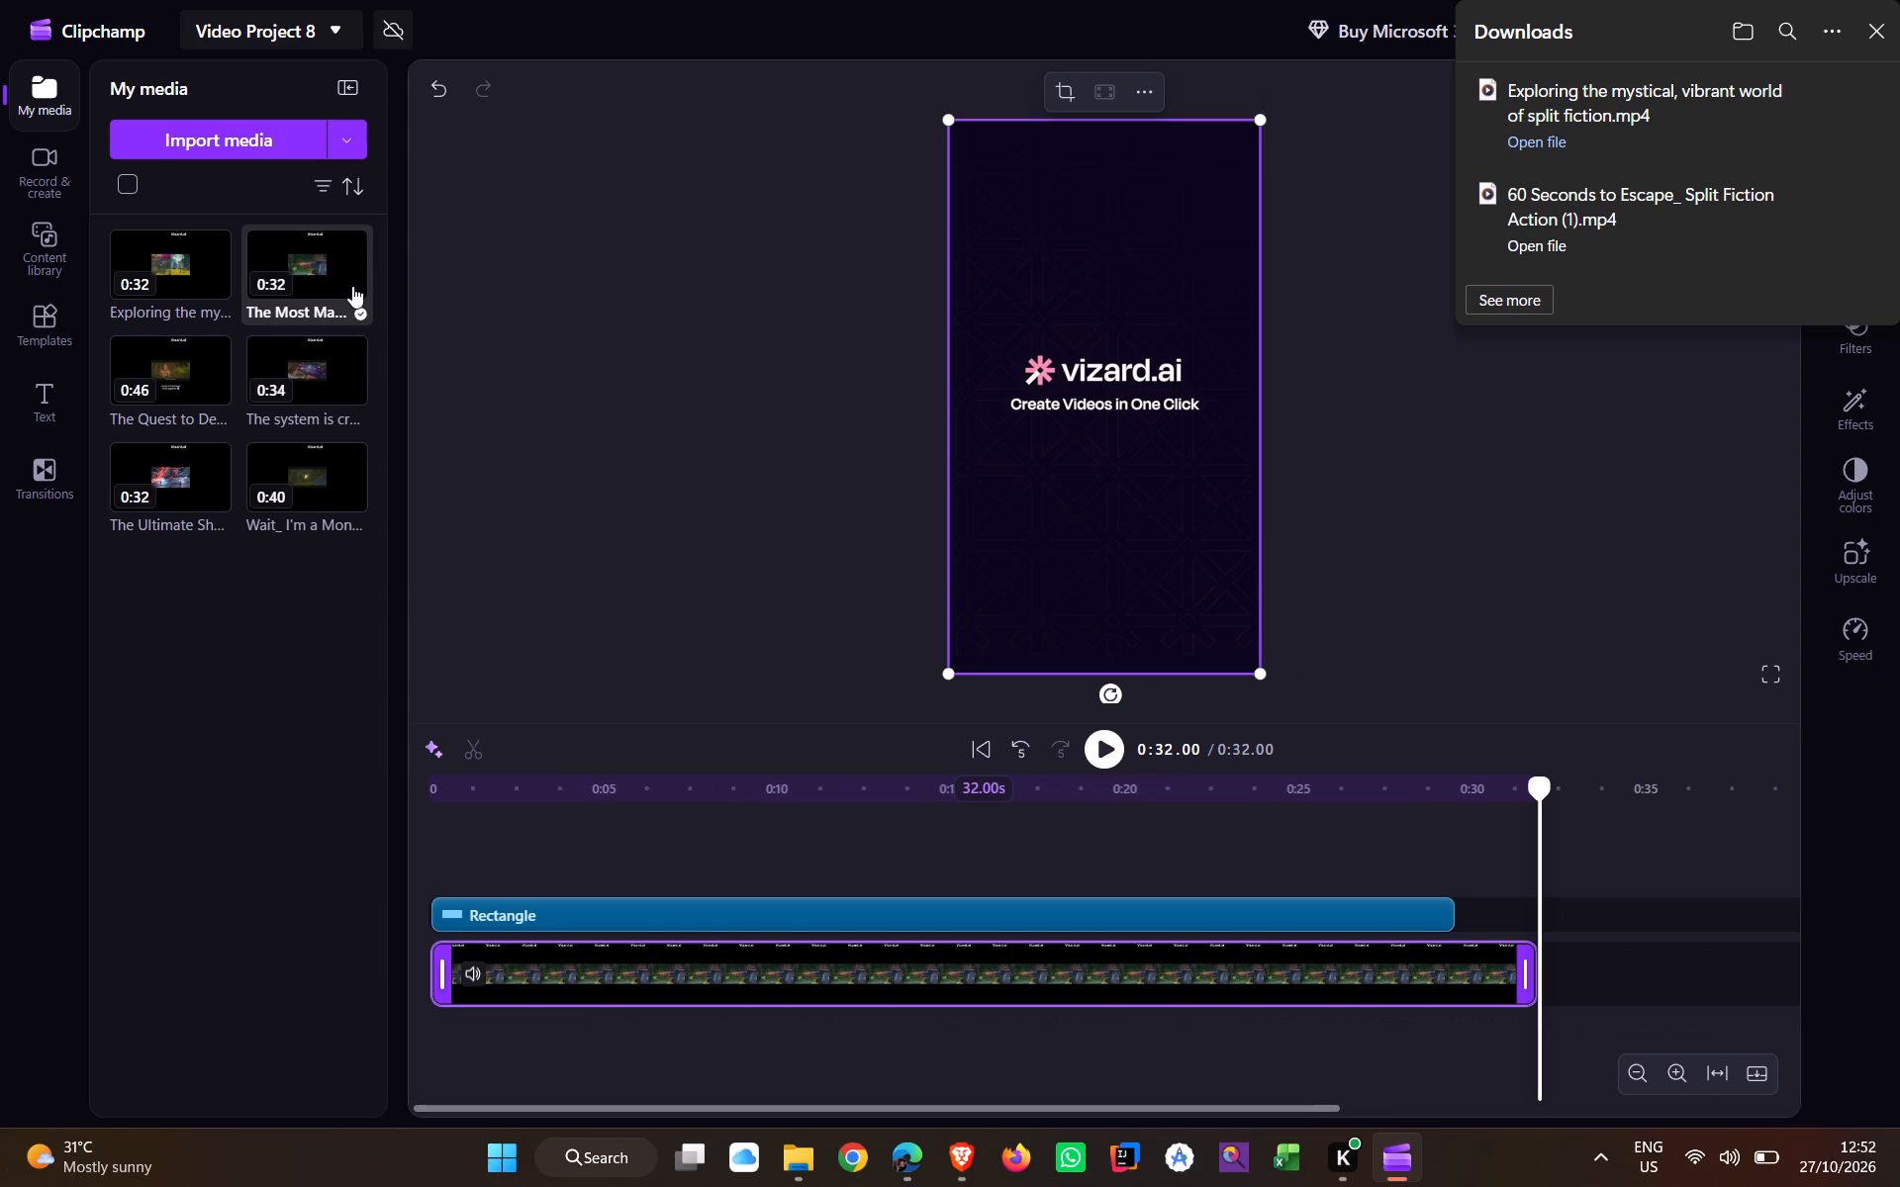
Split the Hidden Grotto clip at 0:29.86, just before the vizard.ai outro, and delete the outro segment.
key(Left)
key(Left)
key(Left)
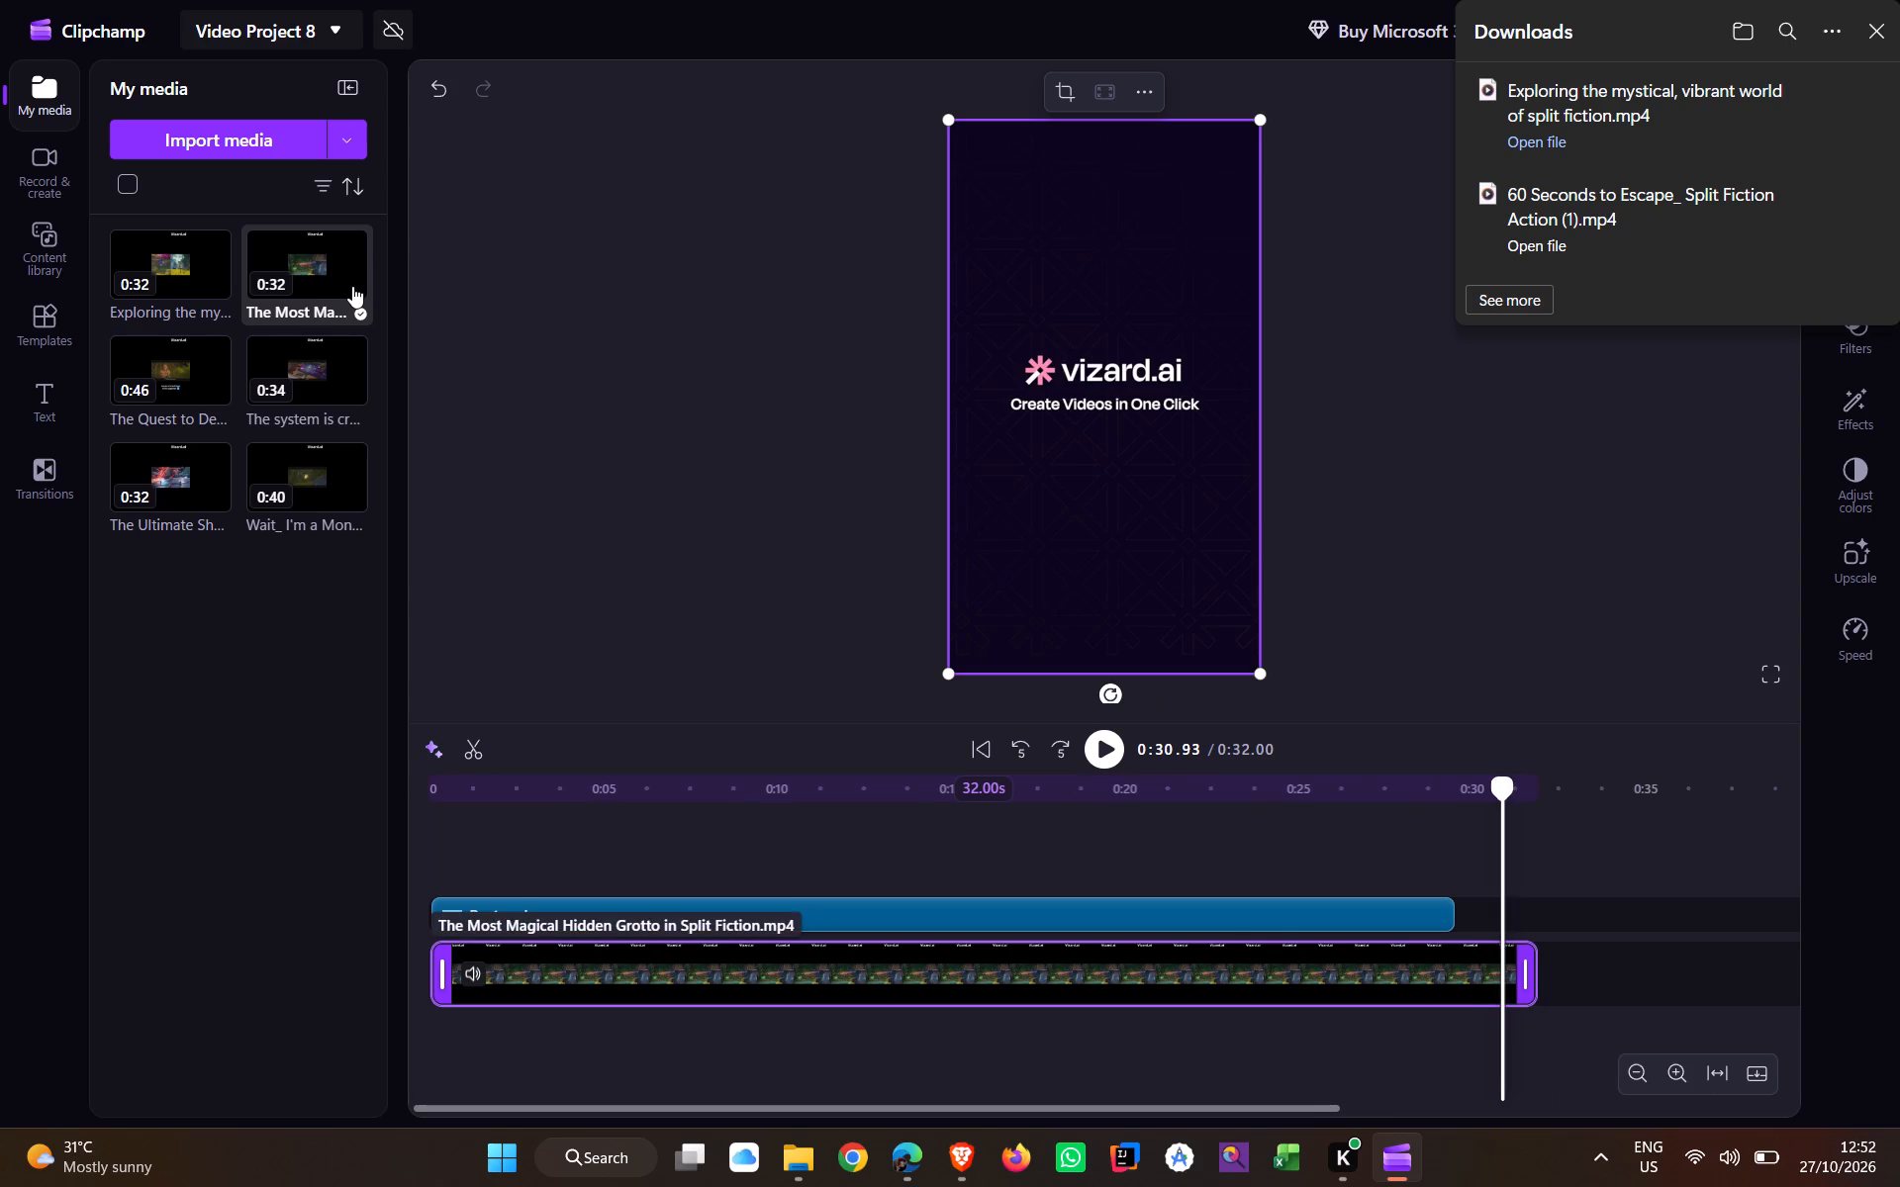
key(Left)
key(Left)
key(Left)
key(Left)
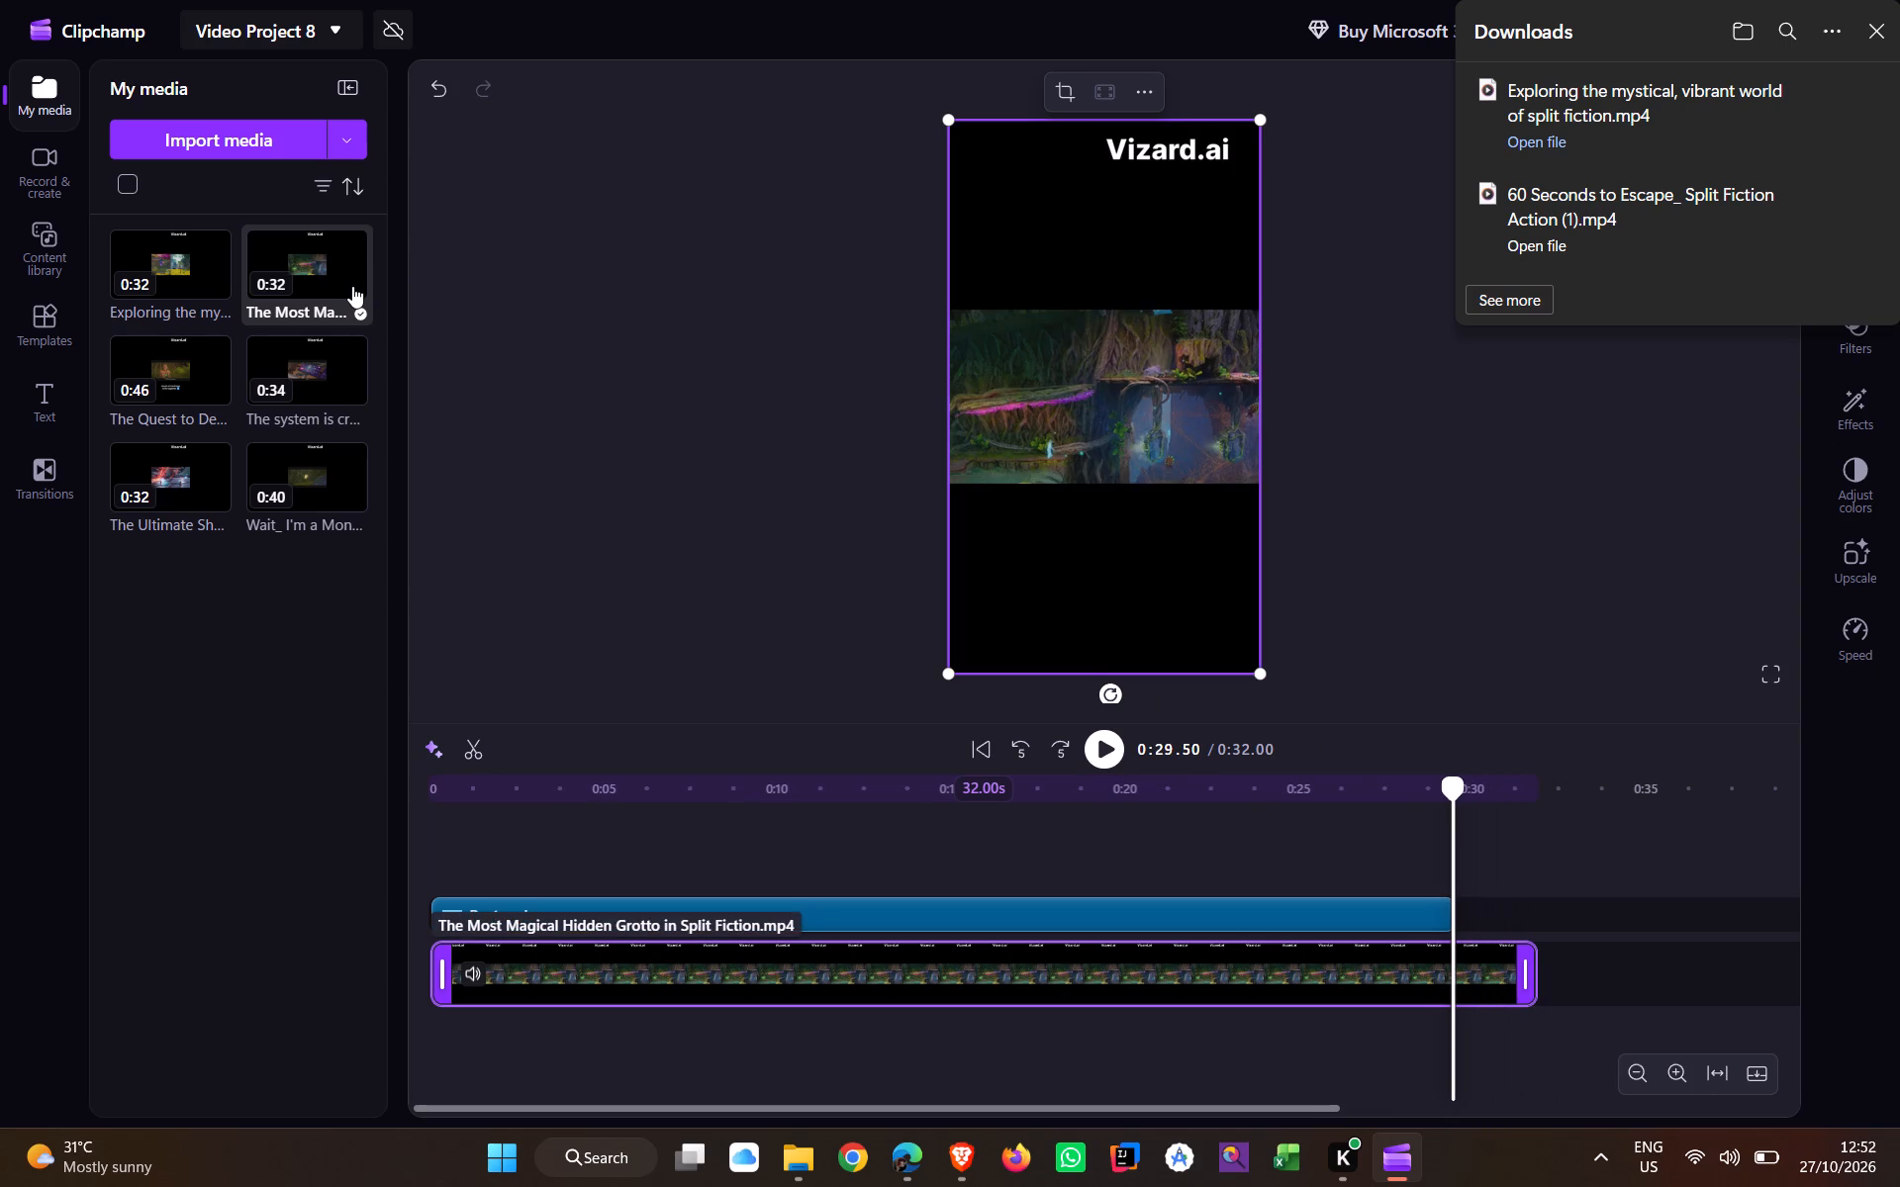
key(Right)
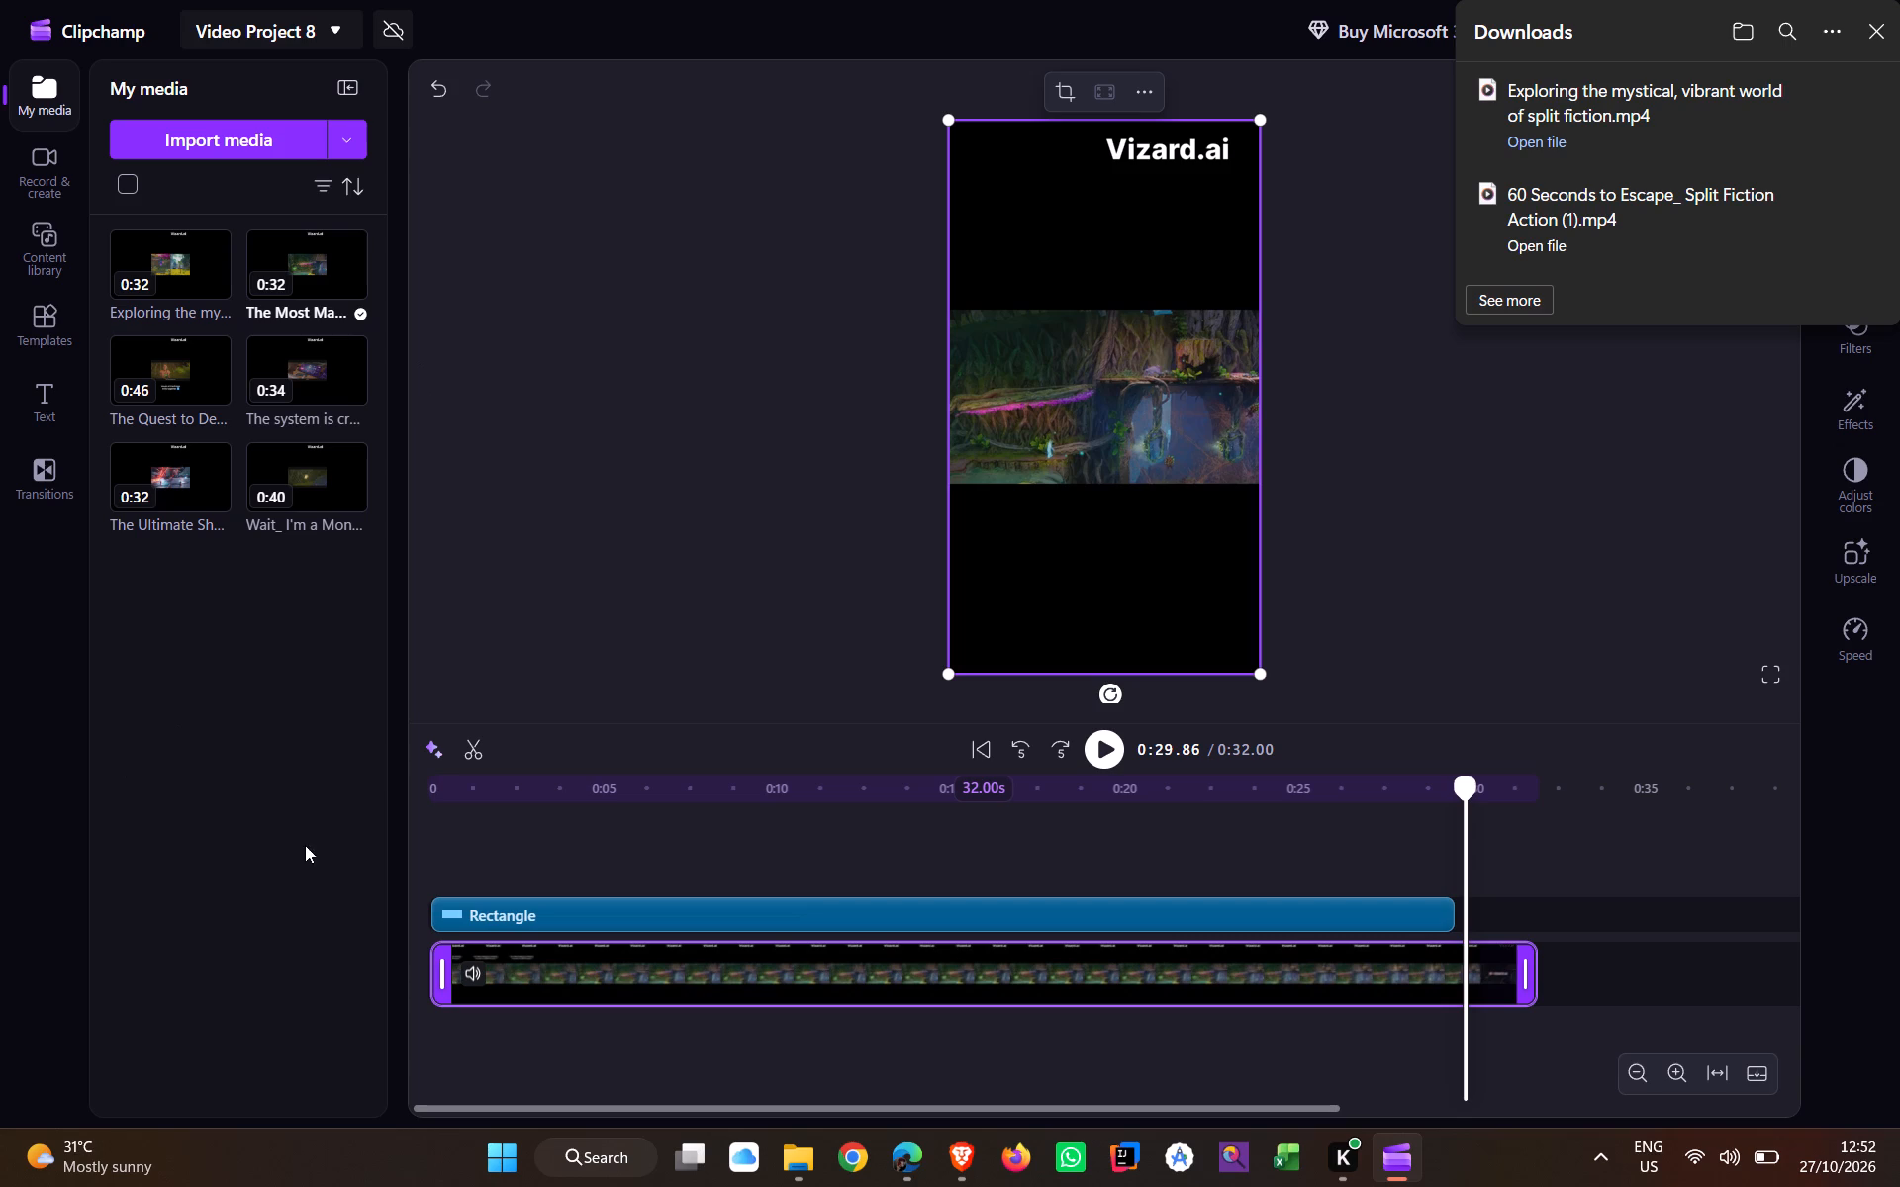
click(479, 751)
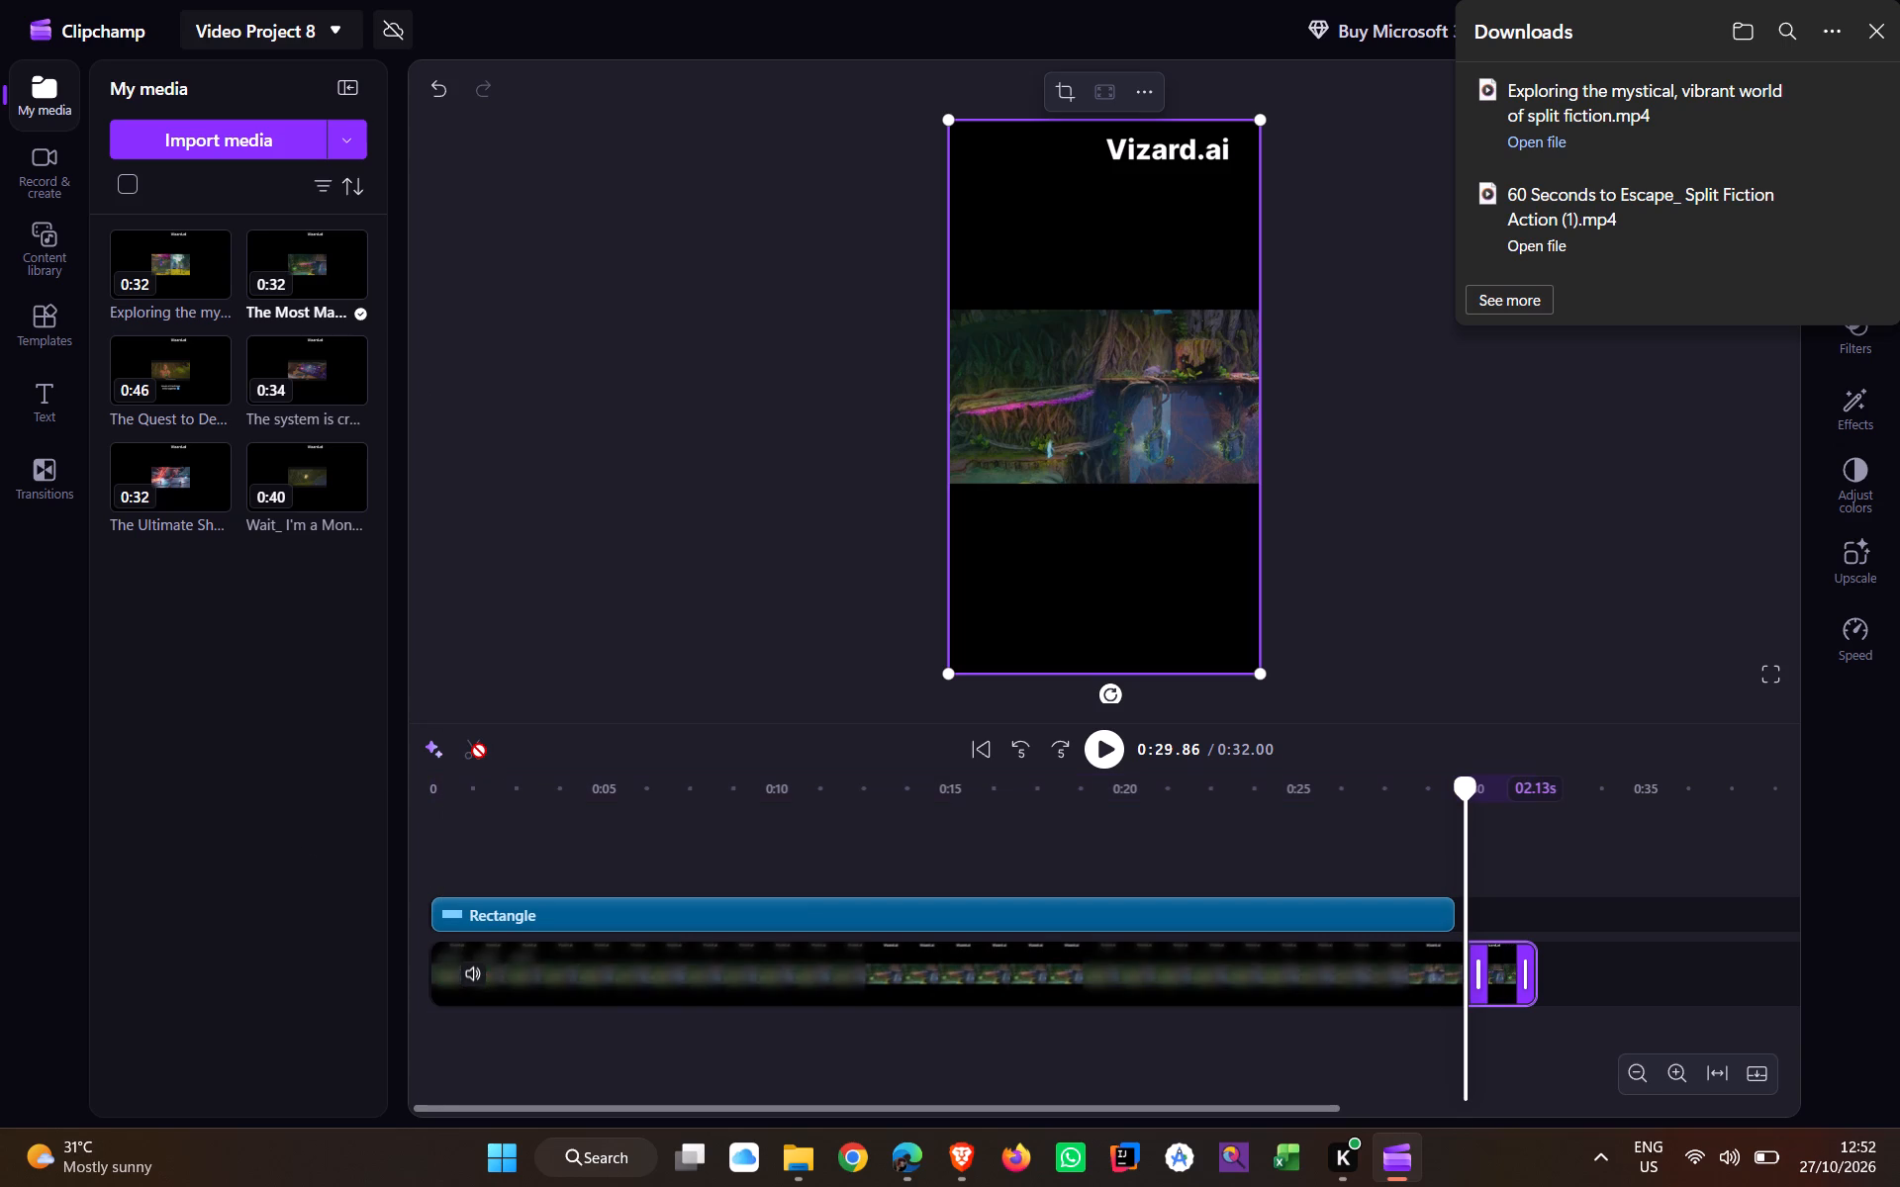
key(Delete)
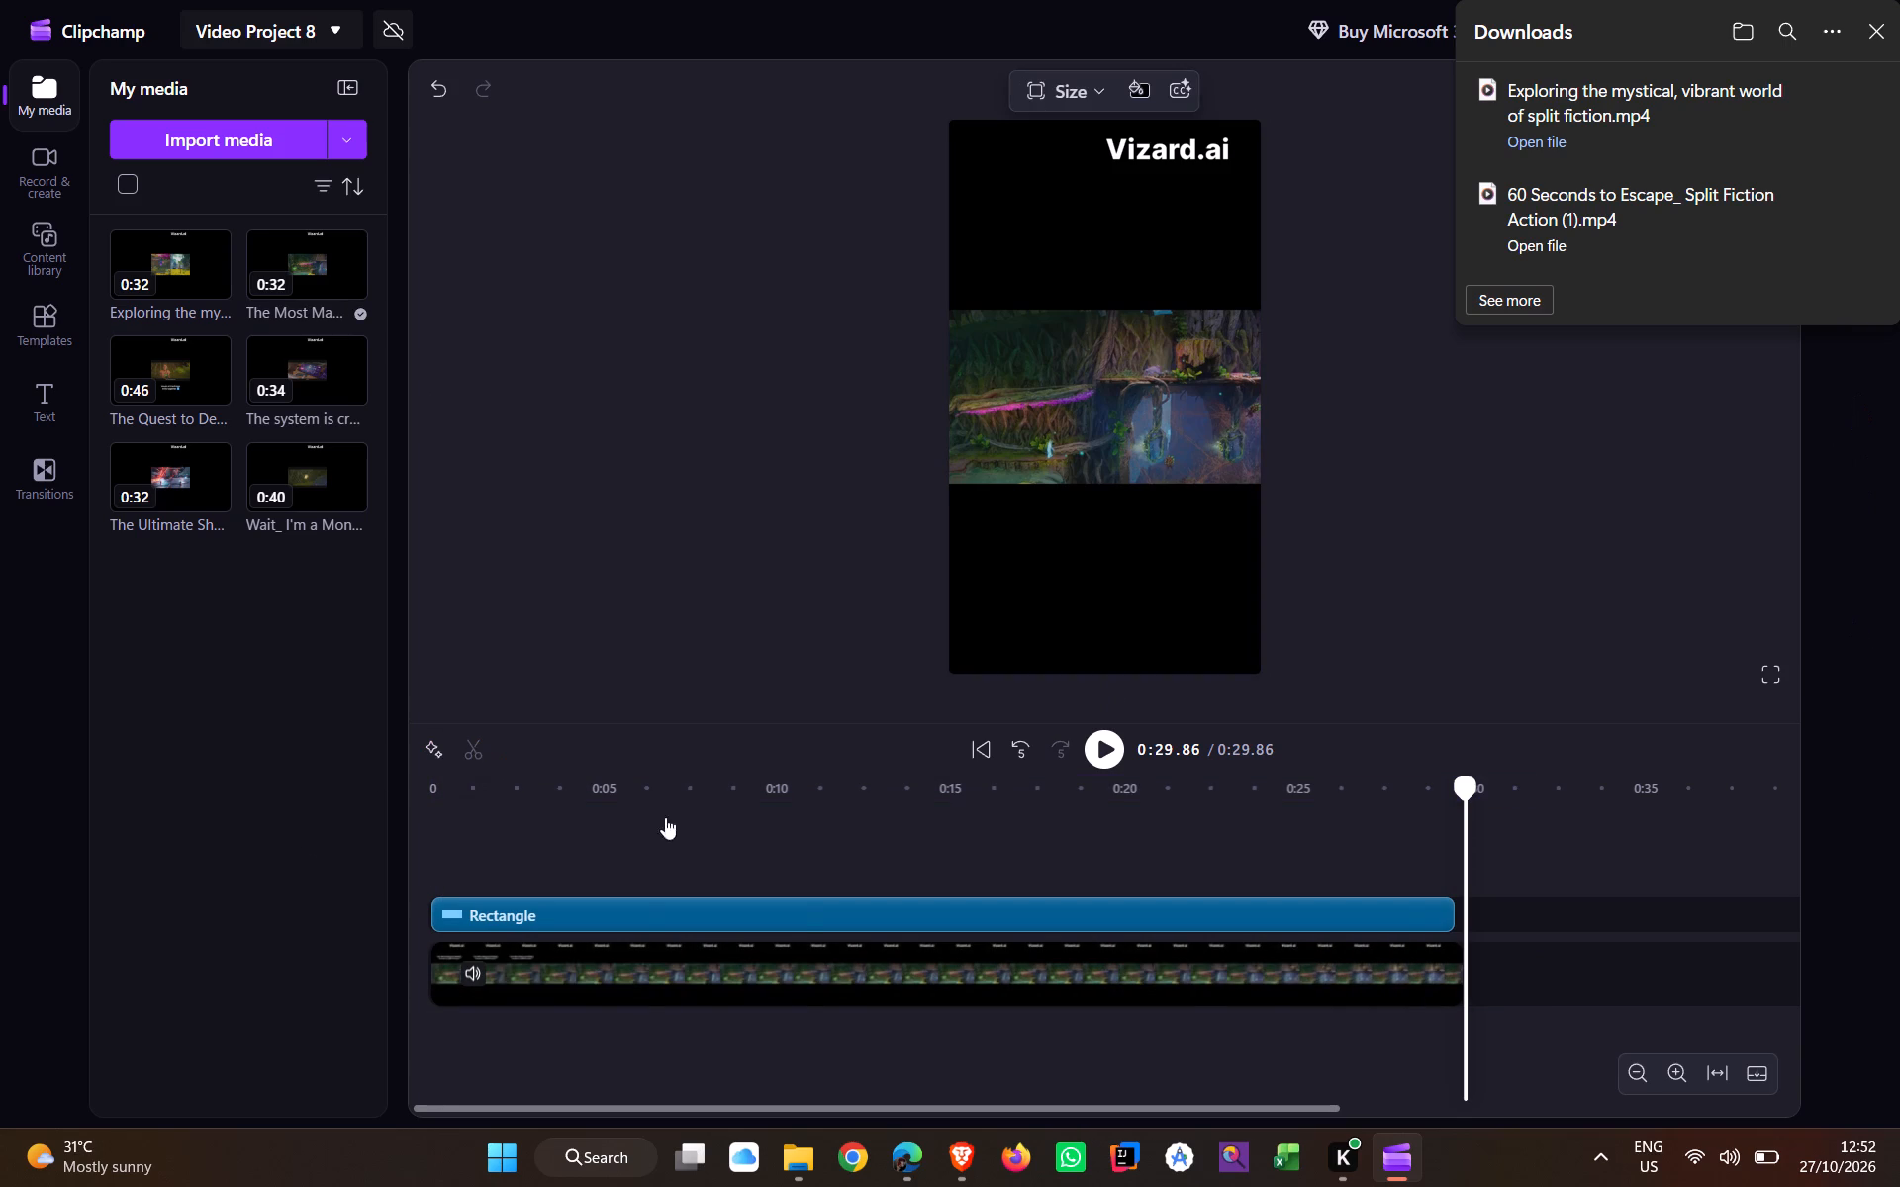
Extend the Rectangle overlay to end with the trimmed clip at 29.86 s.
click(1450, 910)
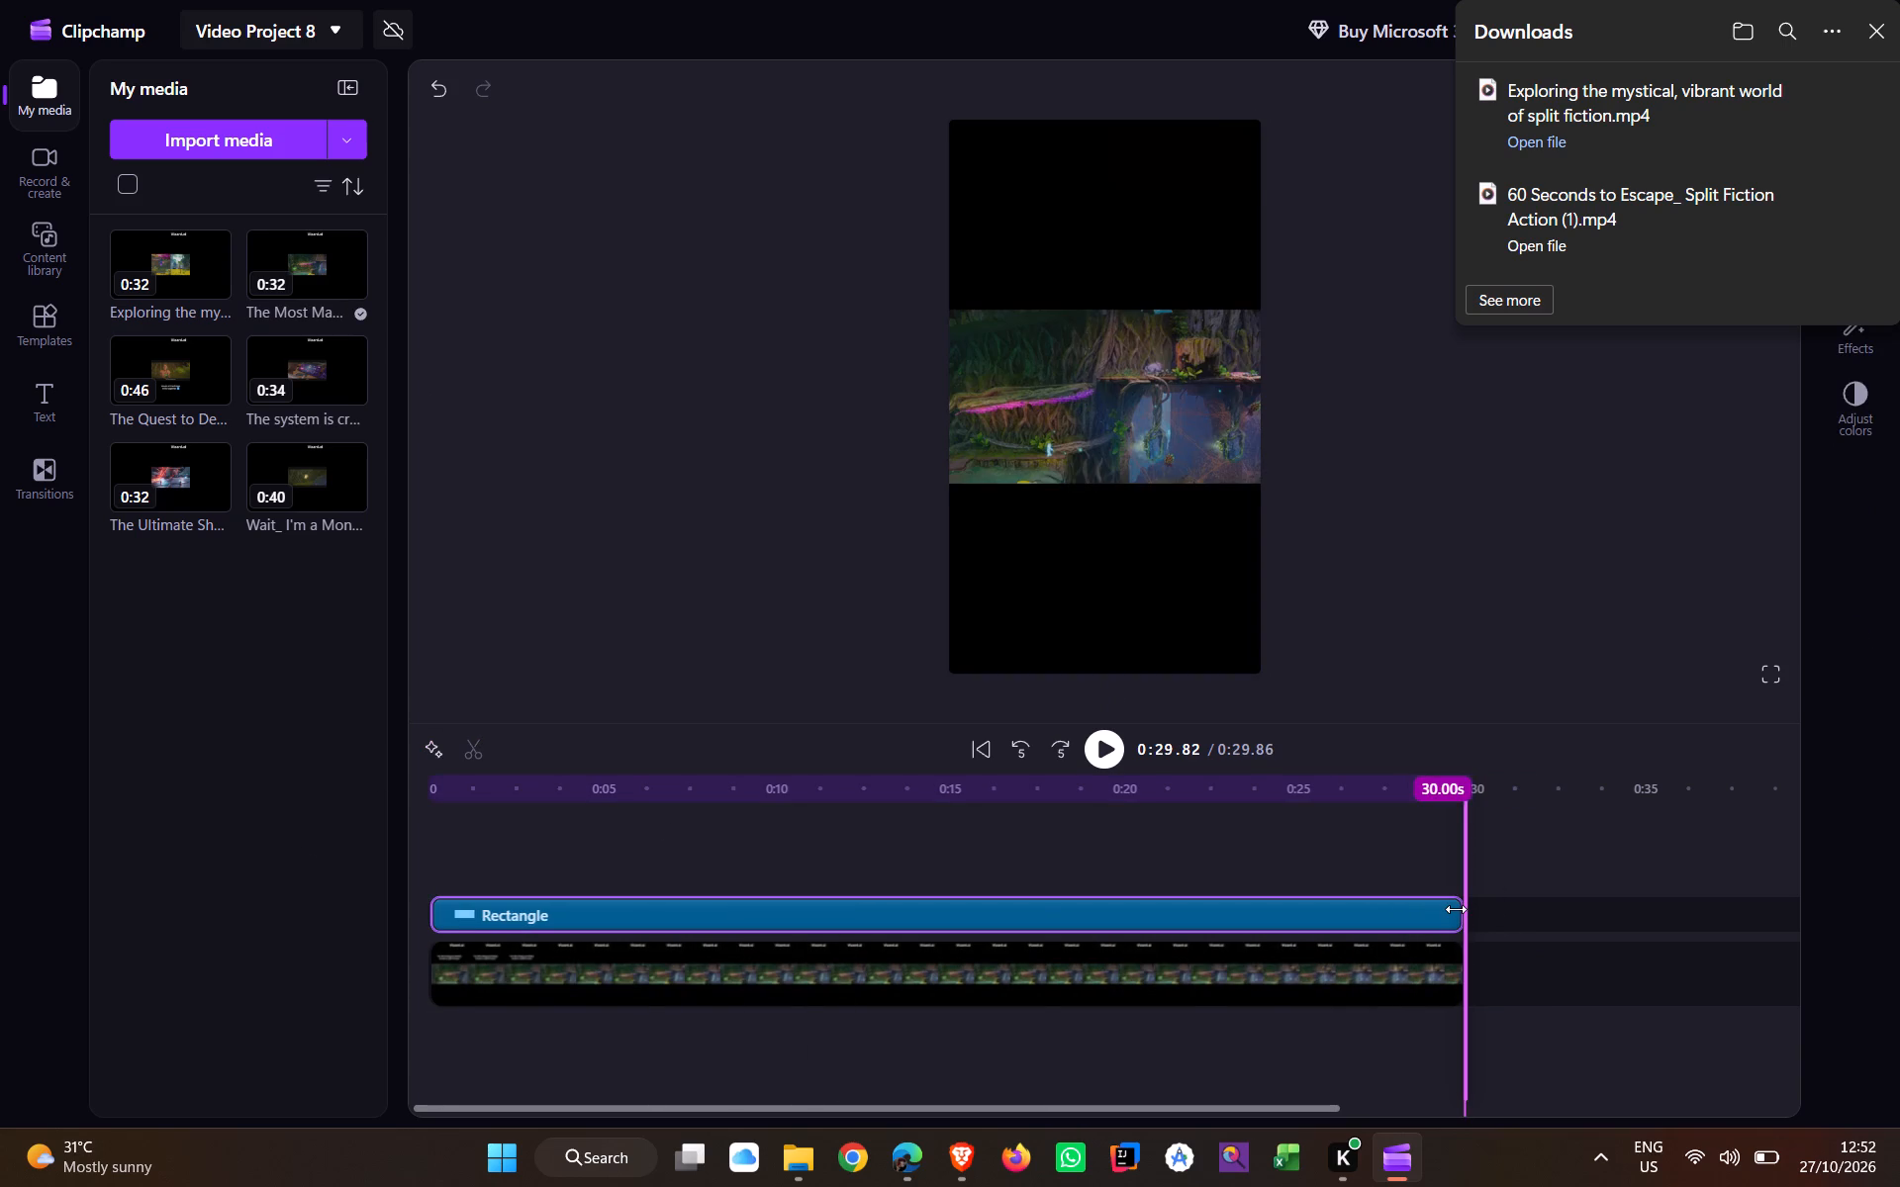
Check frames near the end and start of the video for the Rectangle's coverage of the Vizard.ai watermark, and dismiss the downloads list.
key(Left)
key(Left)
key(Left)
key(Left)
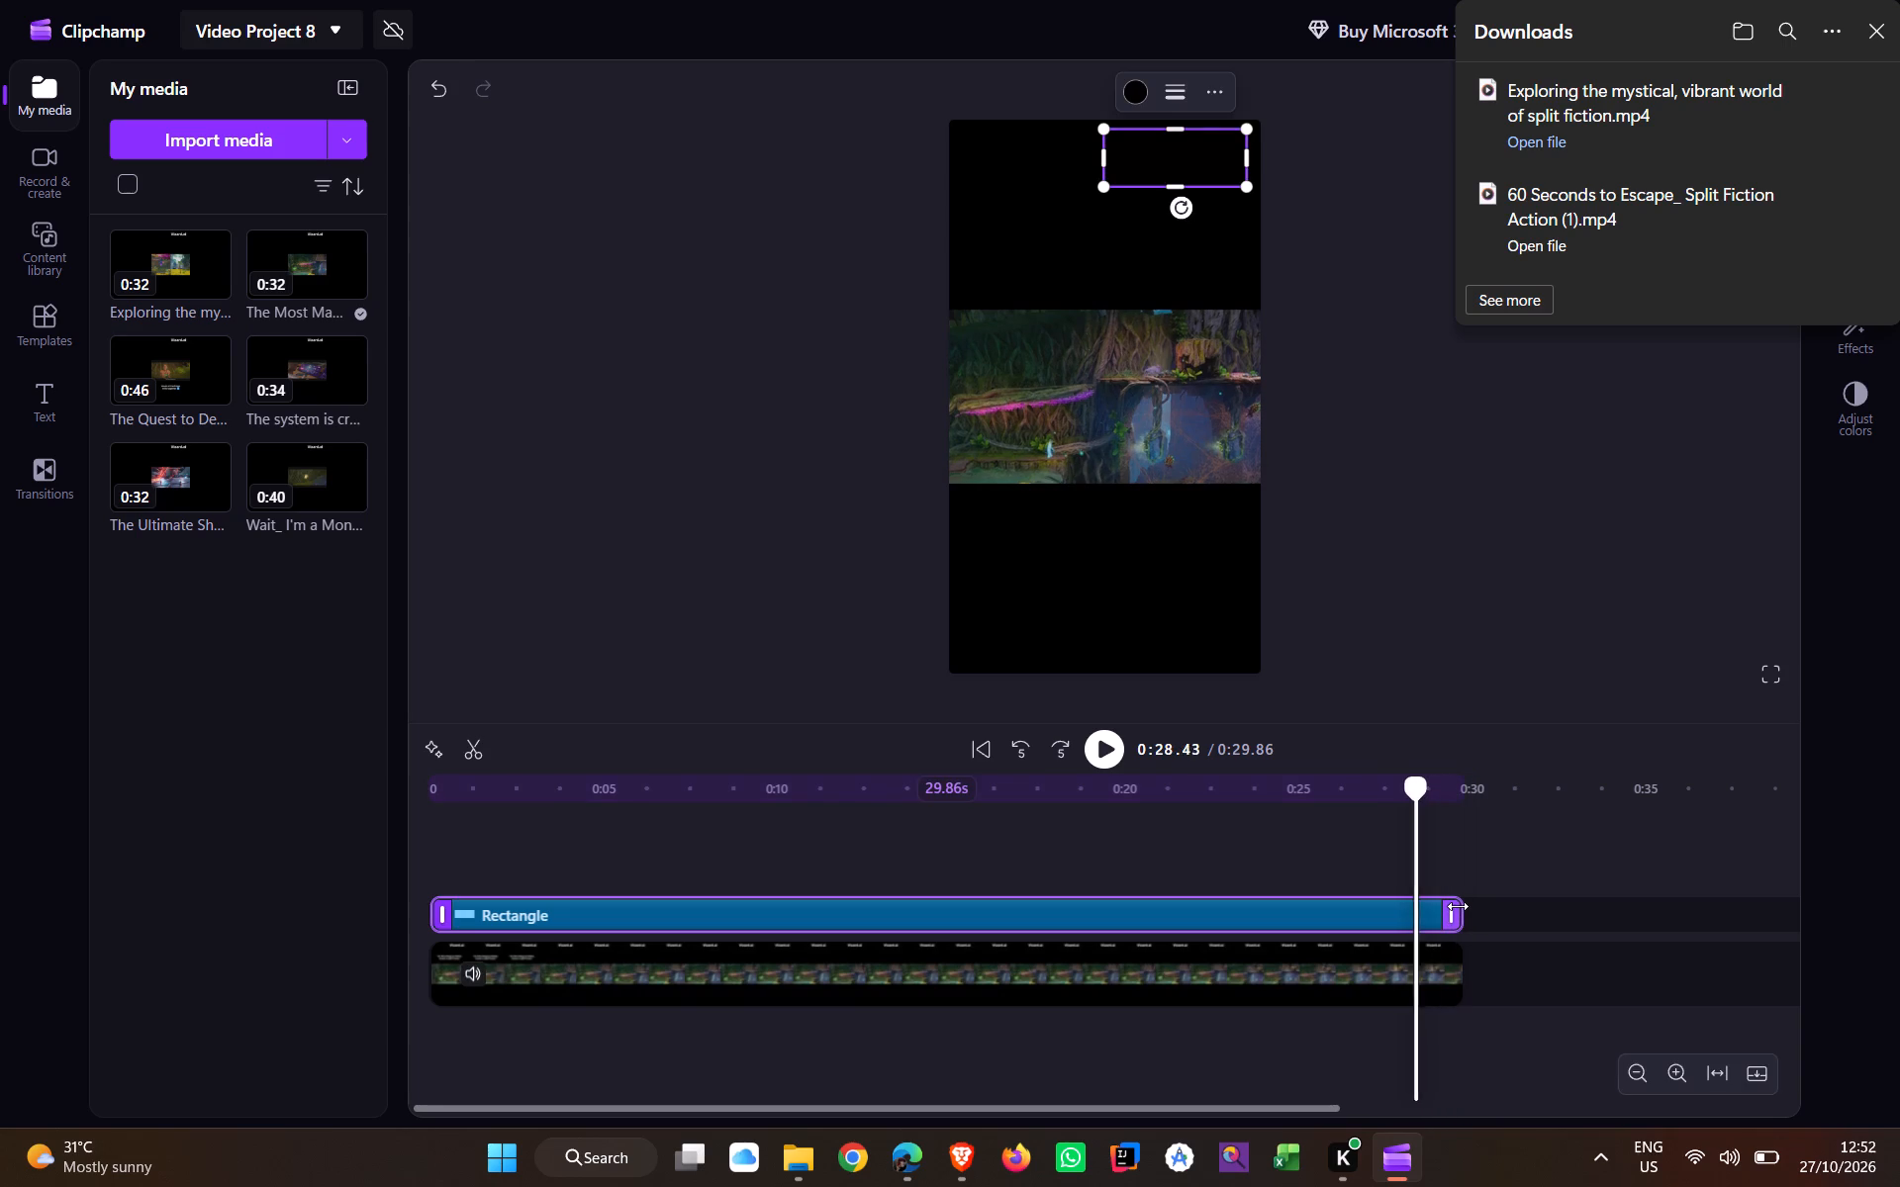
key(Left)
key(Left)
key(Left)
key(Left)
key(Left)
key(Left)
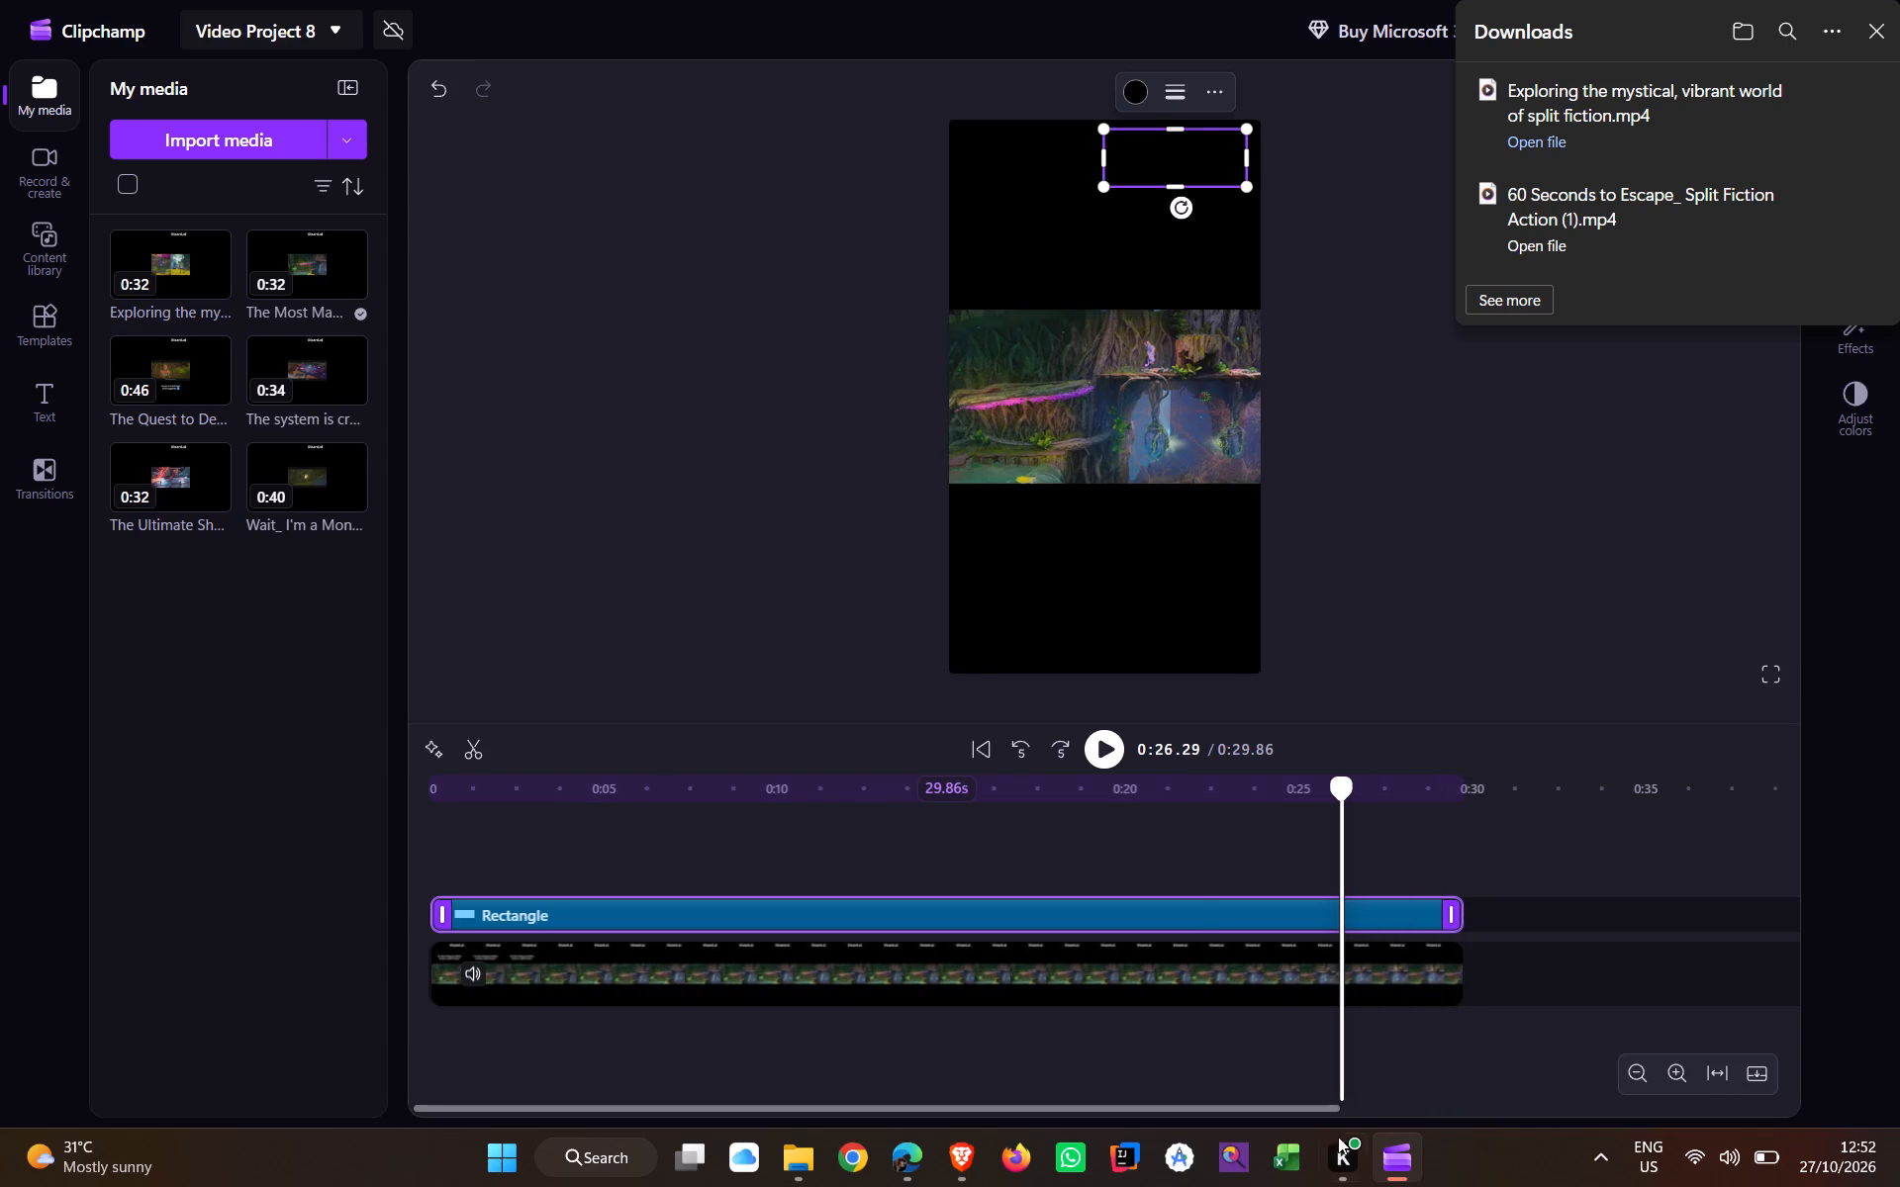
click(445, 1067)
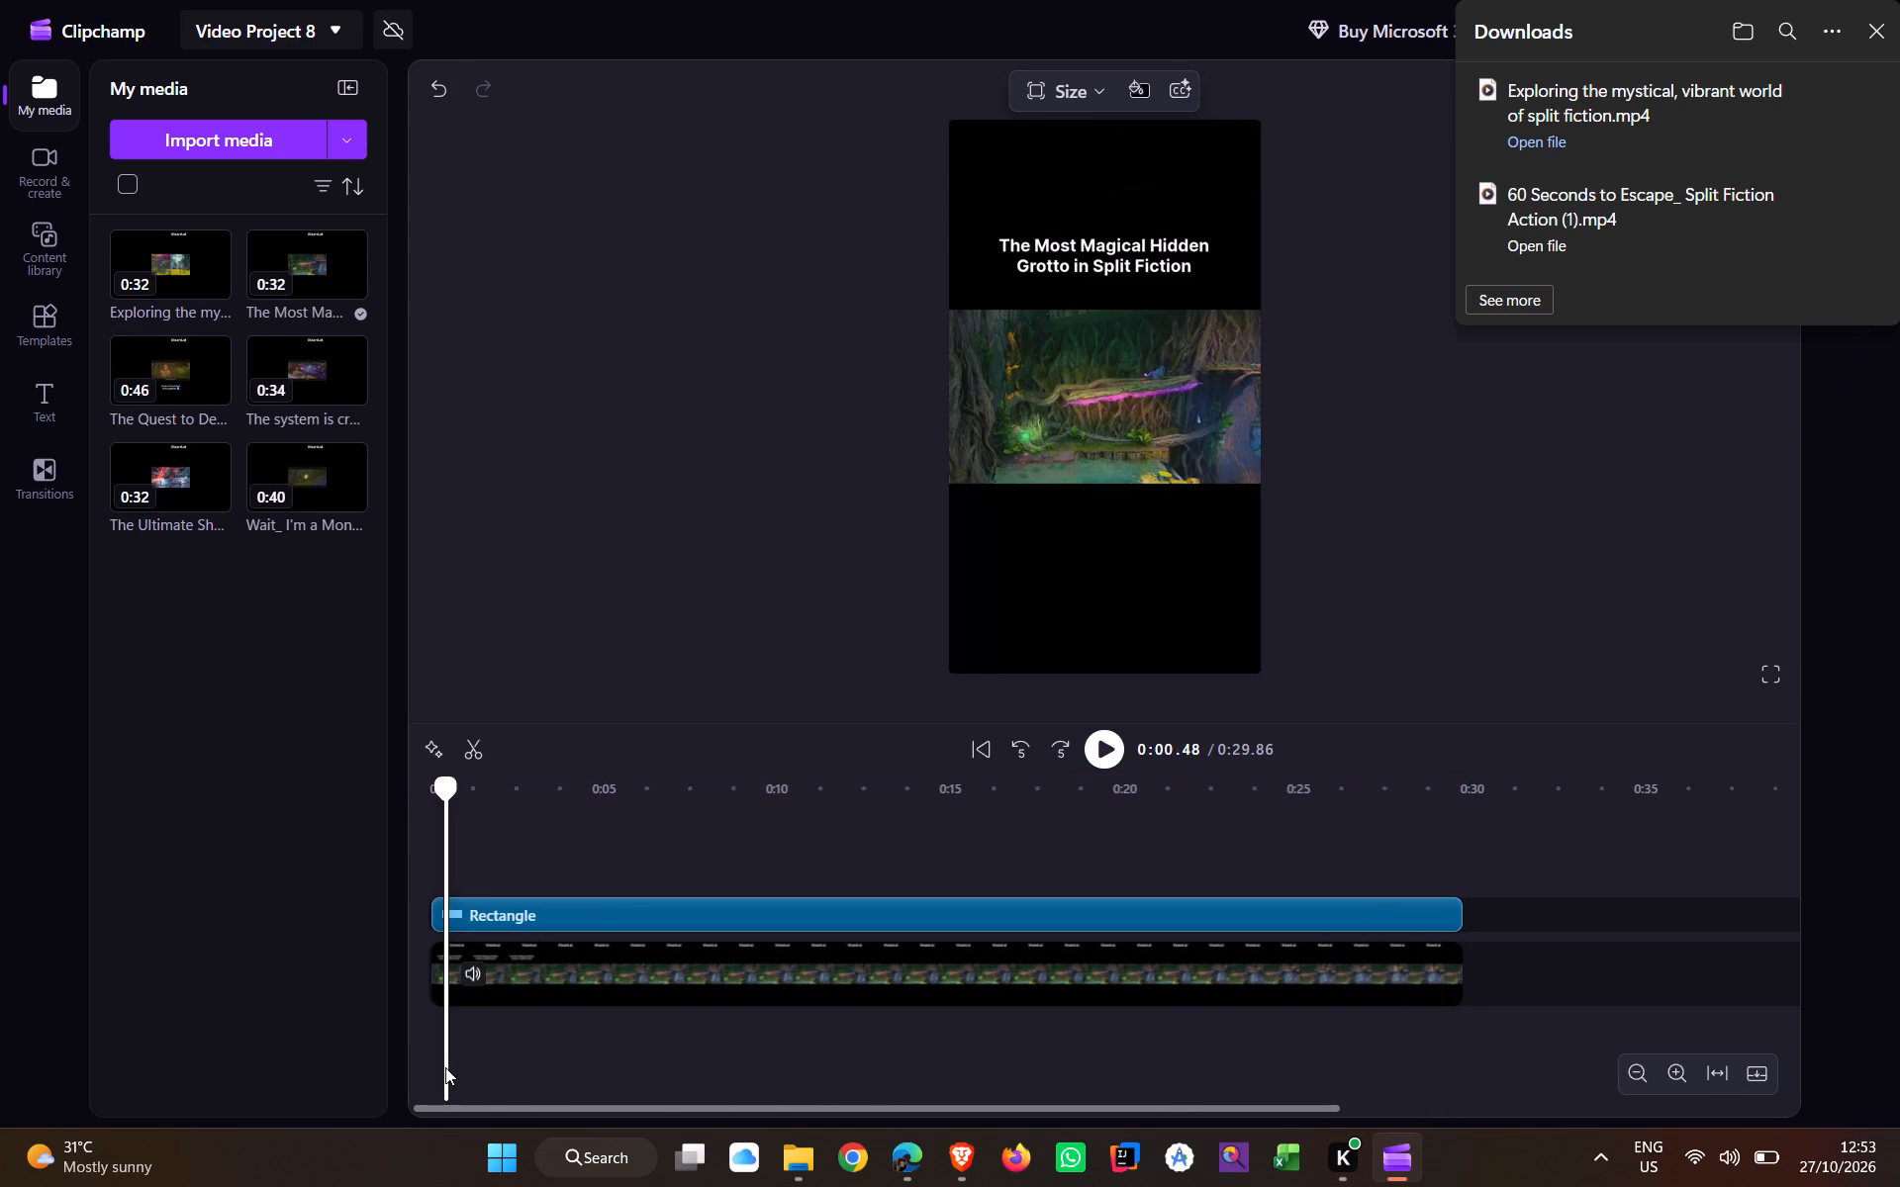
click(1872, 30)
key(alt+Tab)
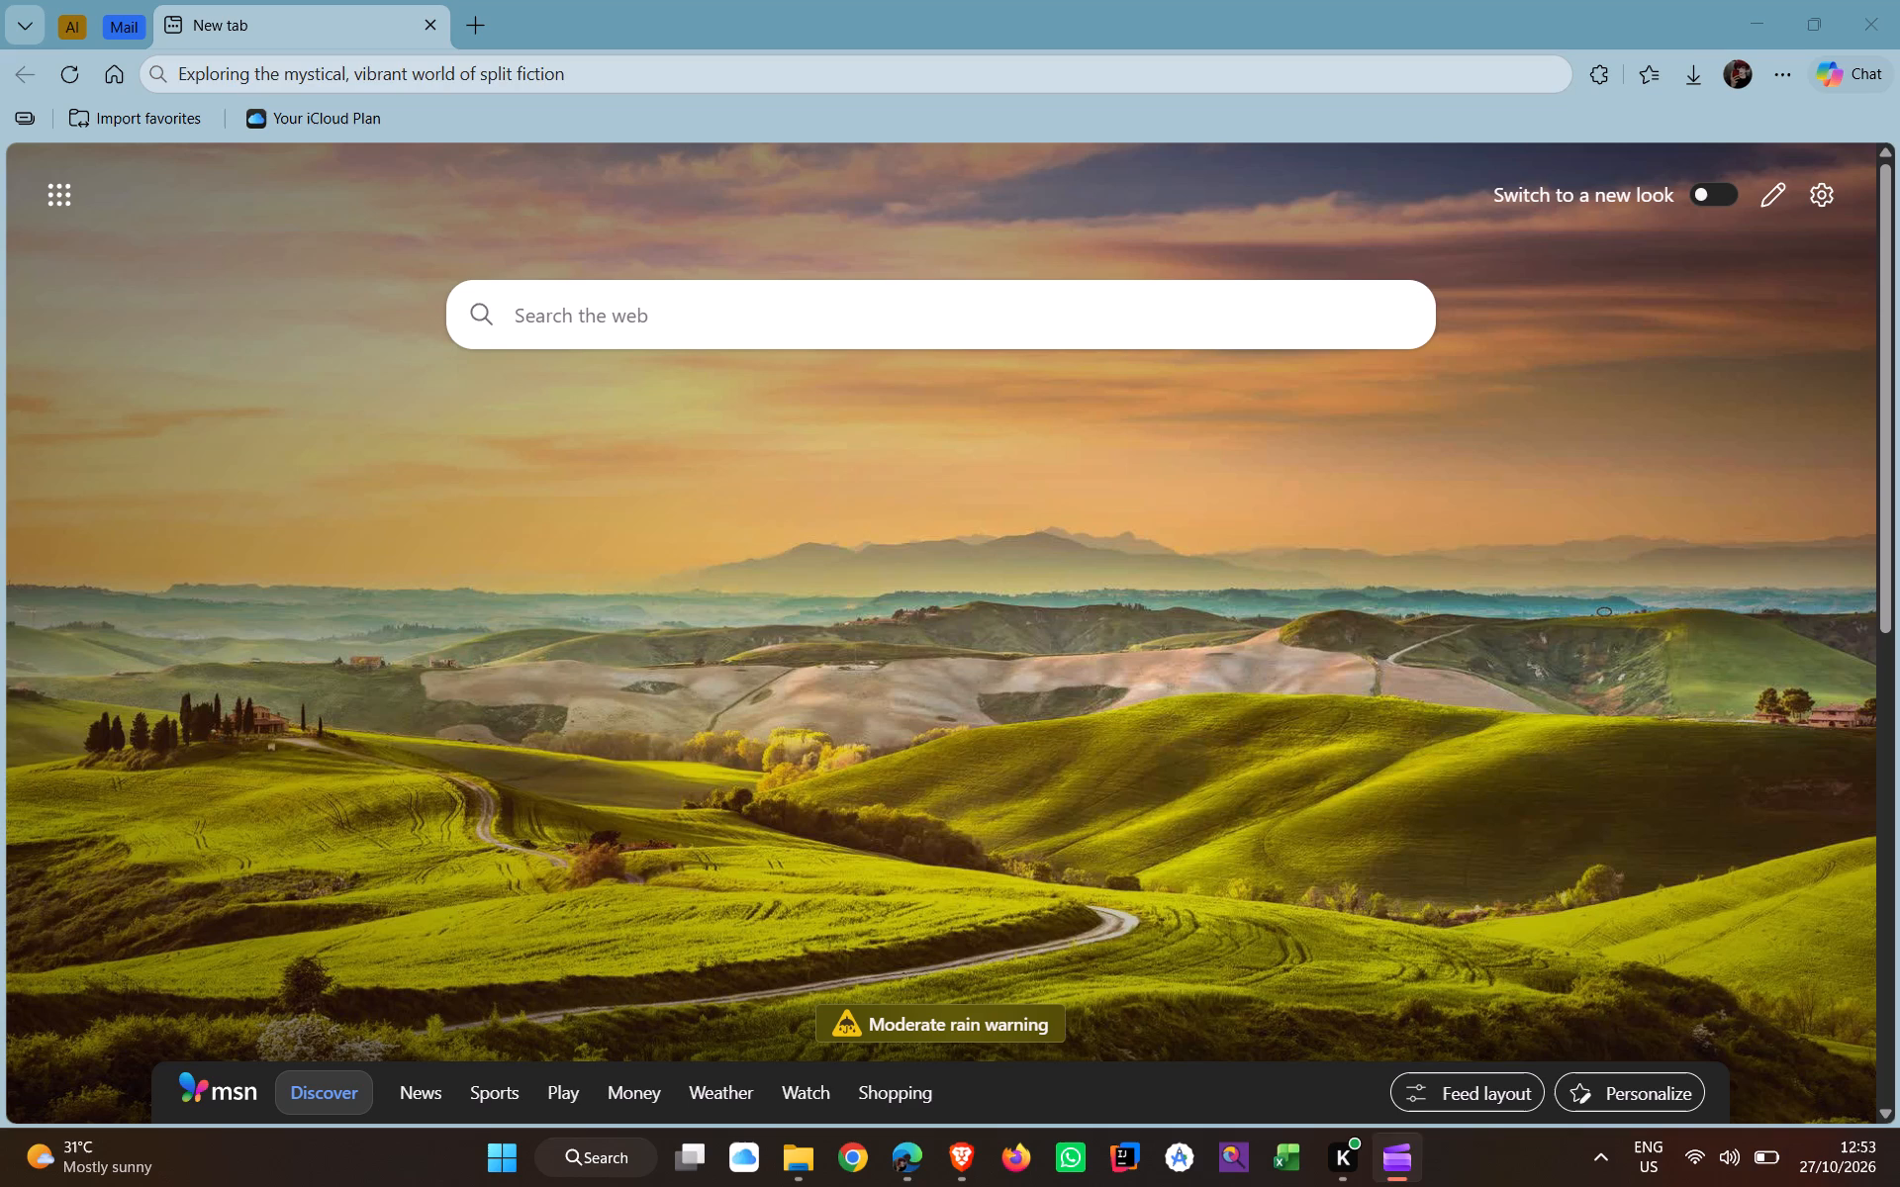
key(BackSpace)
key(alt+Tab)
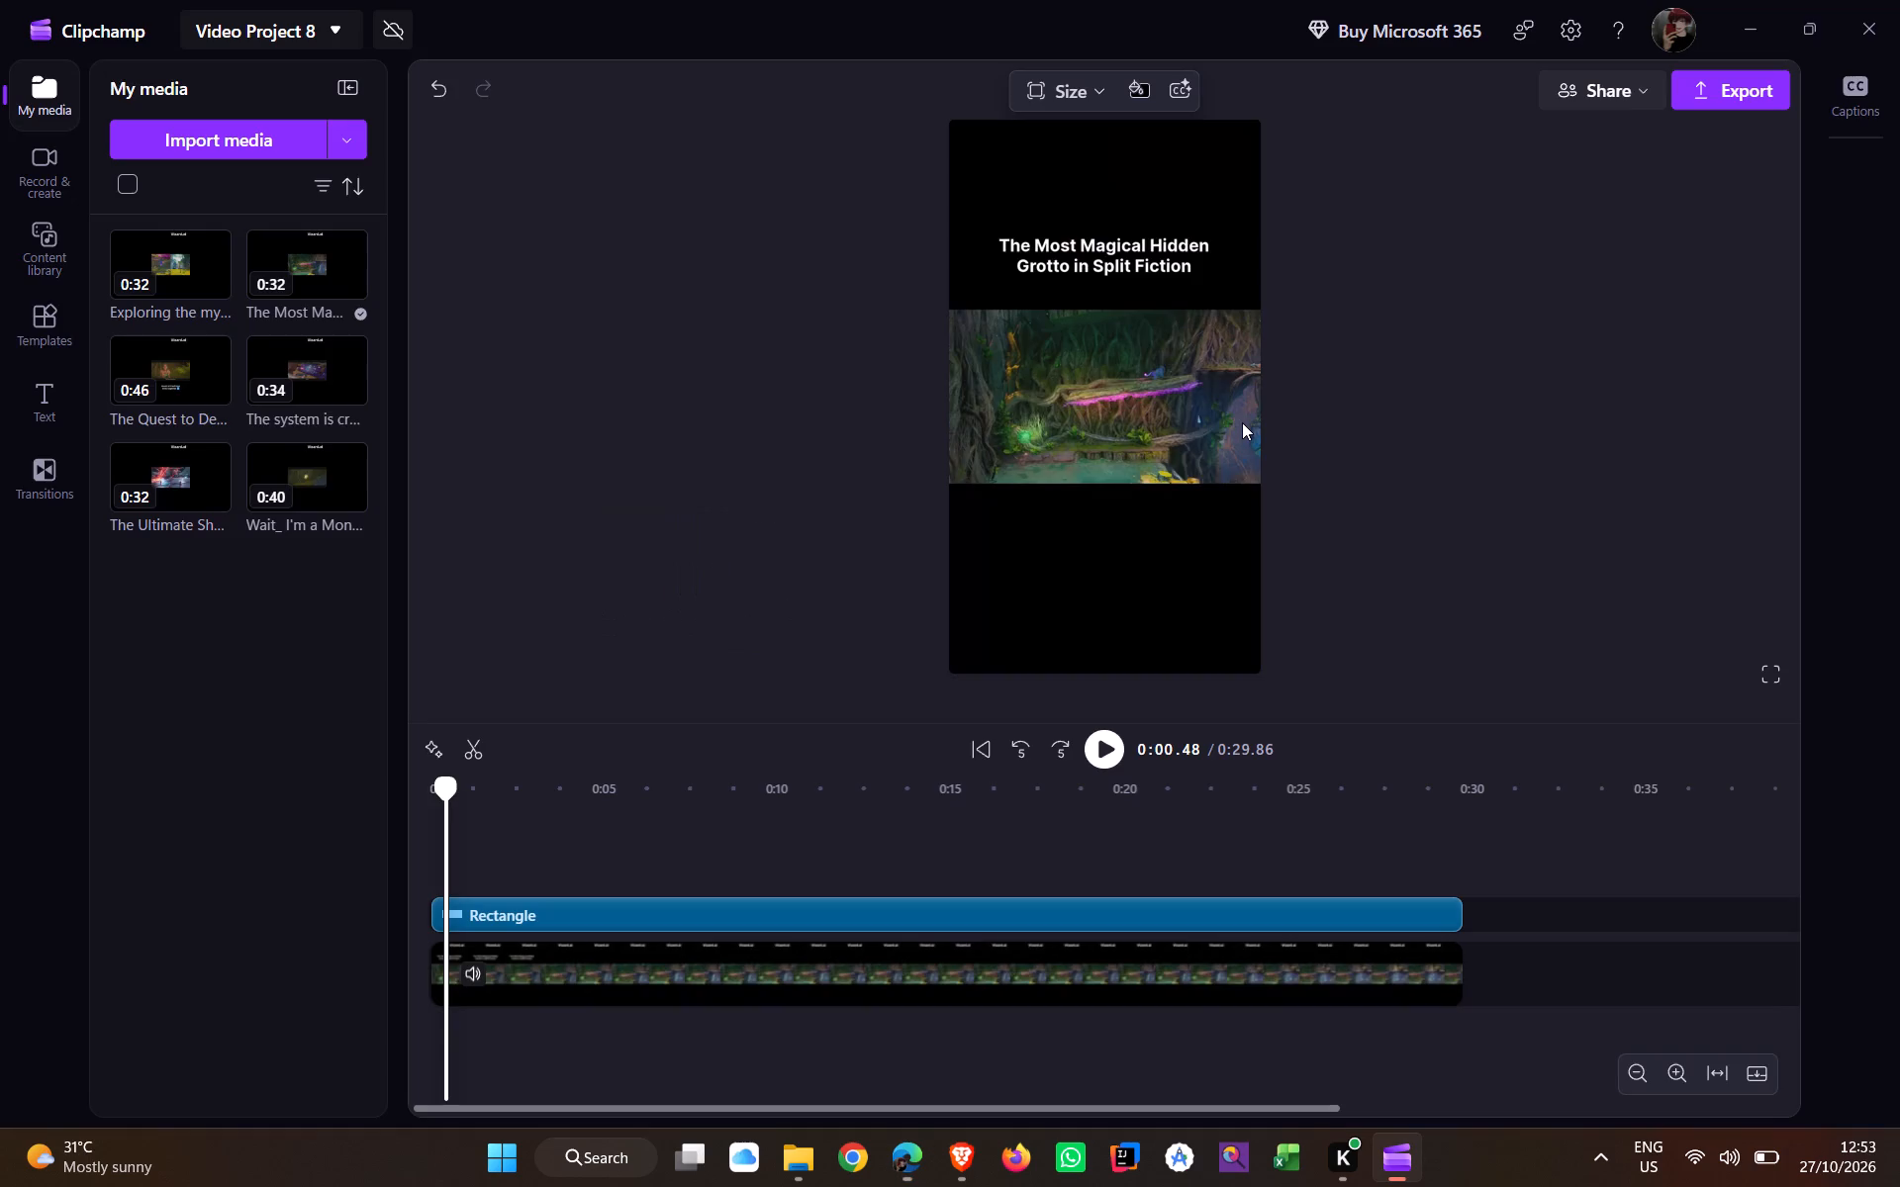
Copy the name "The Most Magical Hidden Grotto in Split Fiction" from the source file in File Explorer's Downloads folder.
key(alt+Tab)
key(alt+Tab)
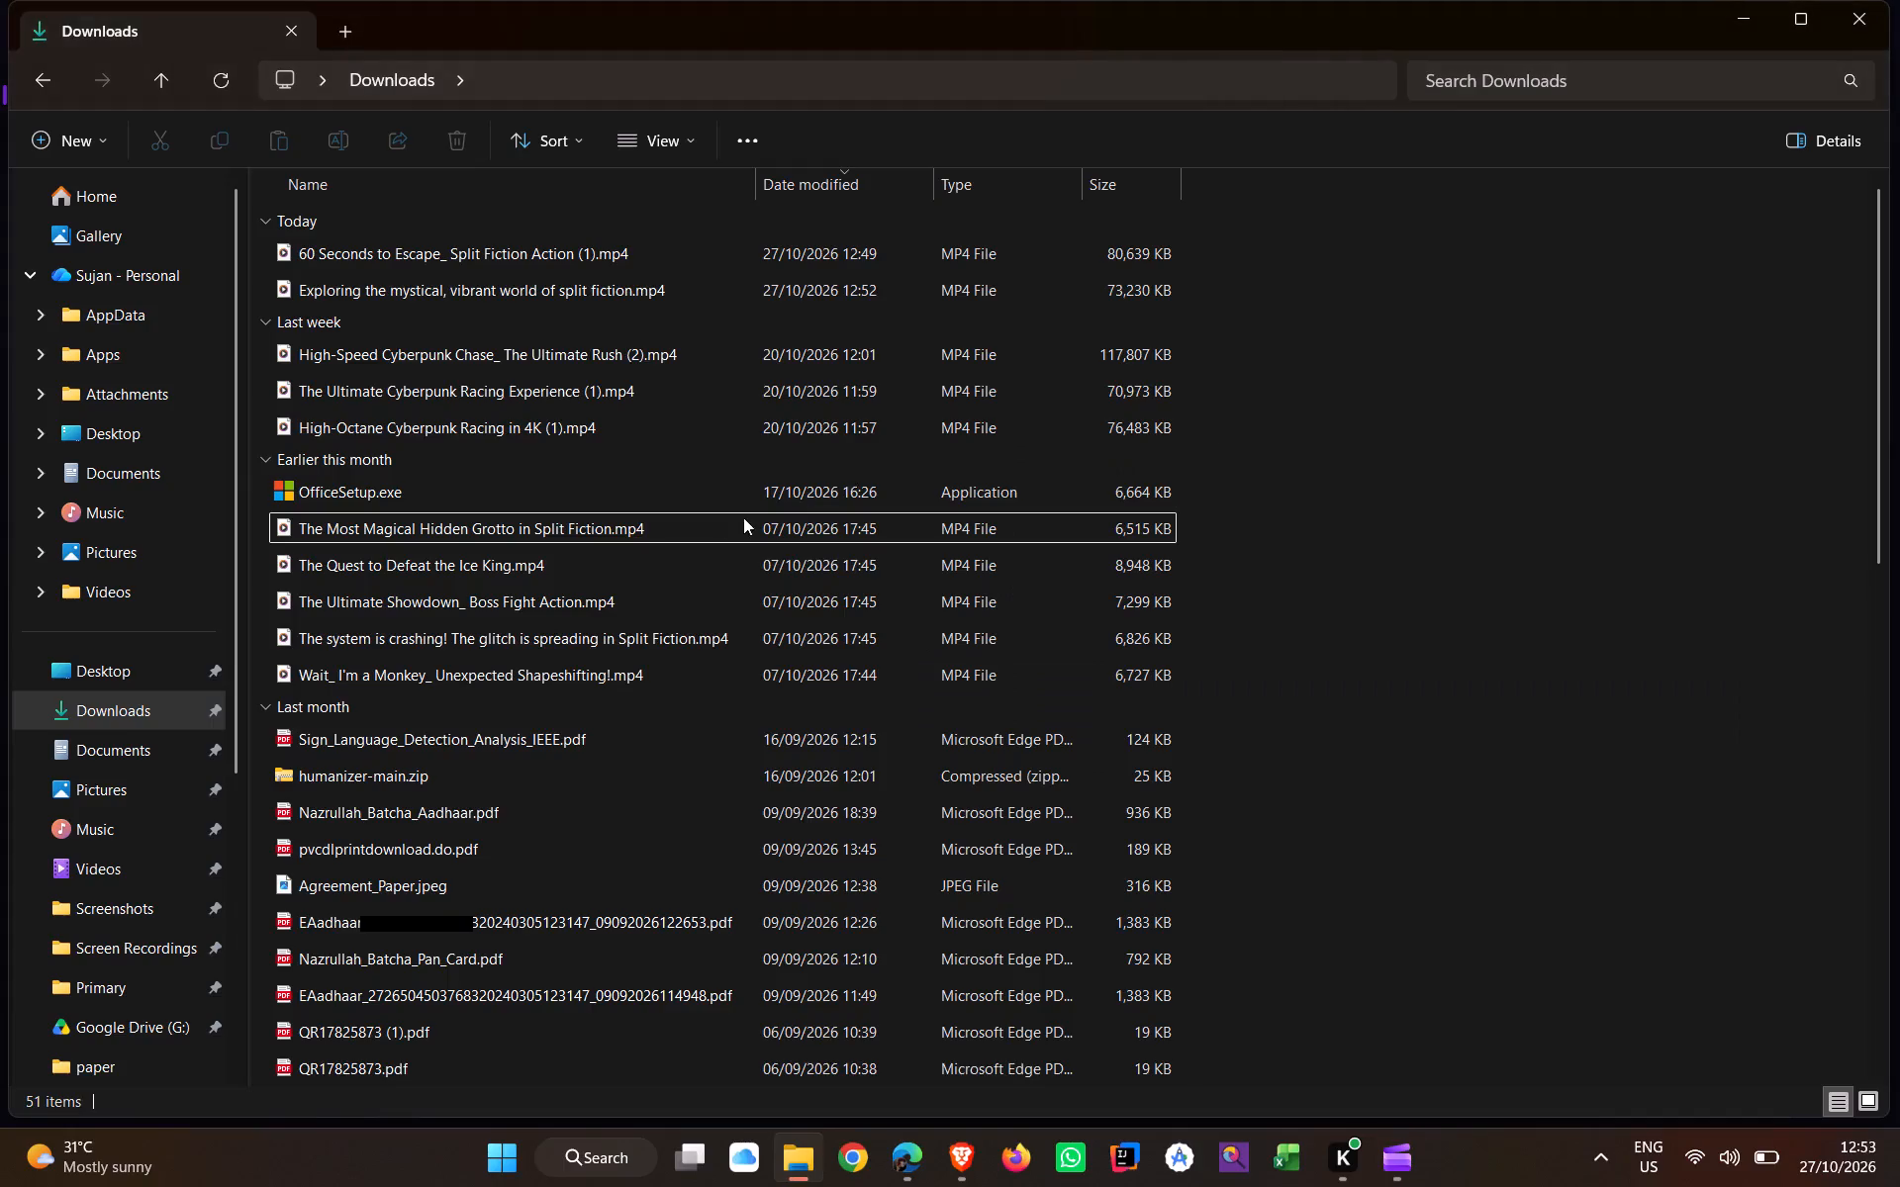
key(alt+Tab)
key(alt+Tab)
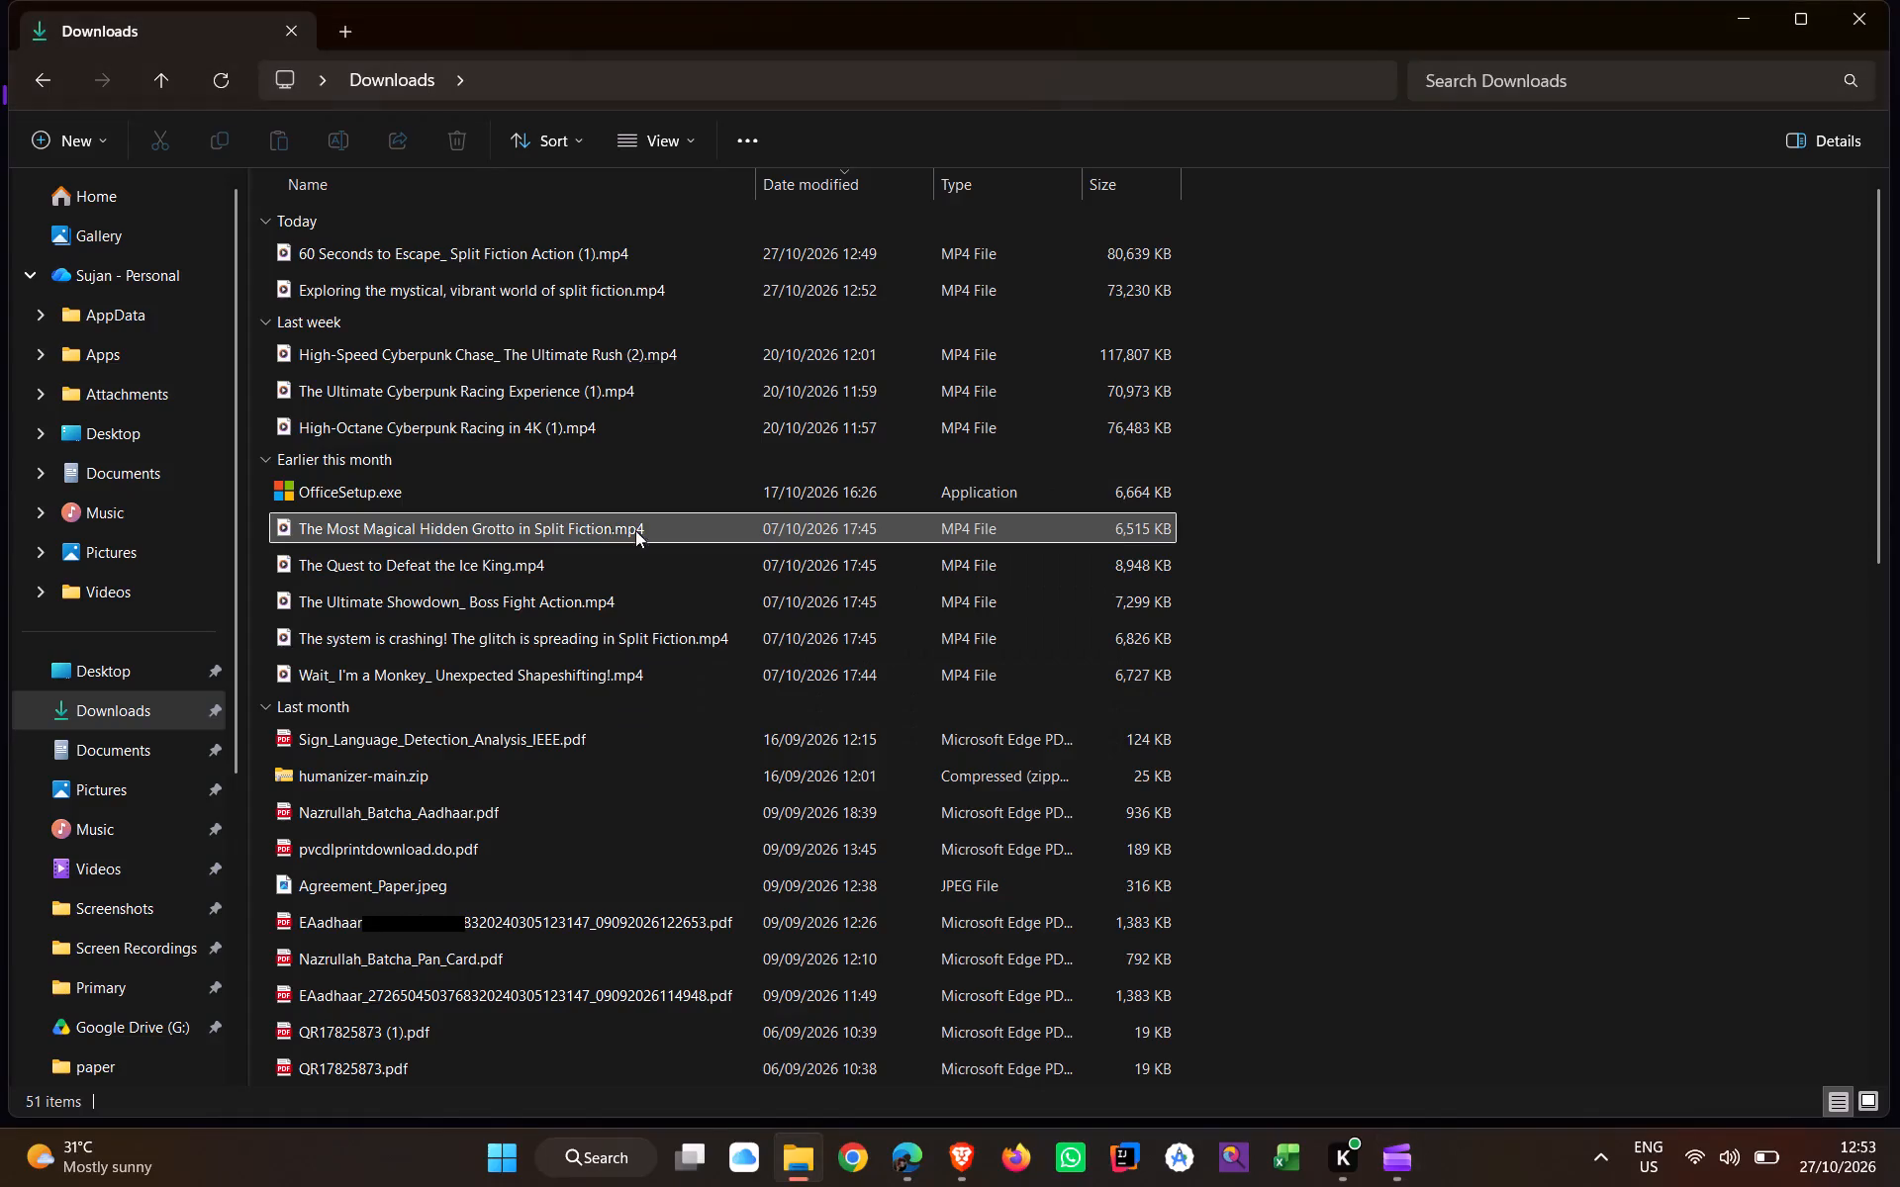
click(602, 525)
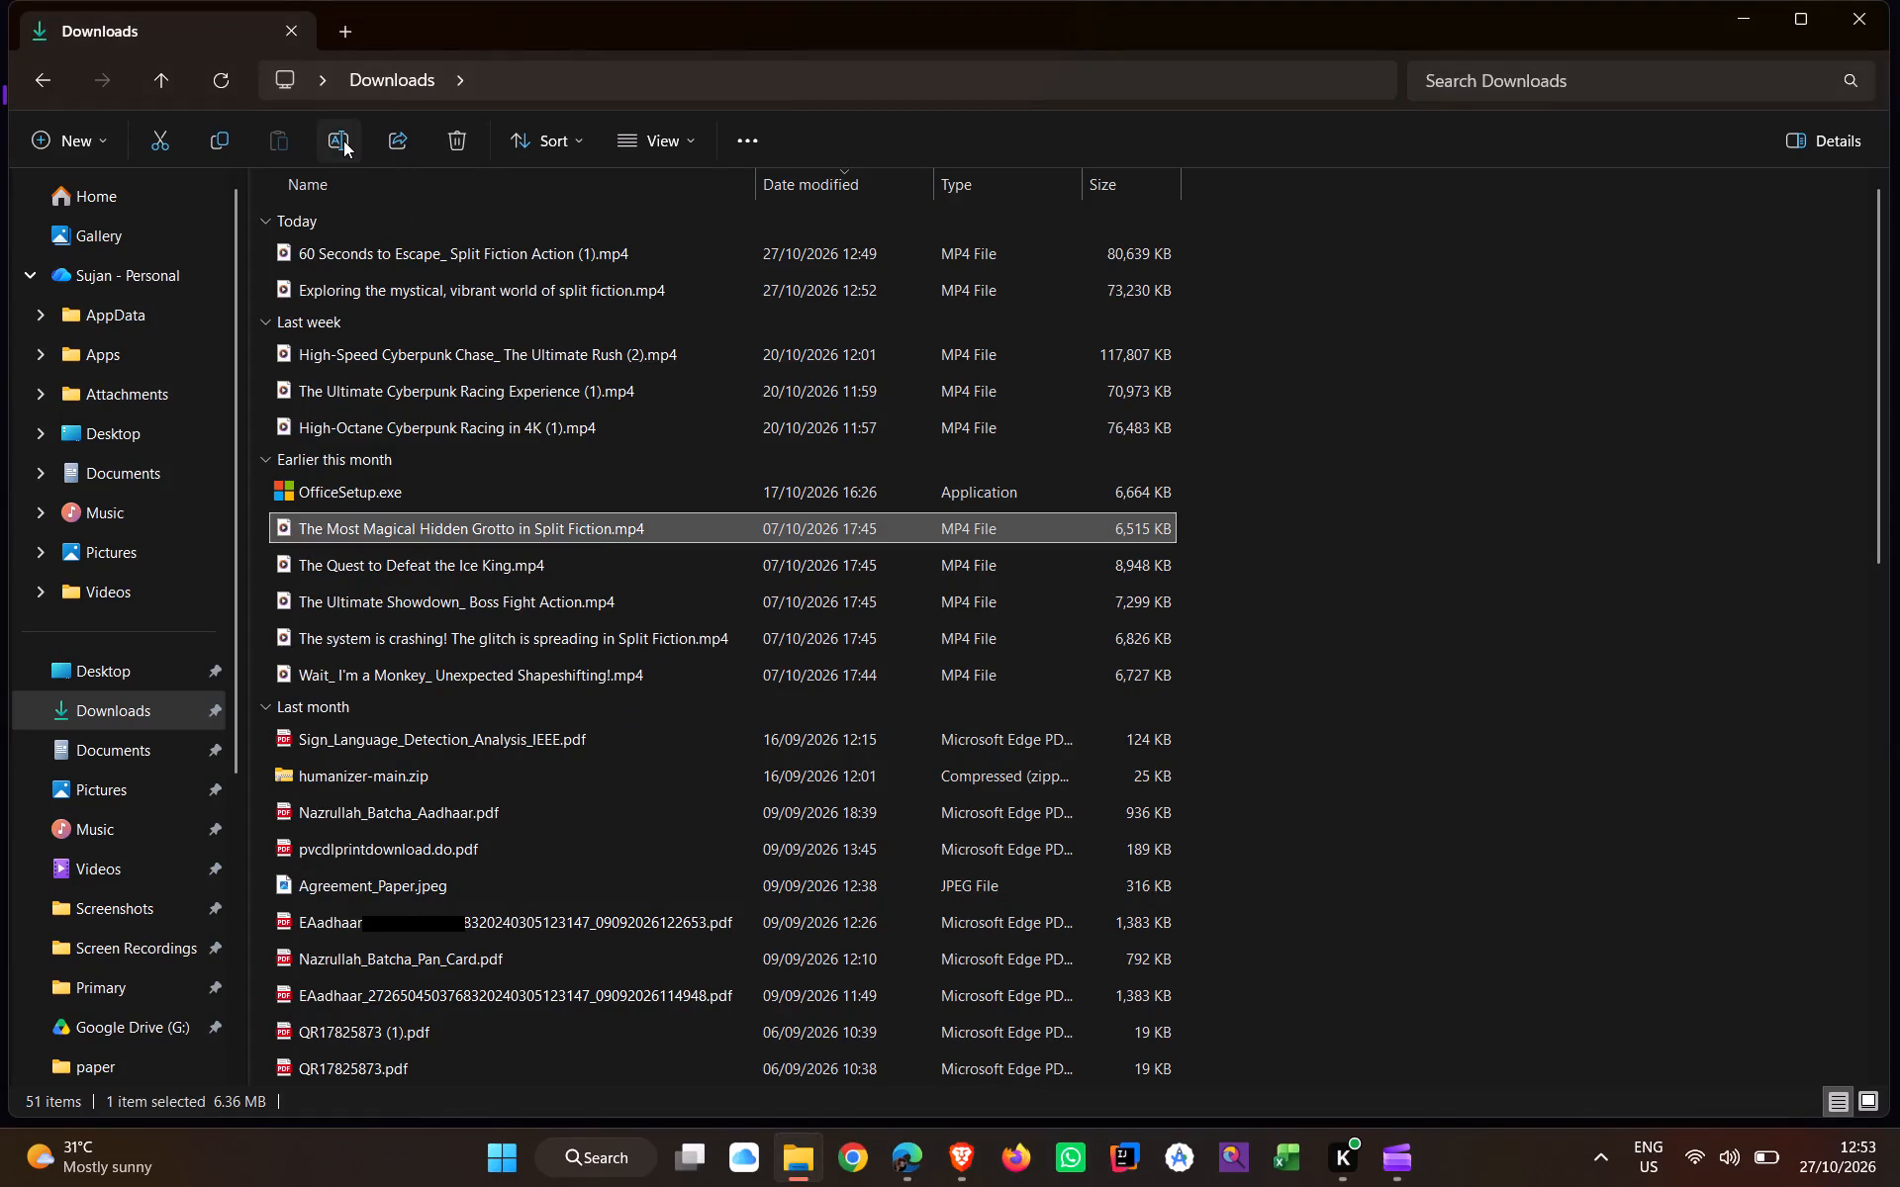
click(343, 140)
key(ctrl+c)
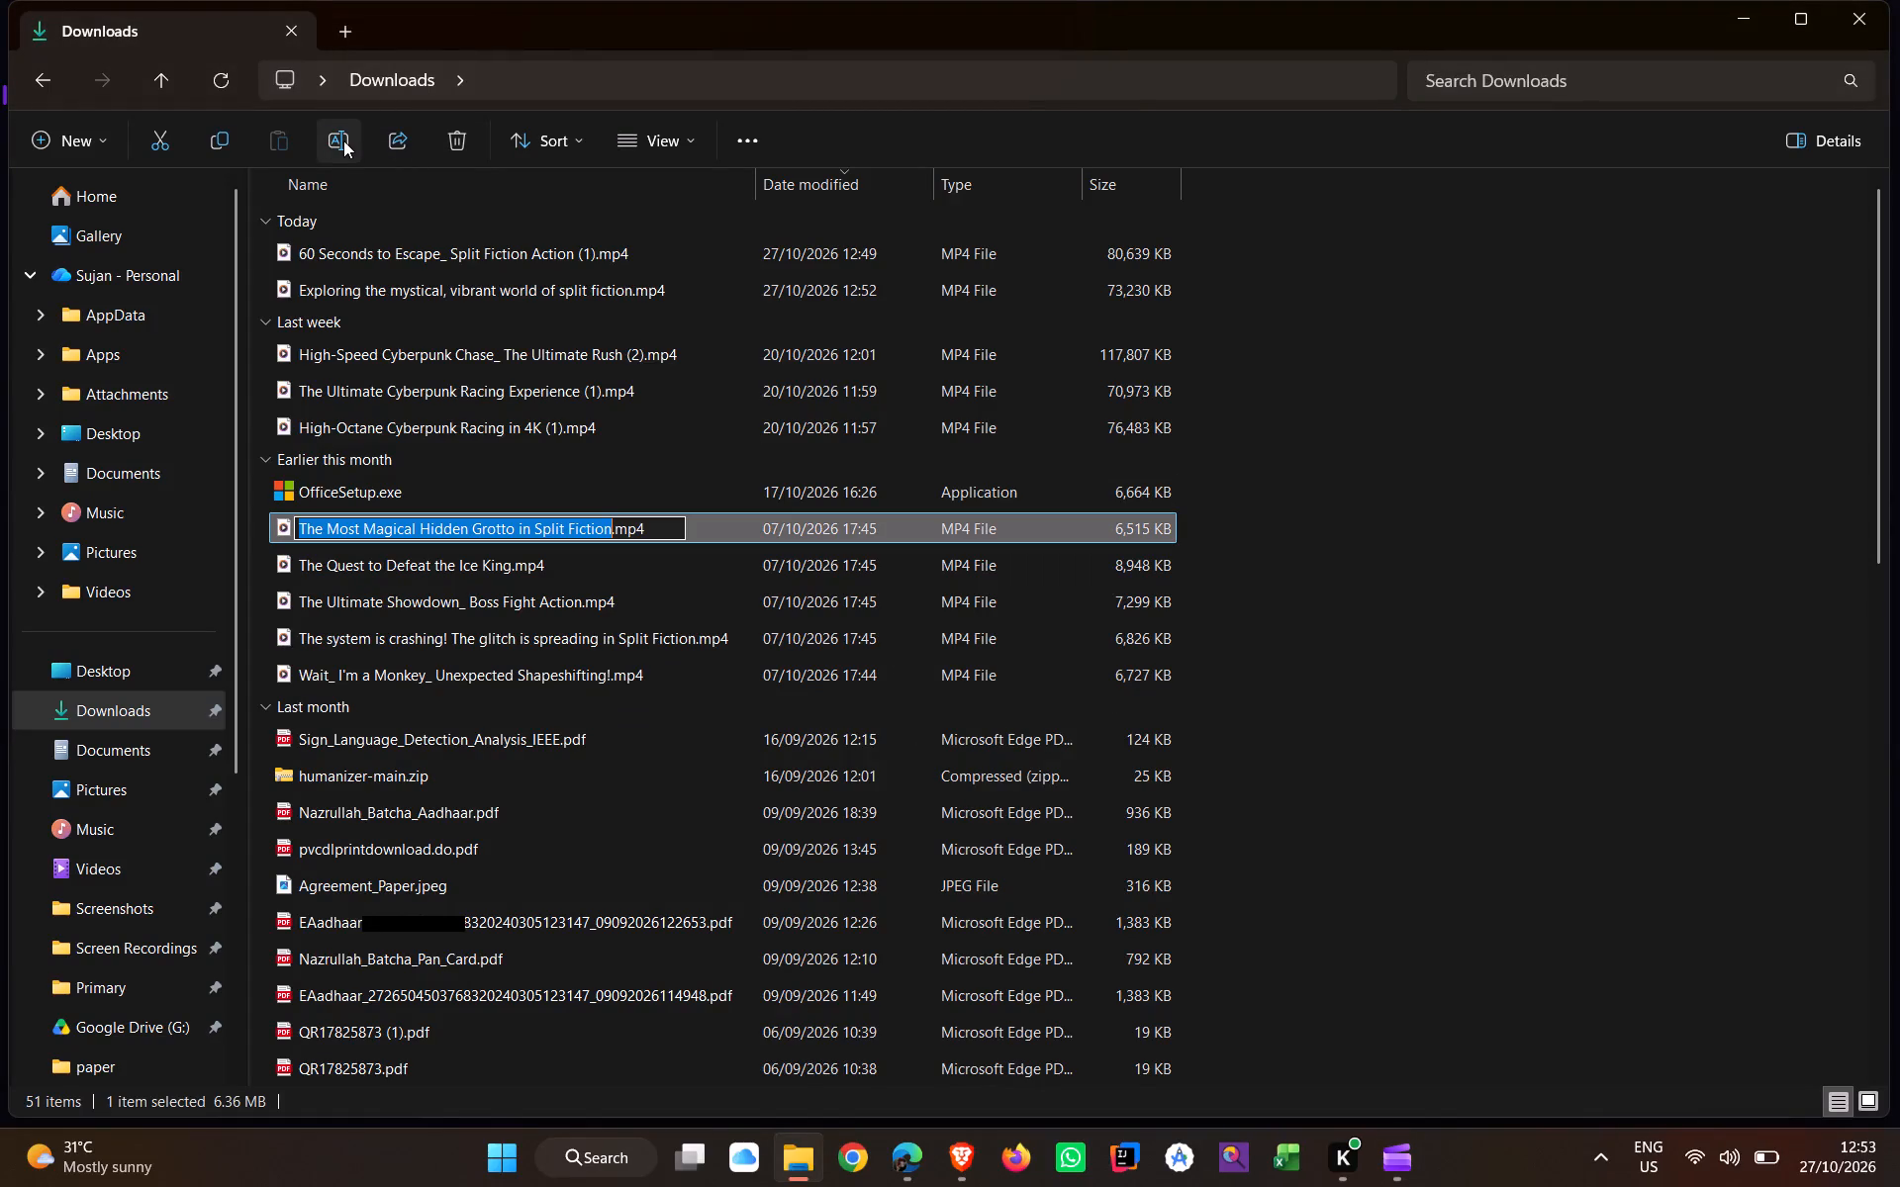
In Clipchamp, export the video at 1080p with the file name "The Most Magical Hidden Grotto in Split Fiction".
key(alt+Tab)
click(1712, 70)
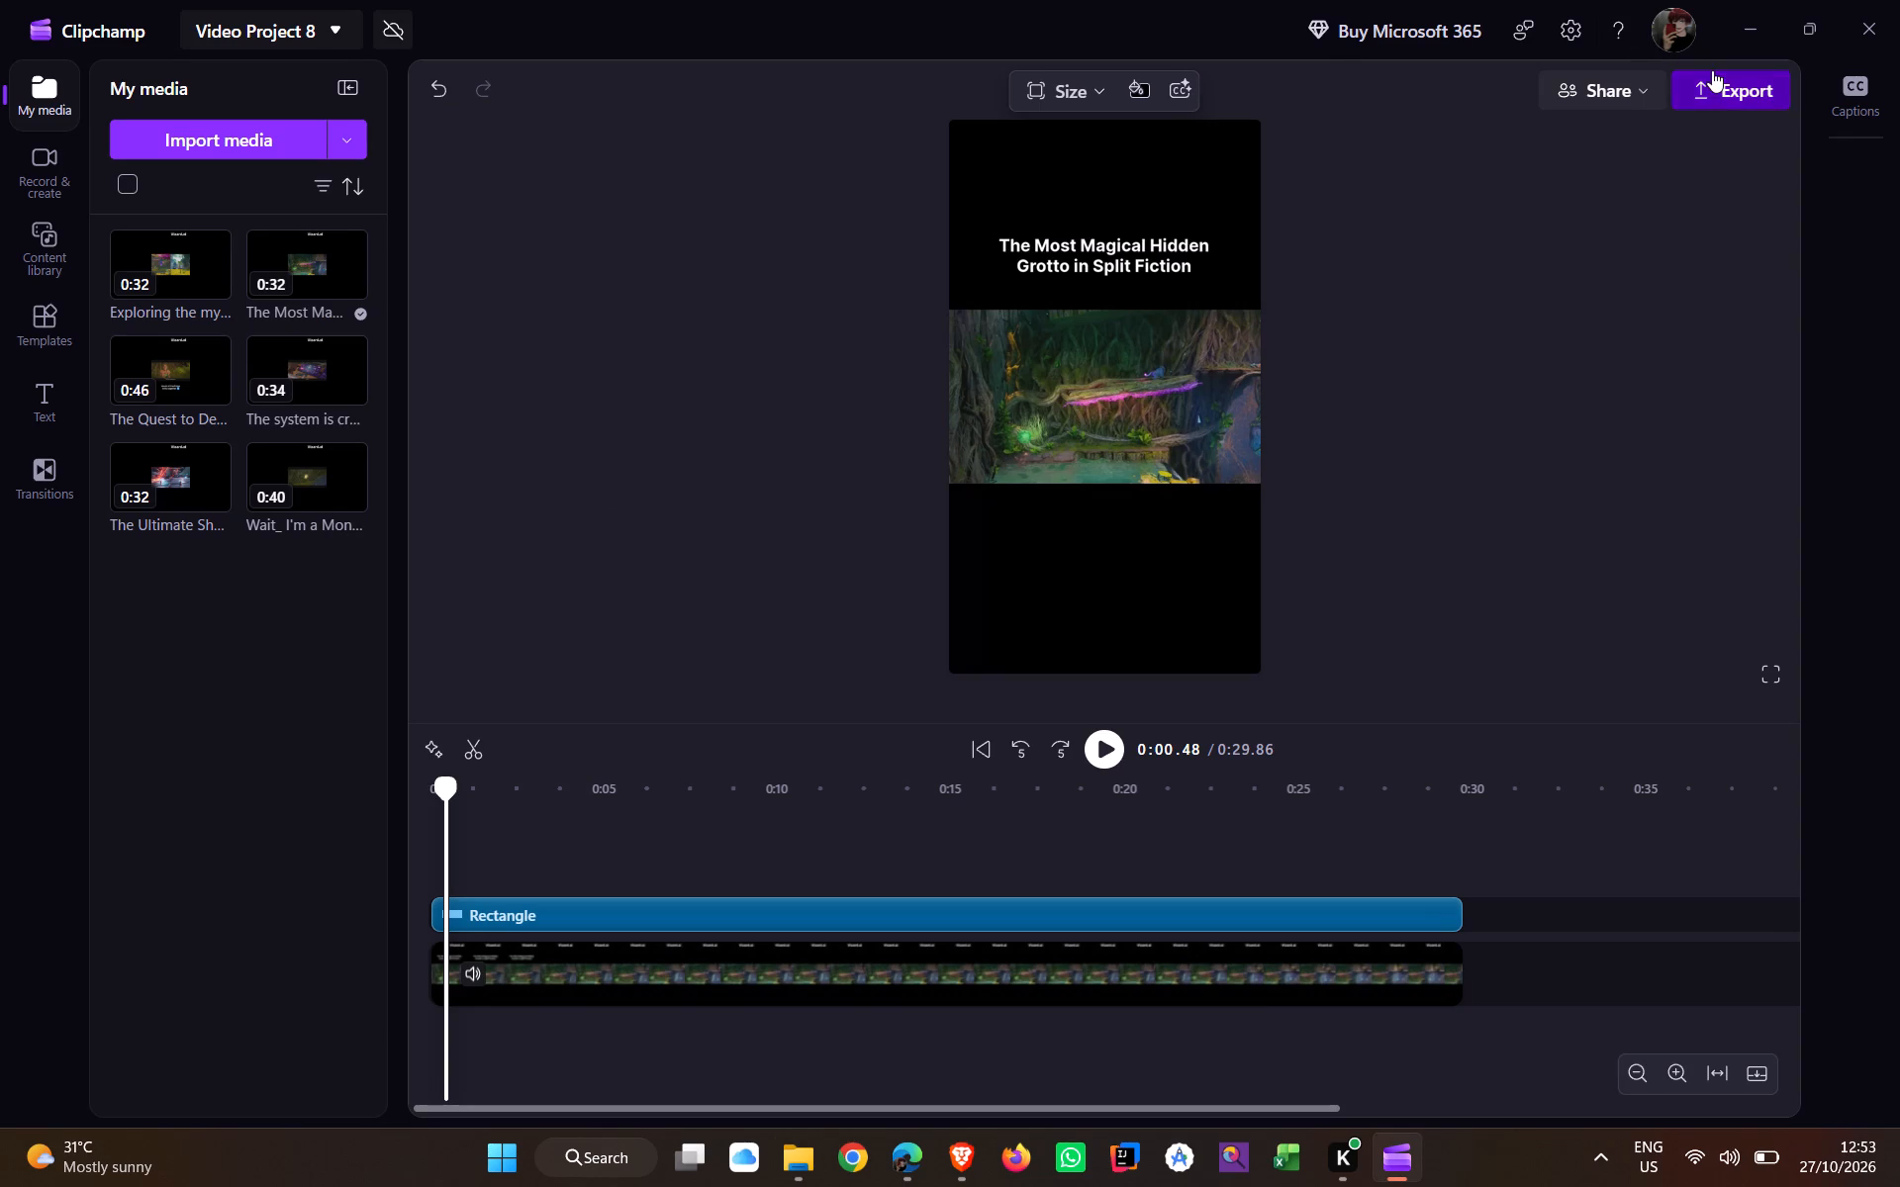
ctrl+click(1103, 520)
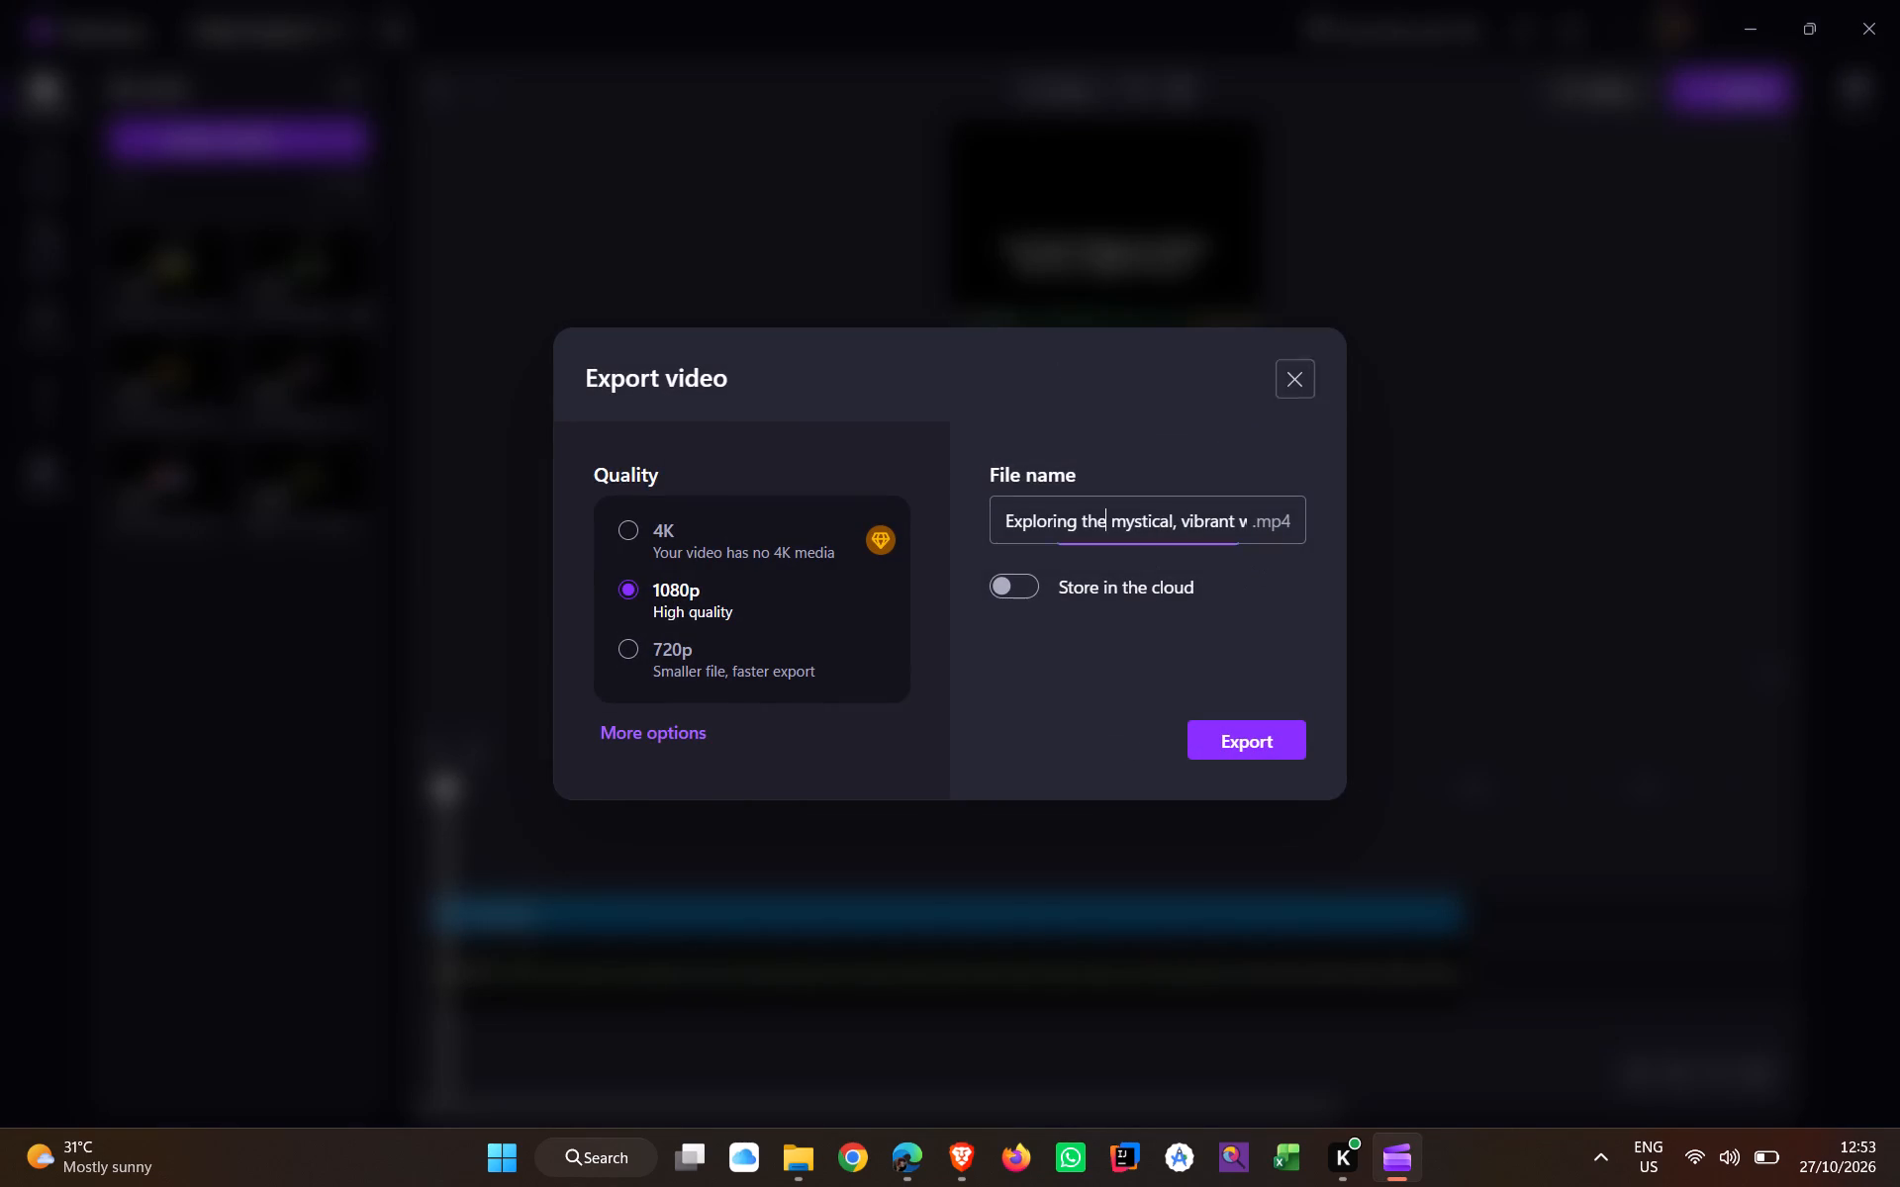
key(ctrl+a)
key(ctrl+v)
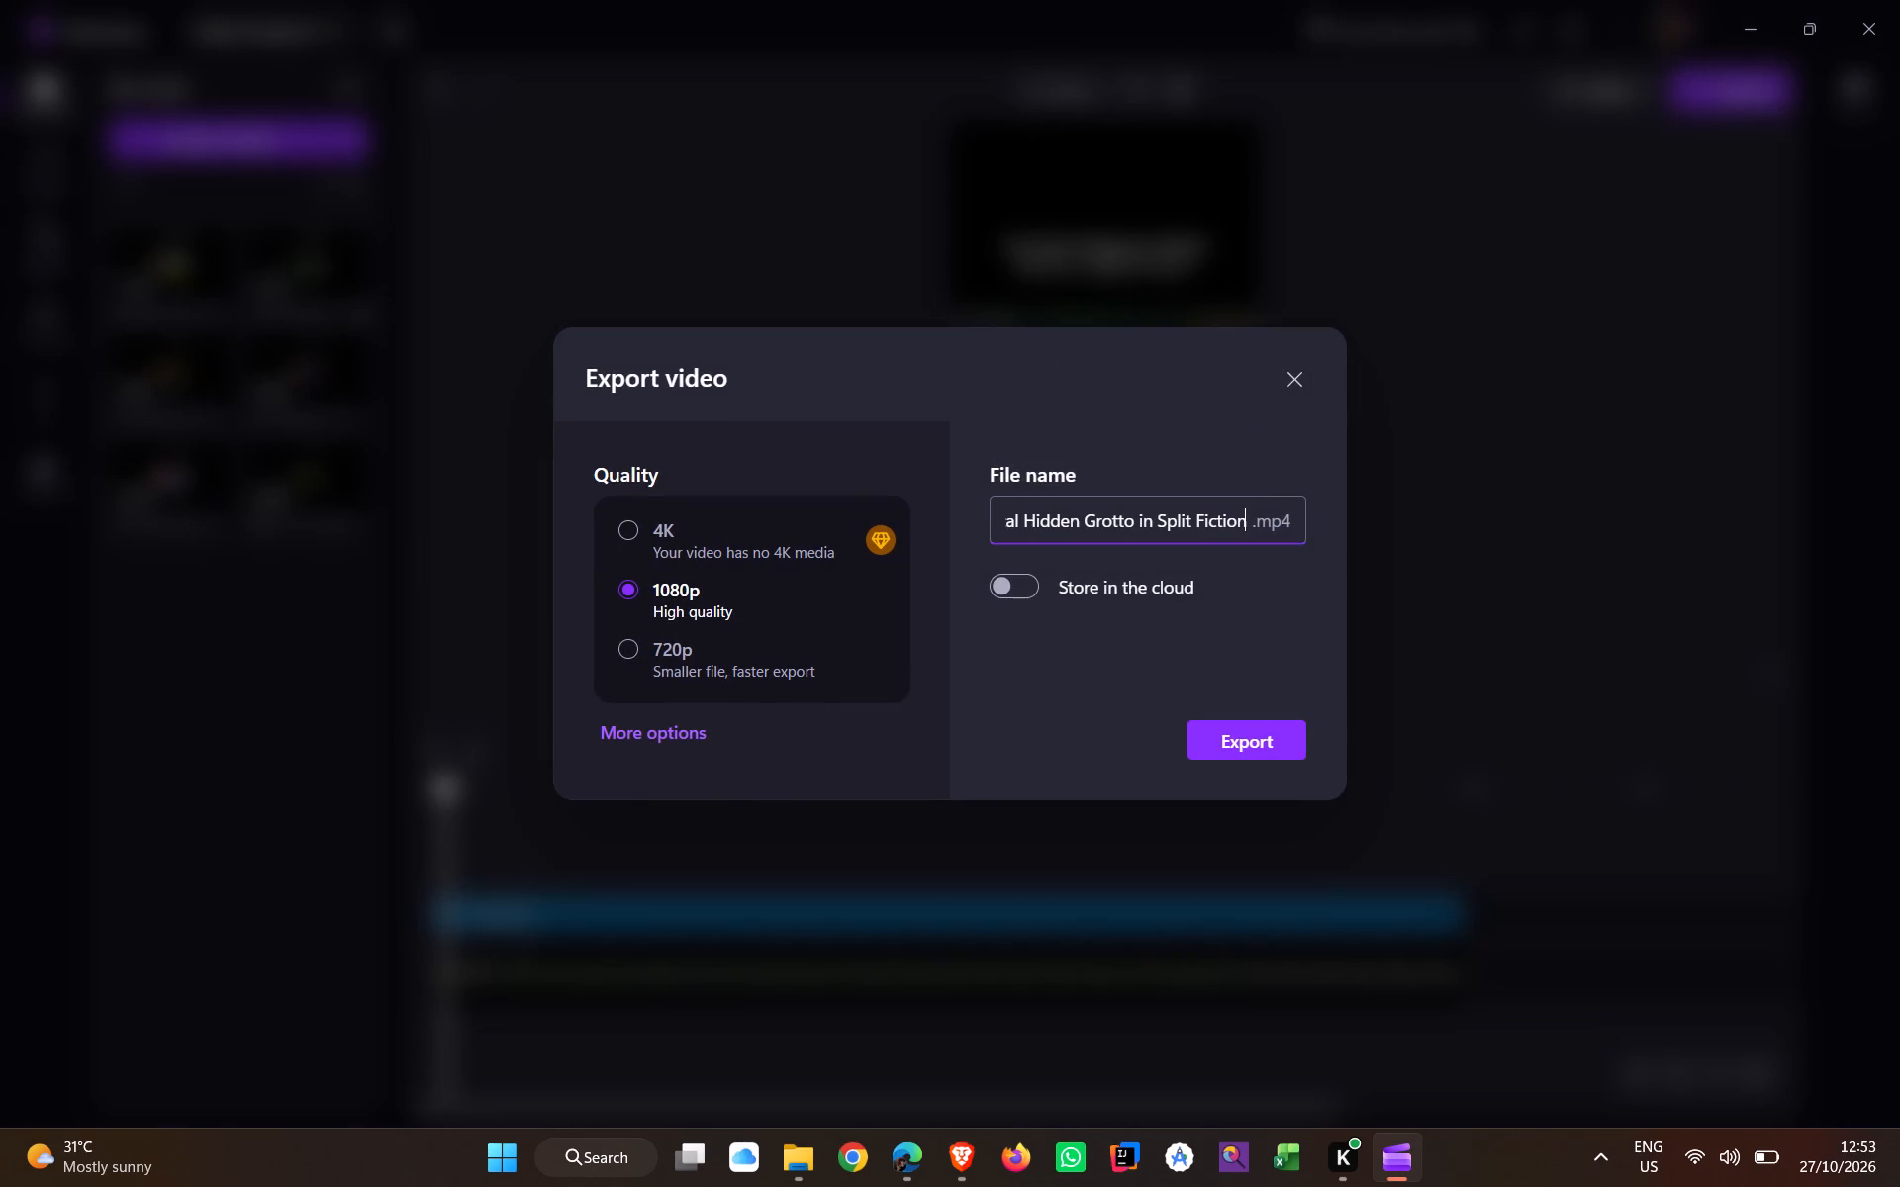
click(1229, 754)
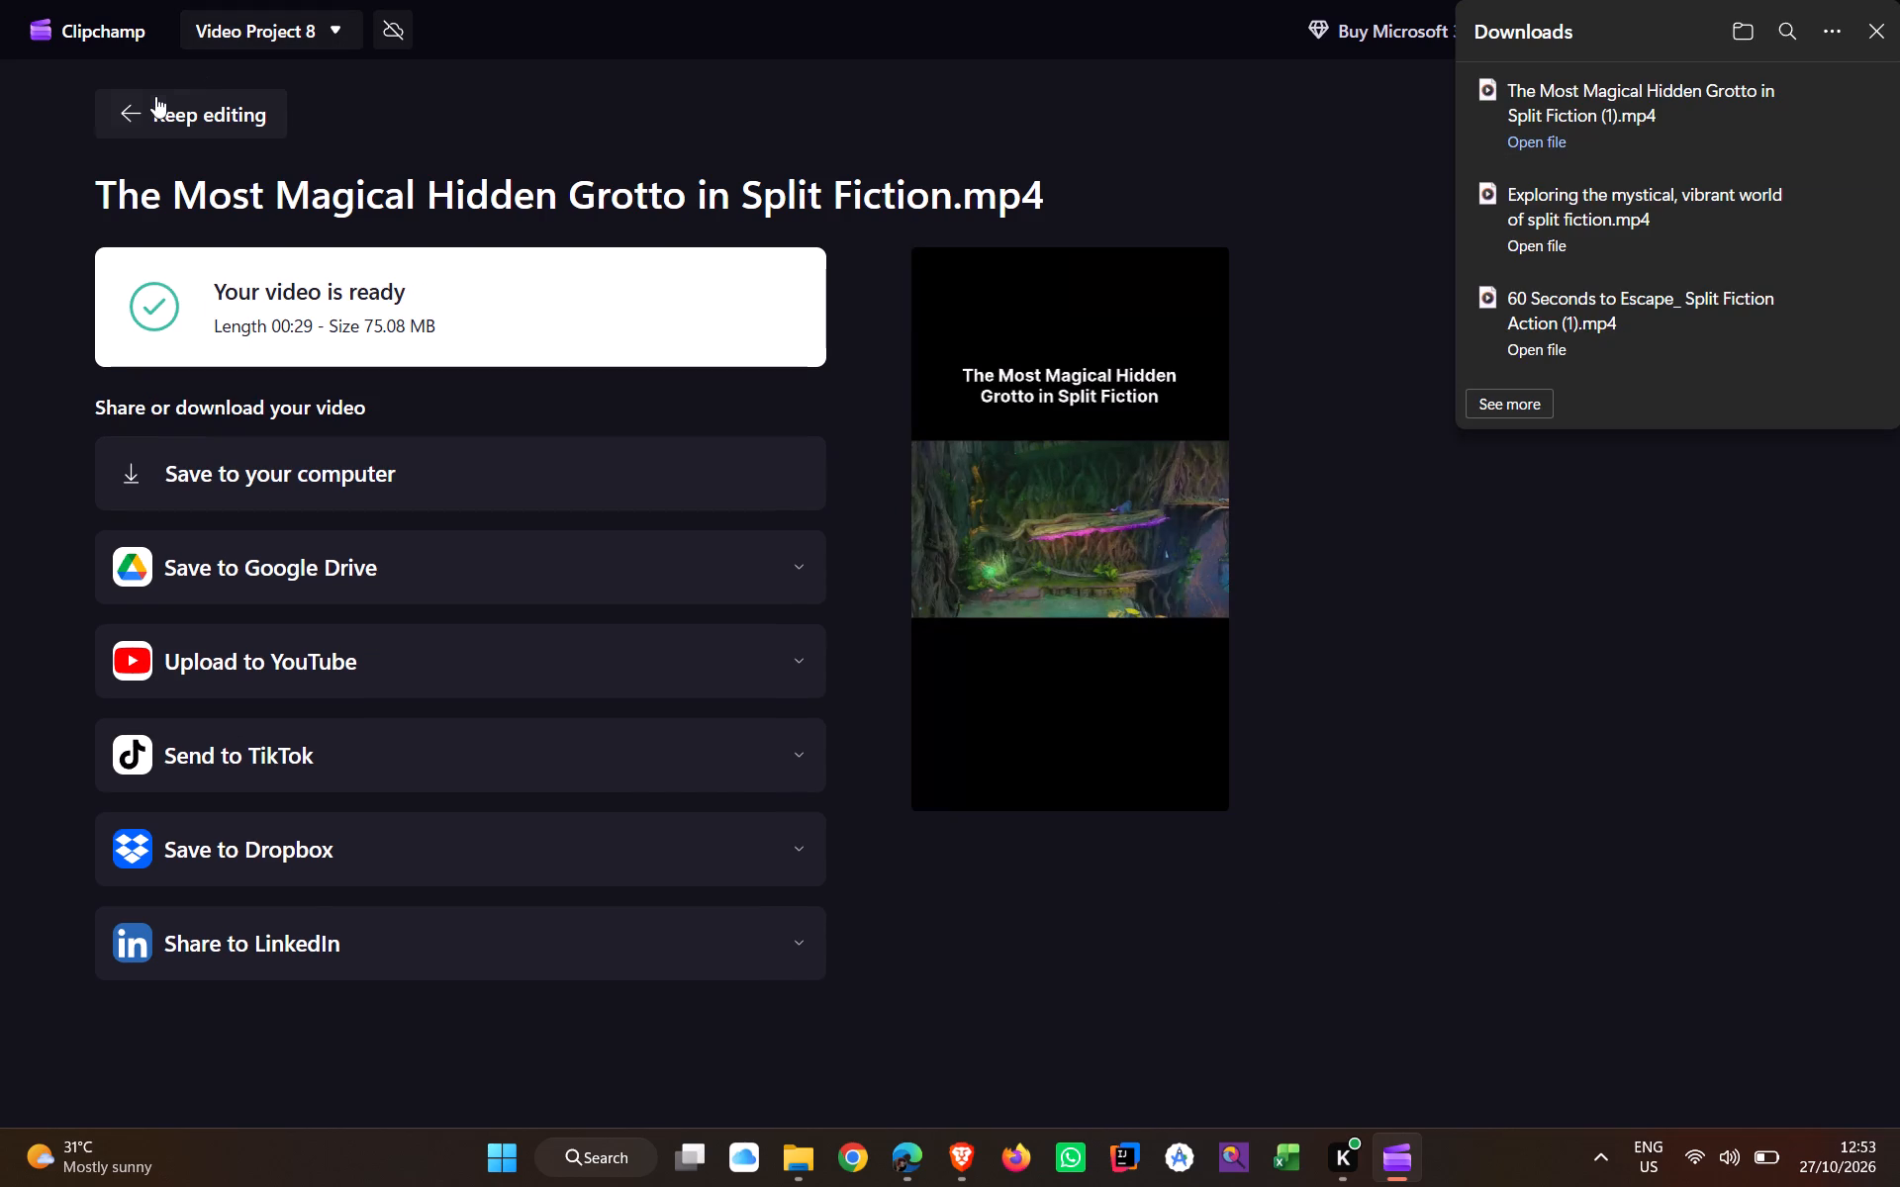
Return to editing and remove the exported "Exploring the mystical" and "The Most Magical Hidden Grotto" clips from the project media.
click(137, 122)
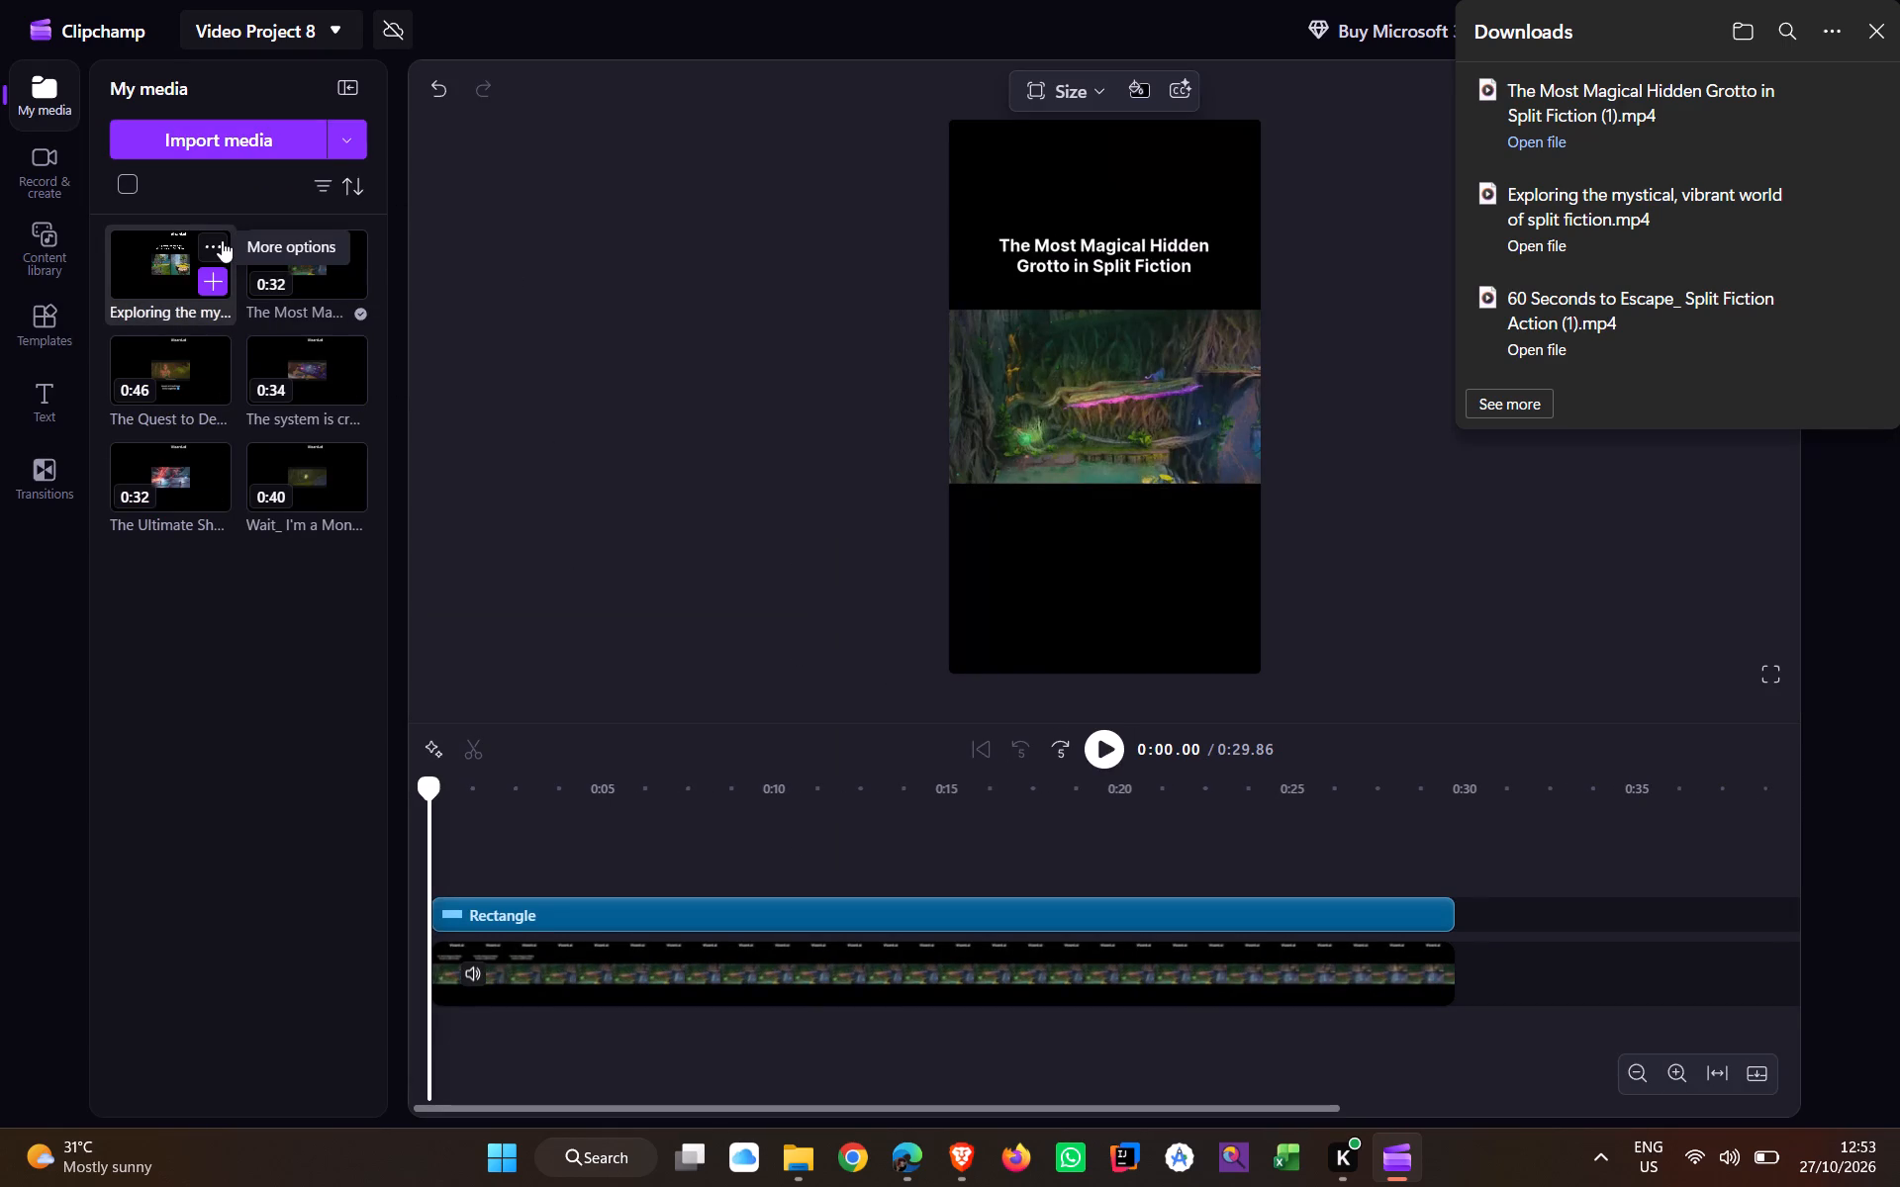
click(222, 240)
click(302, 321)
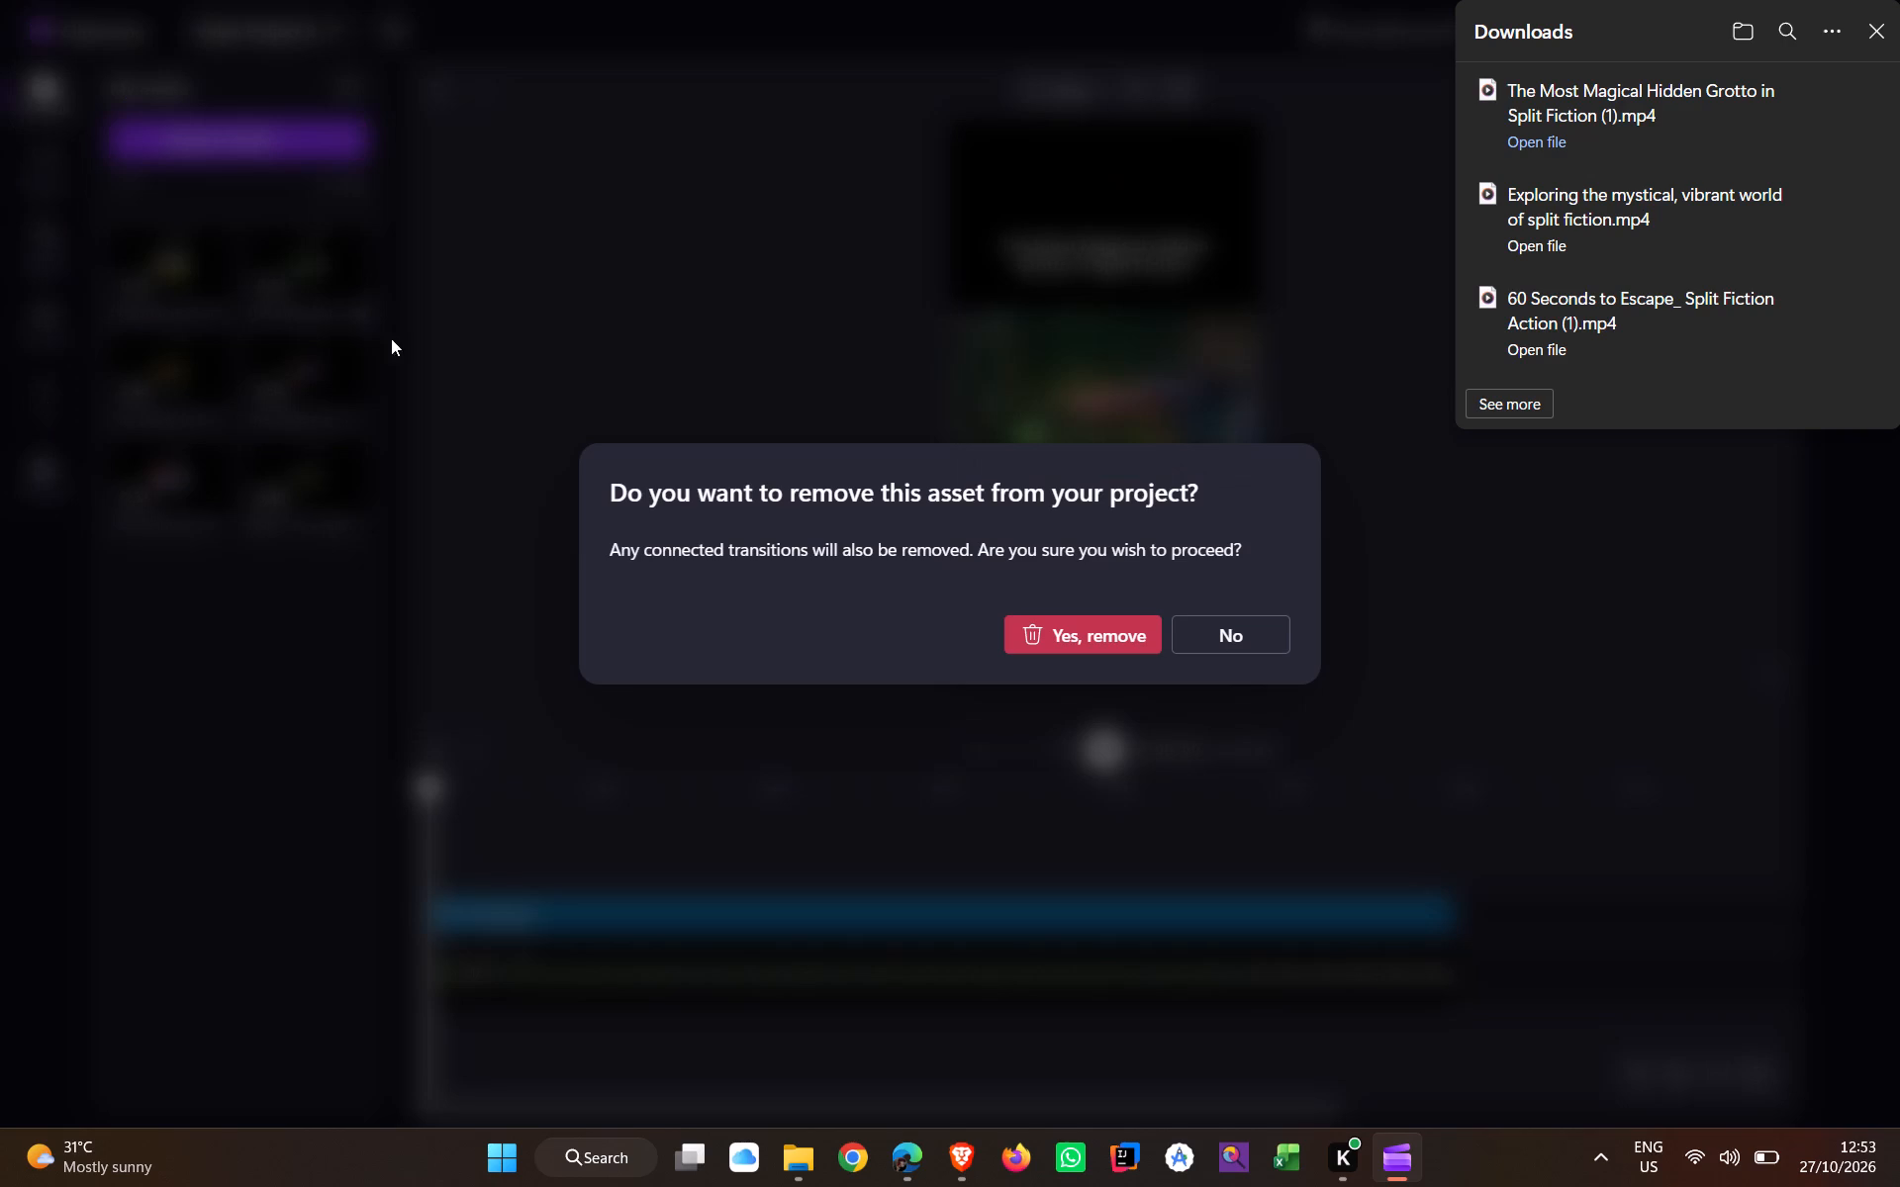
click(1044, 642)
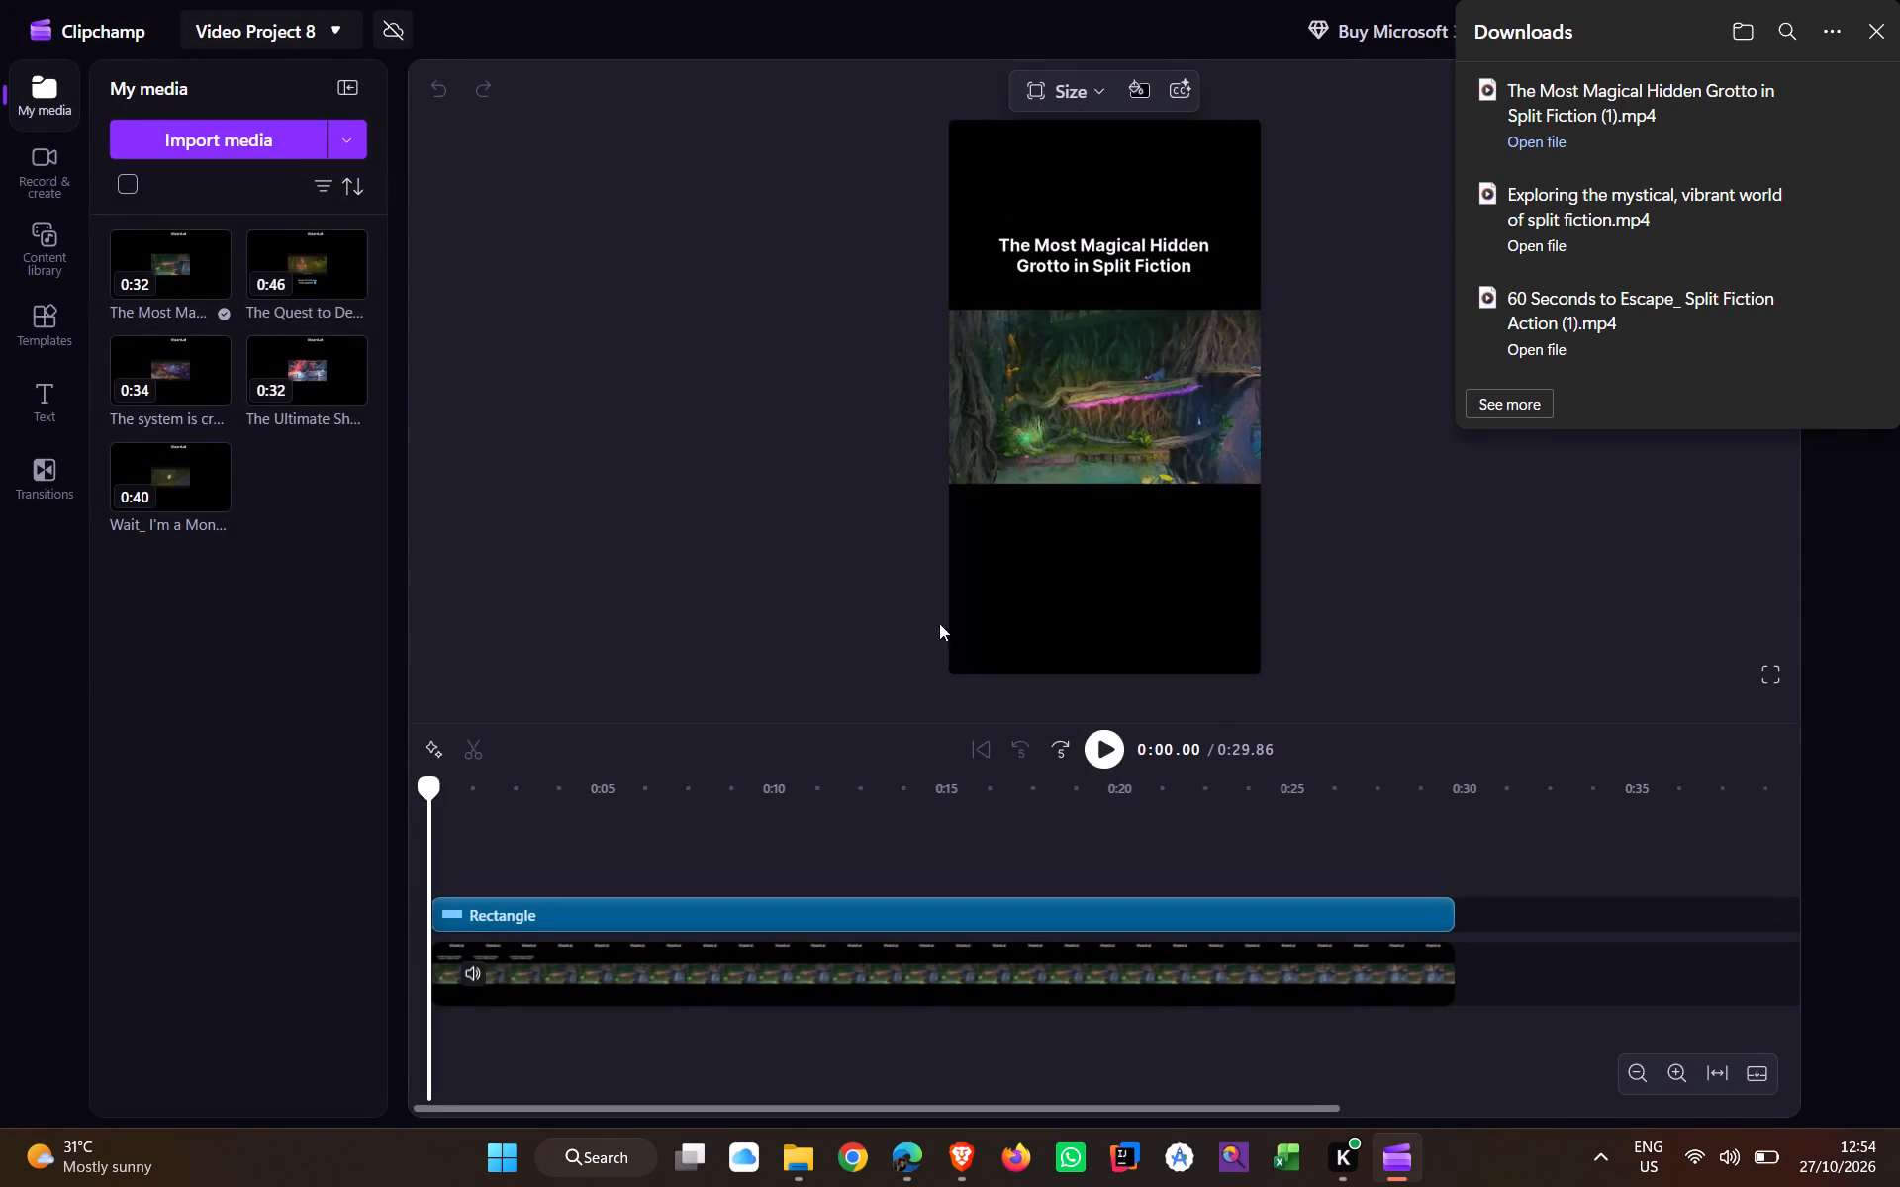
click(216, 244)
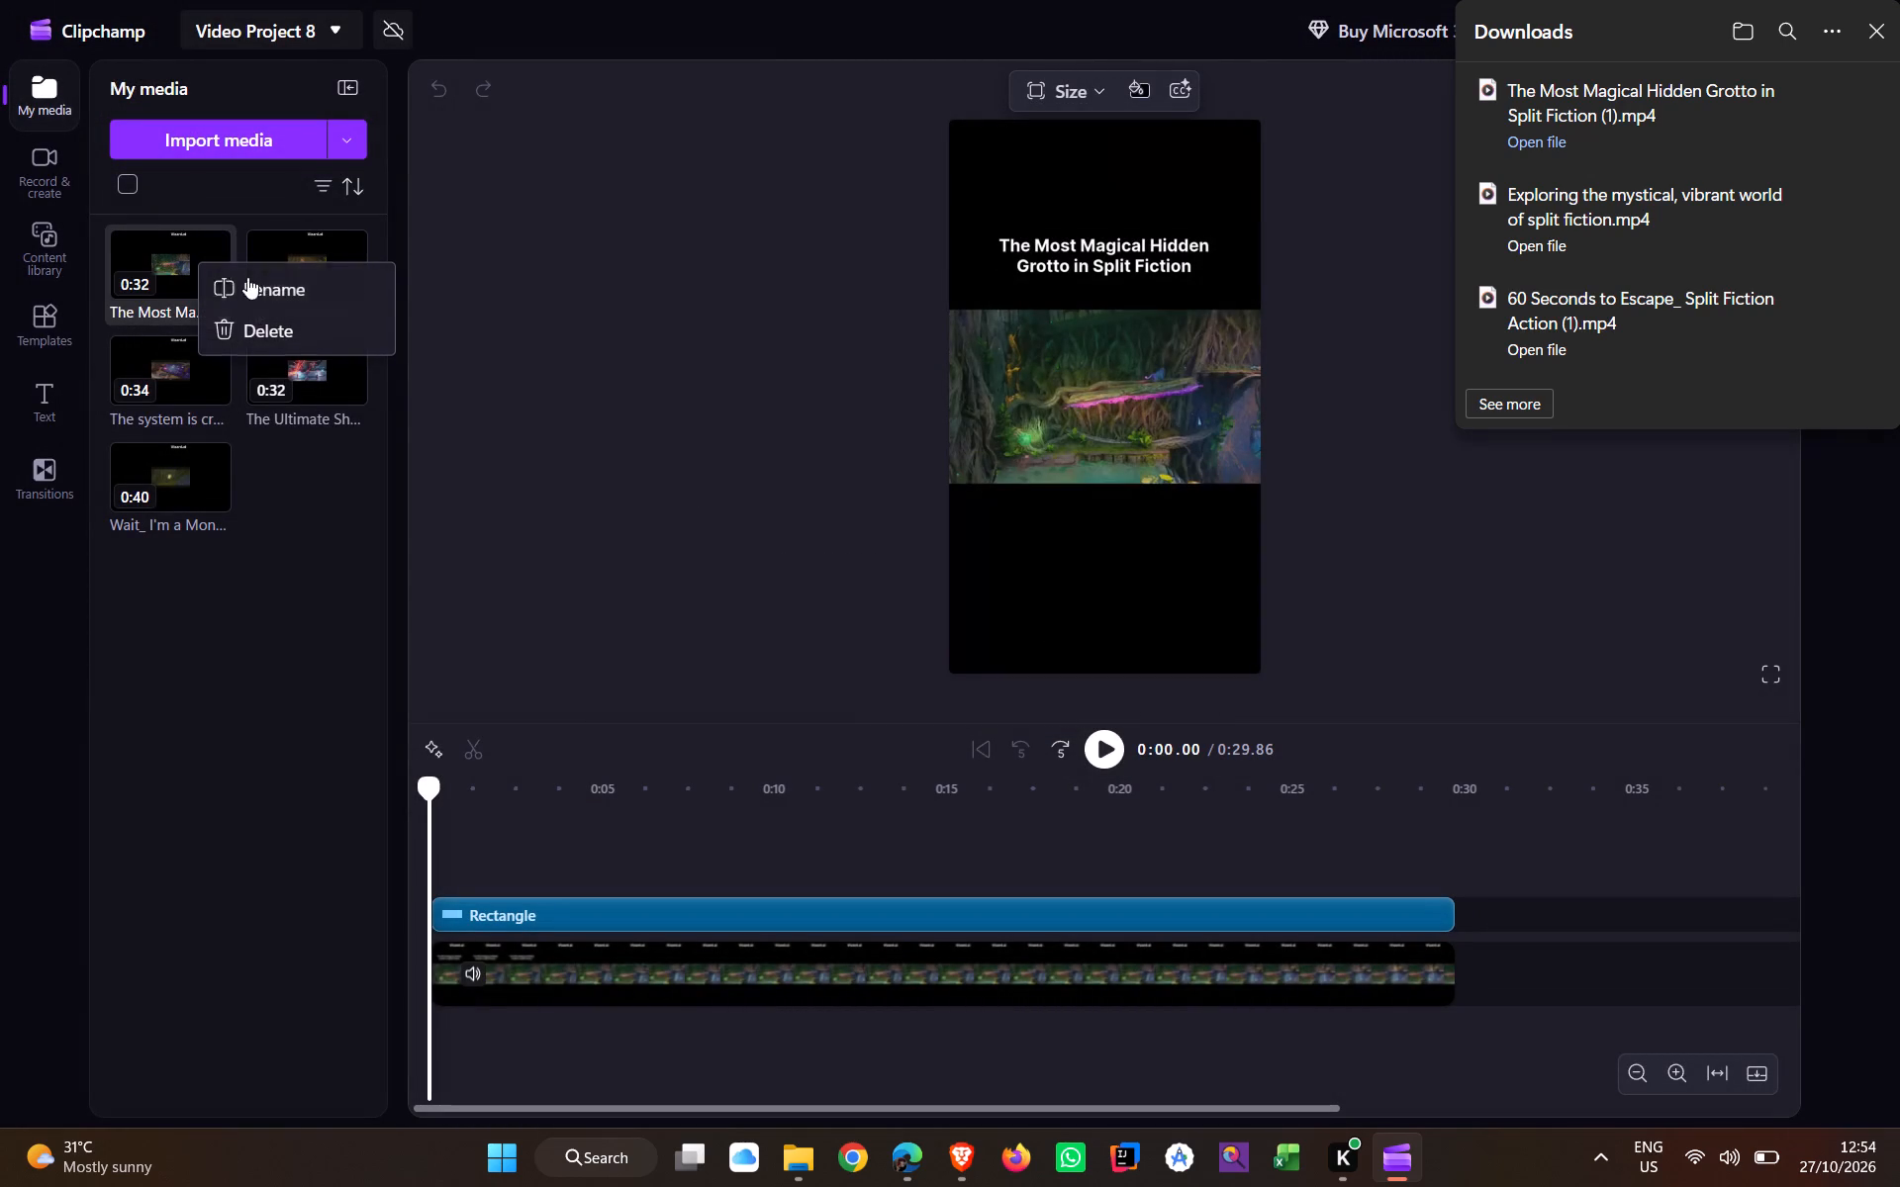
click(275, 338)
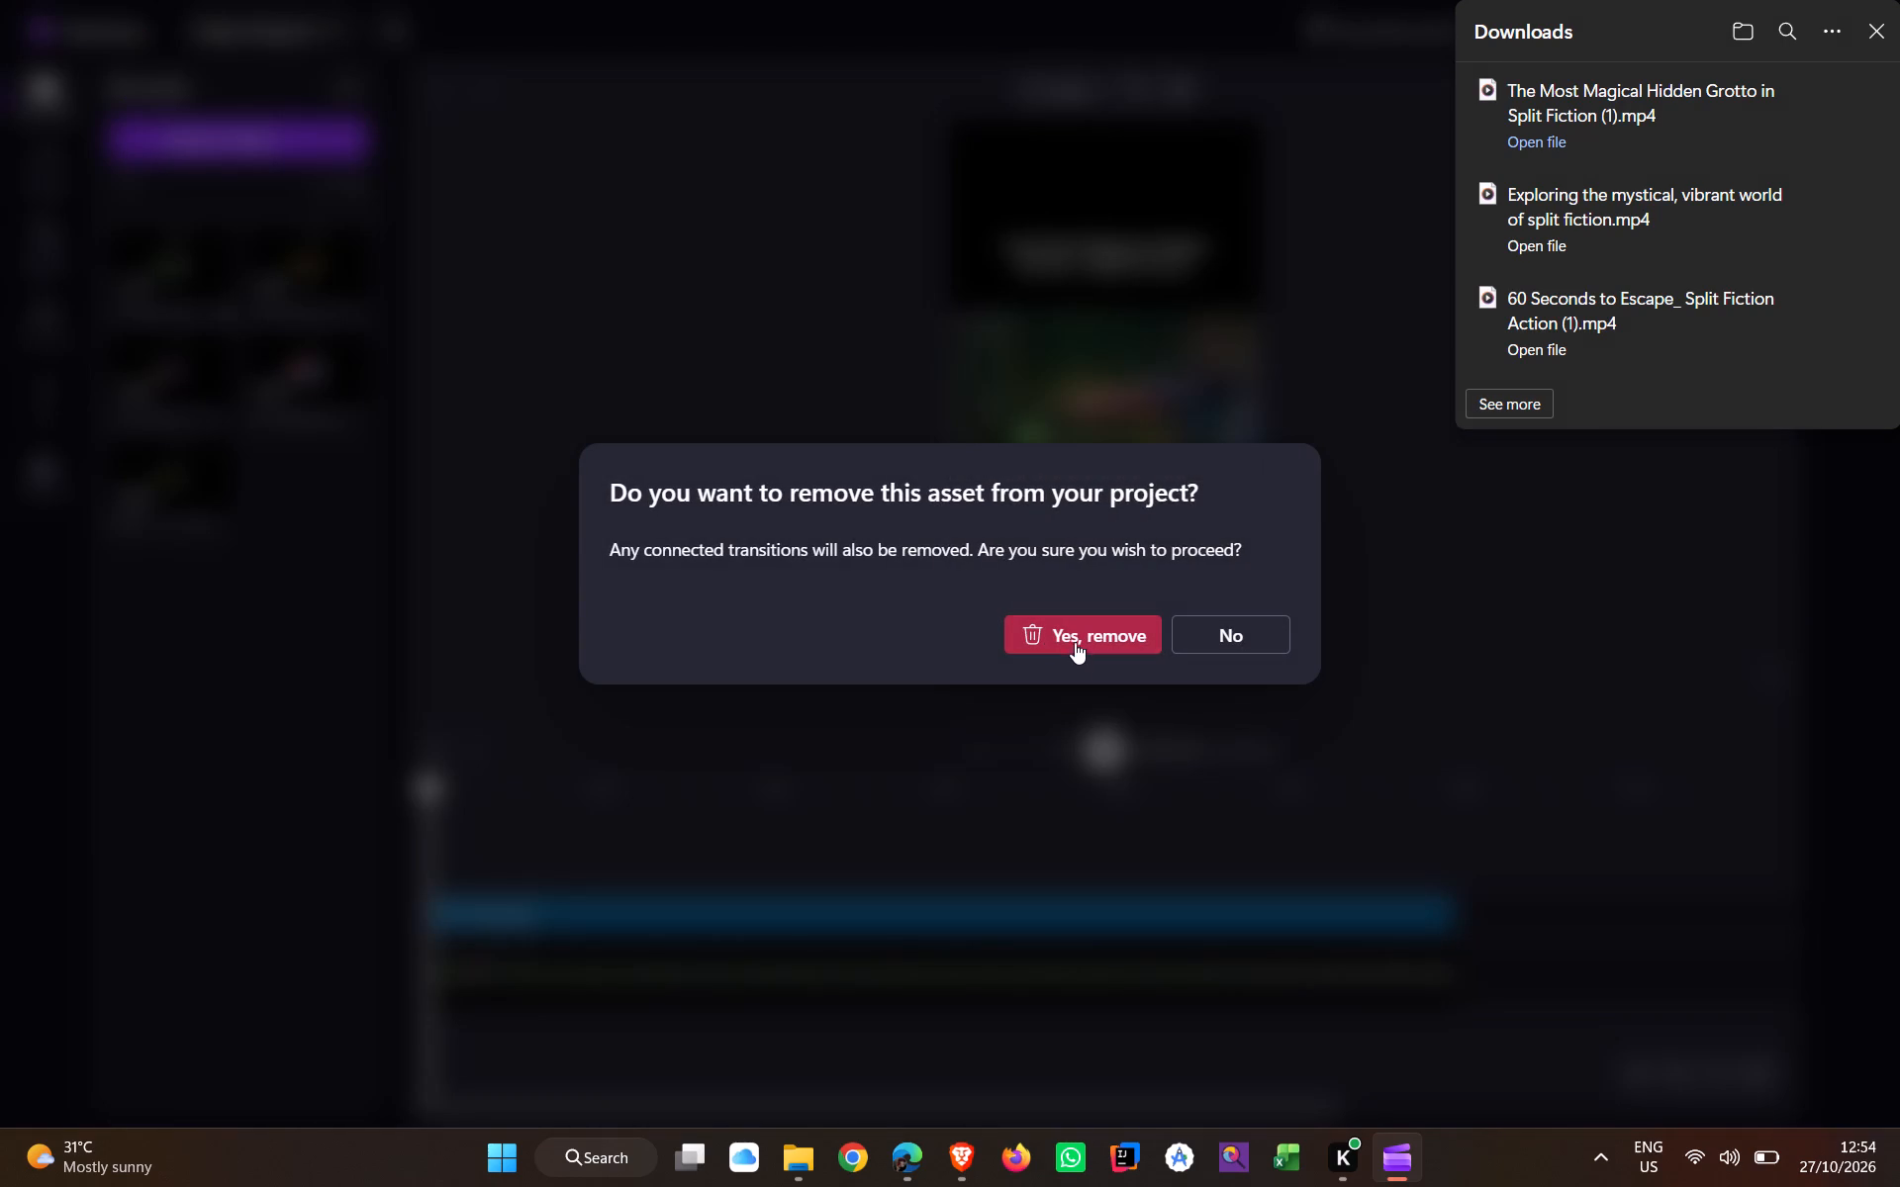
click(1094, 651)
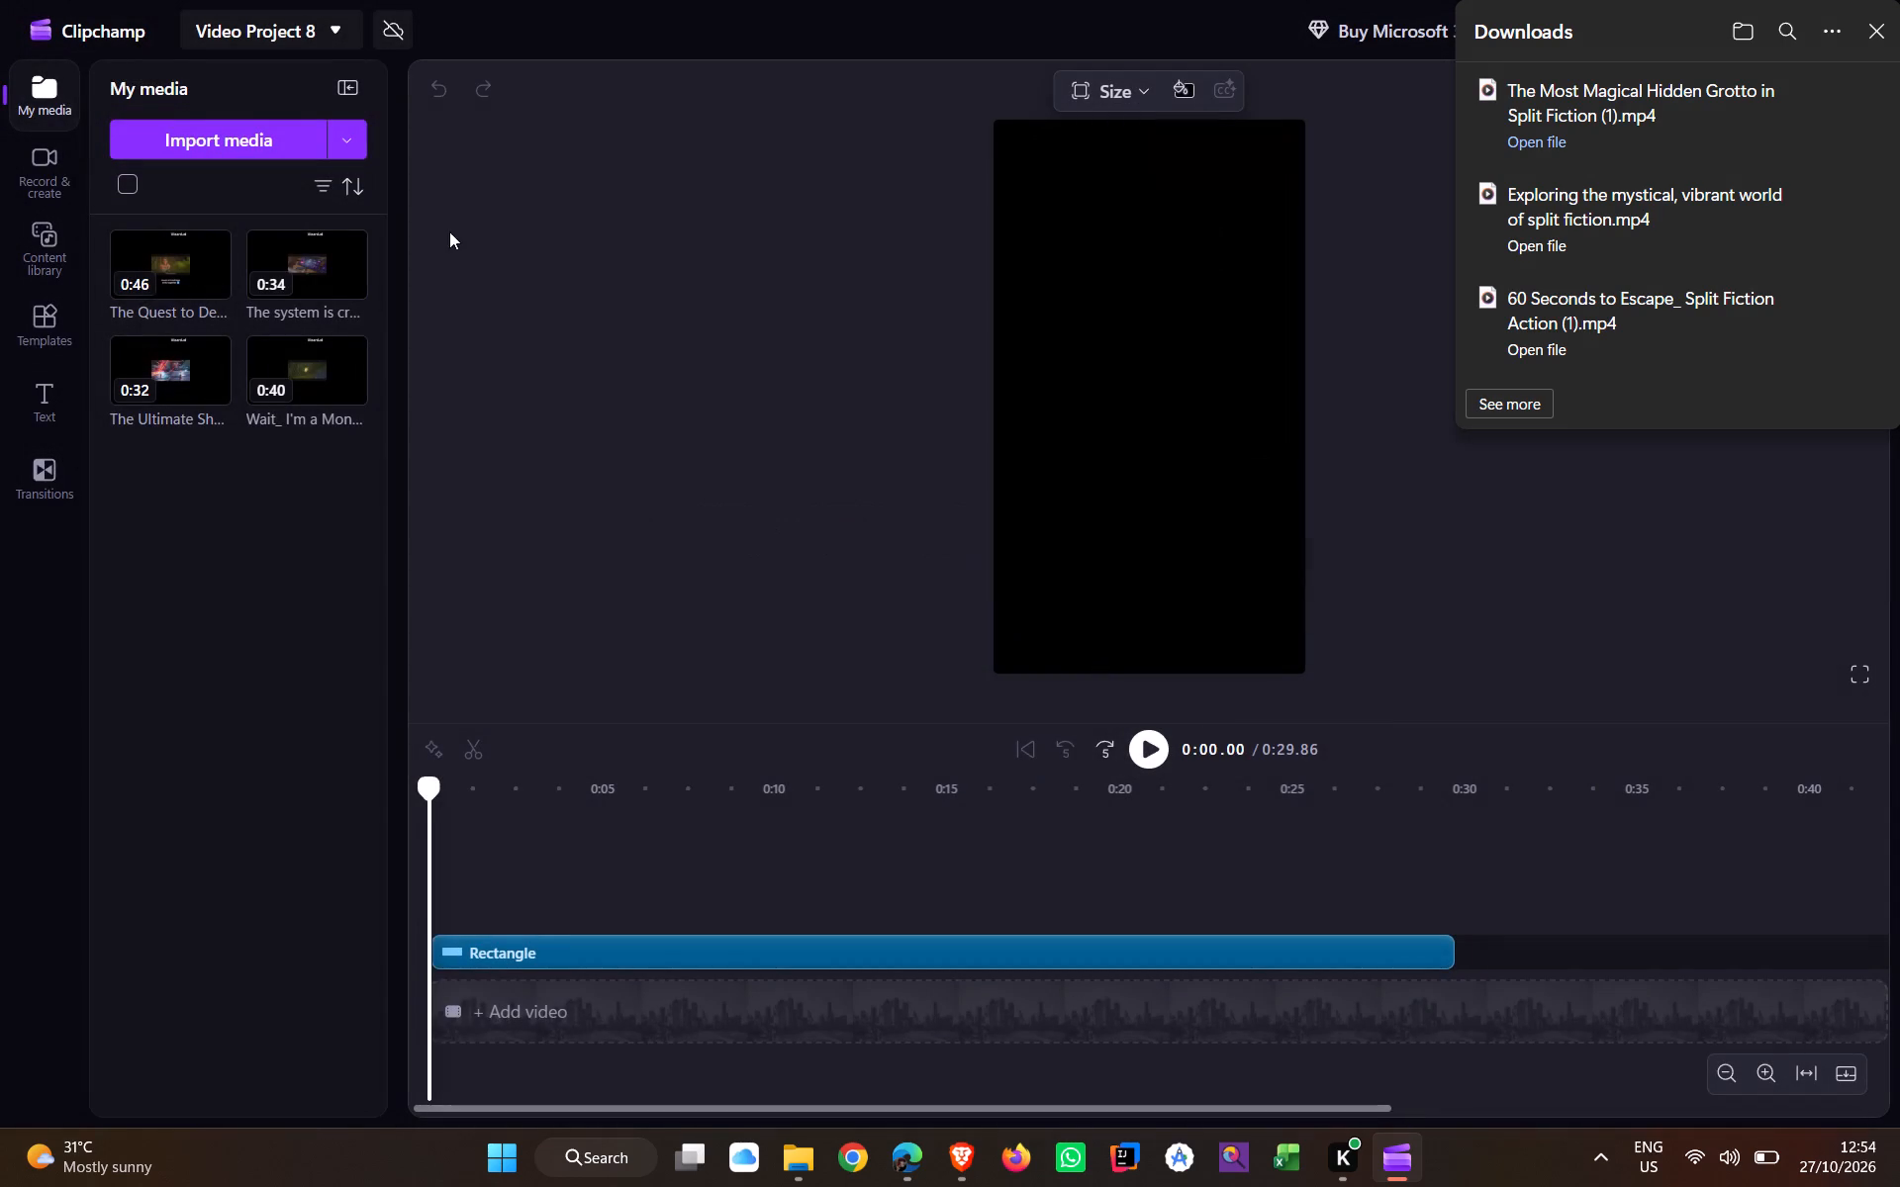
Add the clip "The Quest to Defeat the Ice King" to the timeline.
click(209, 287)
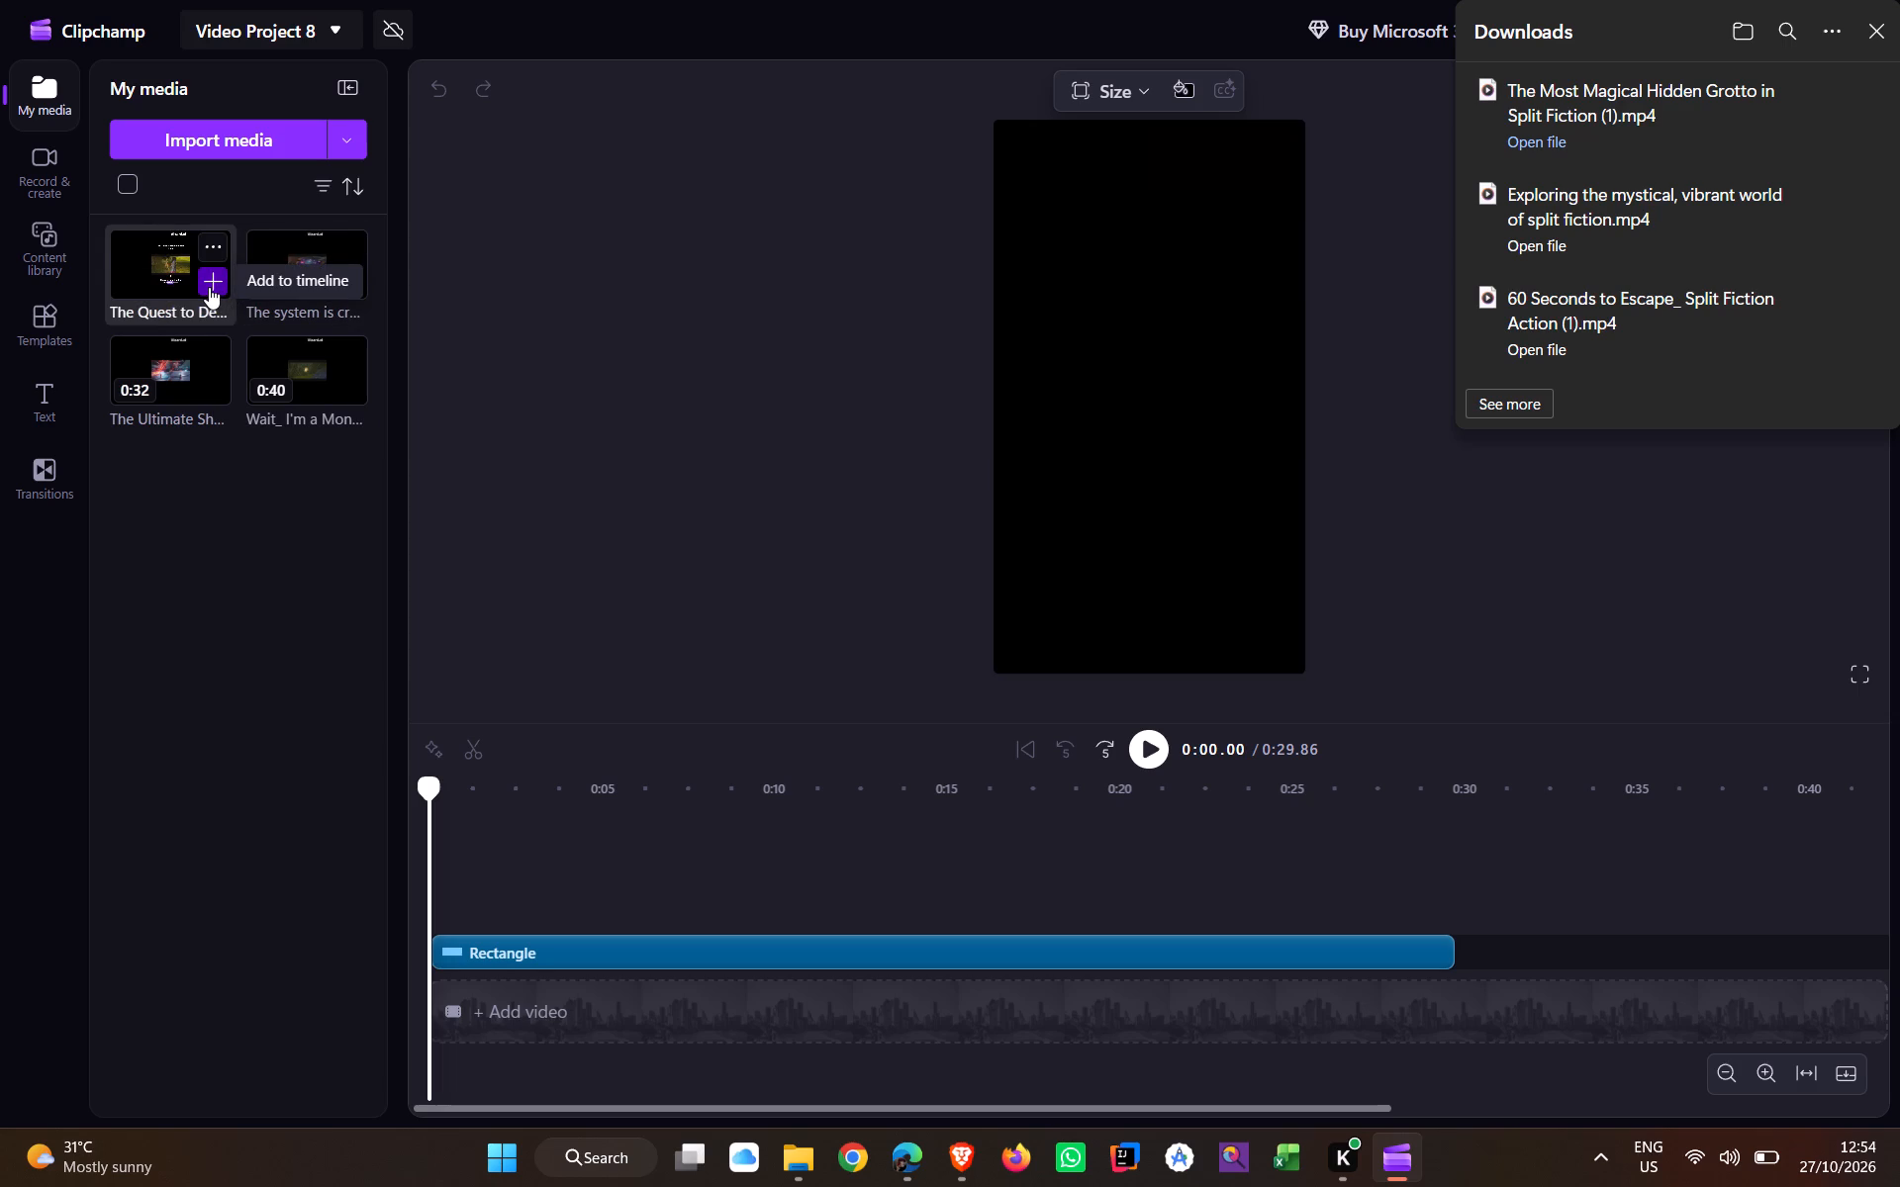
Select "The Quest to Defeat the Ice King.mp4" in File Explorer's Downloads folder and return to Clipchamp.
key(alt+Tab)
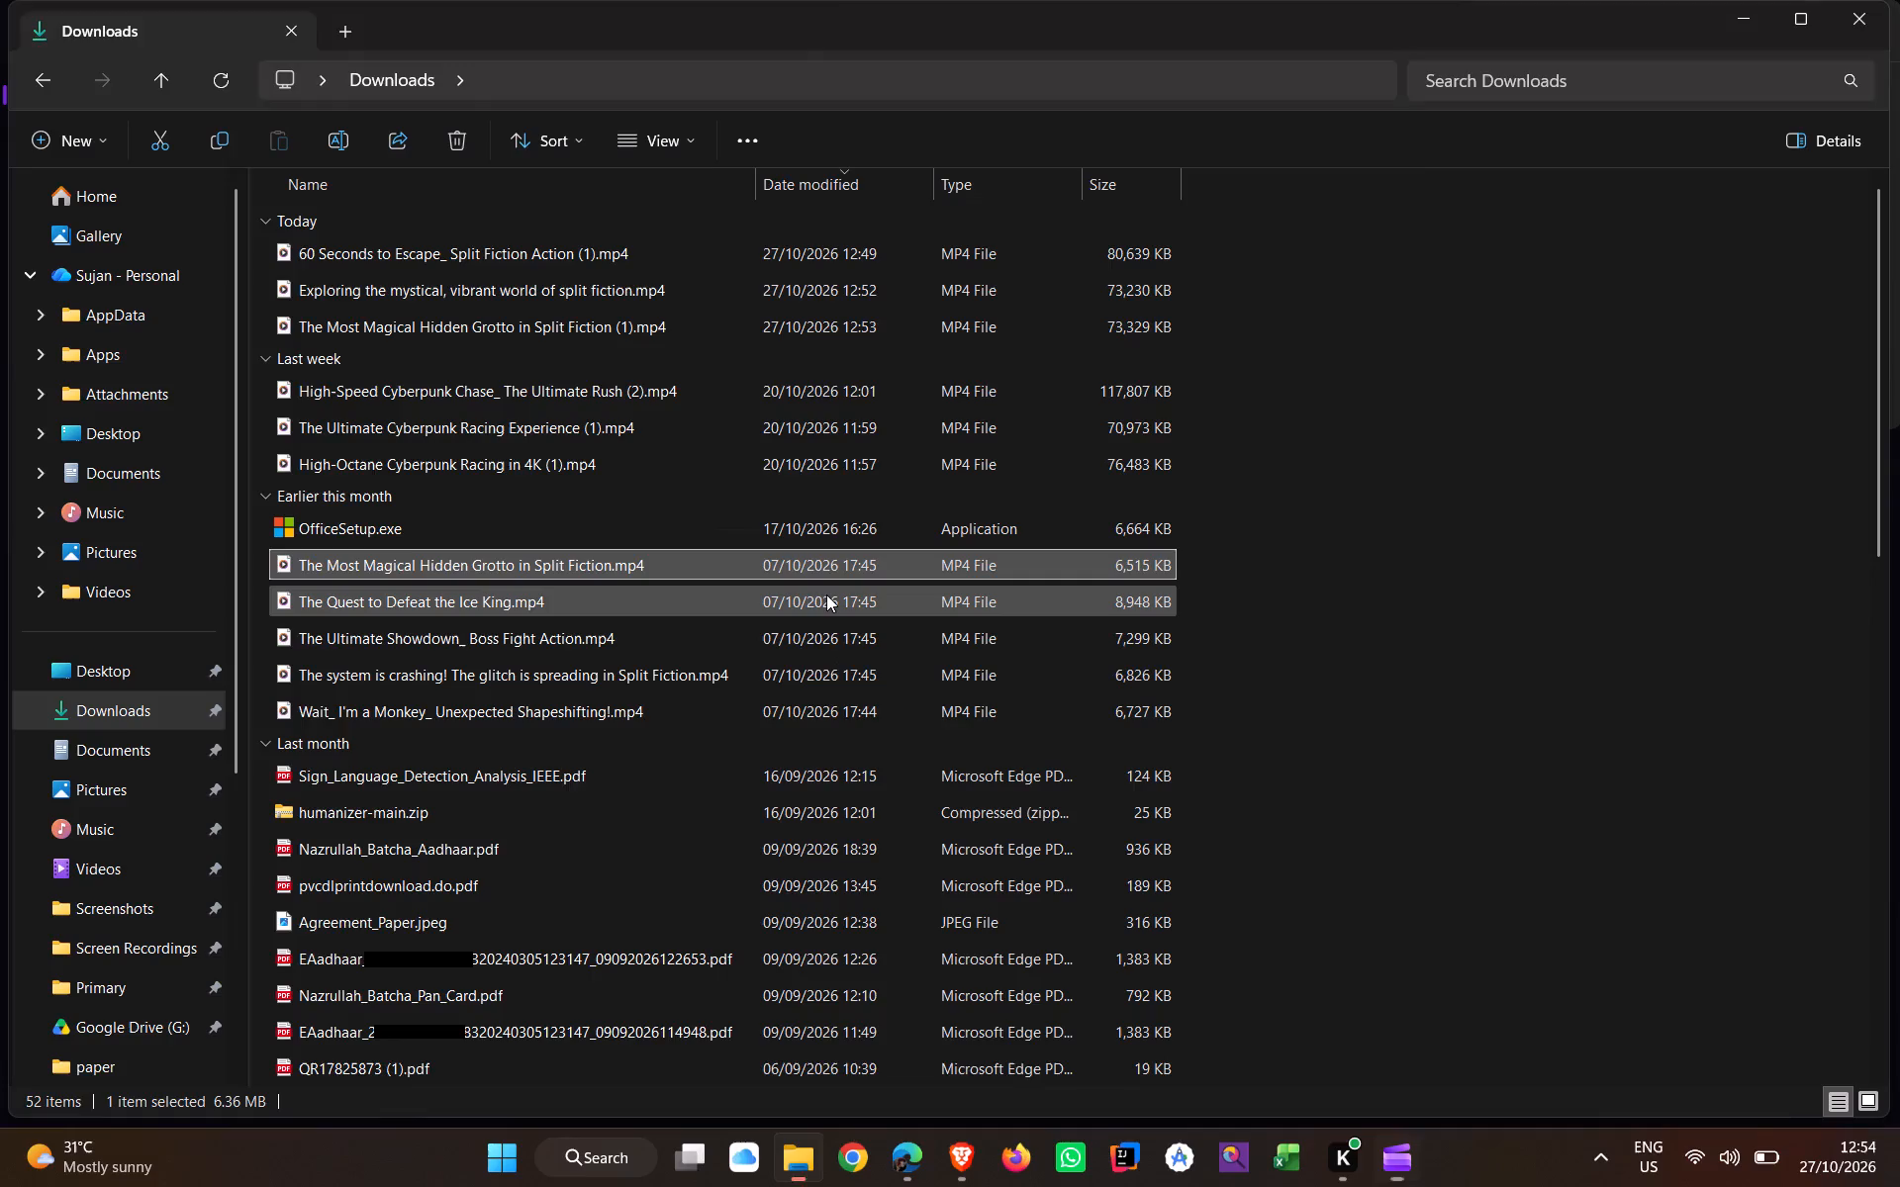
click(527, 607)
key(alt+Tab)
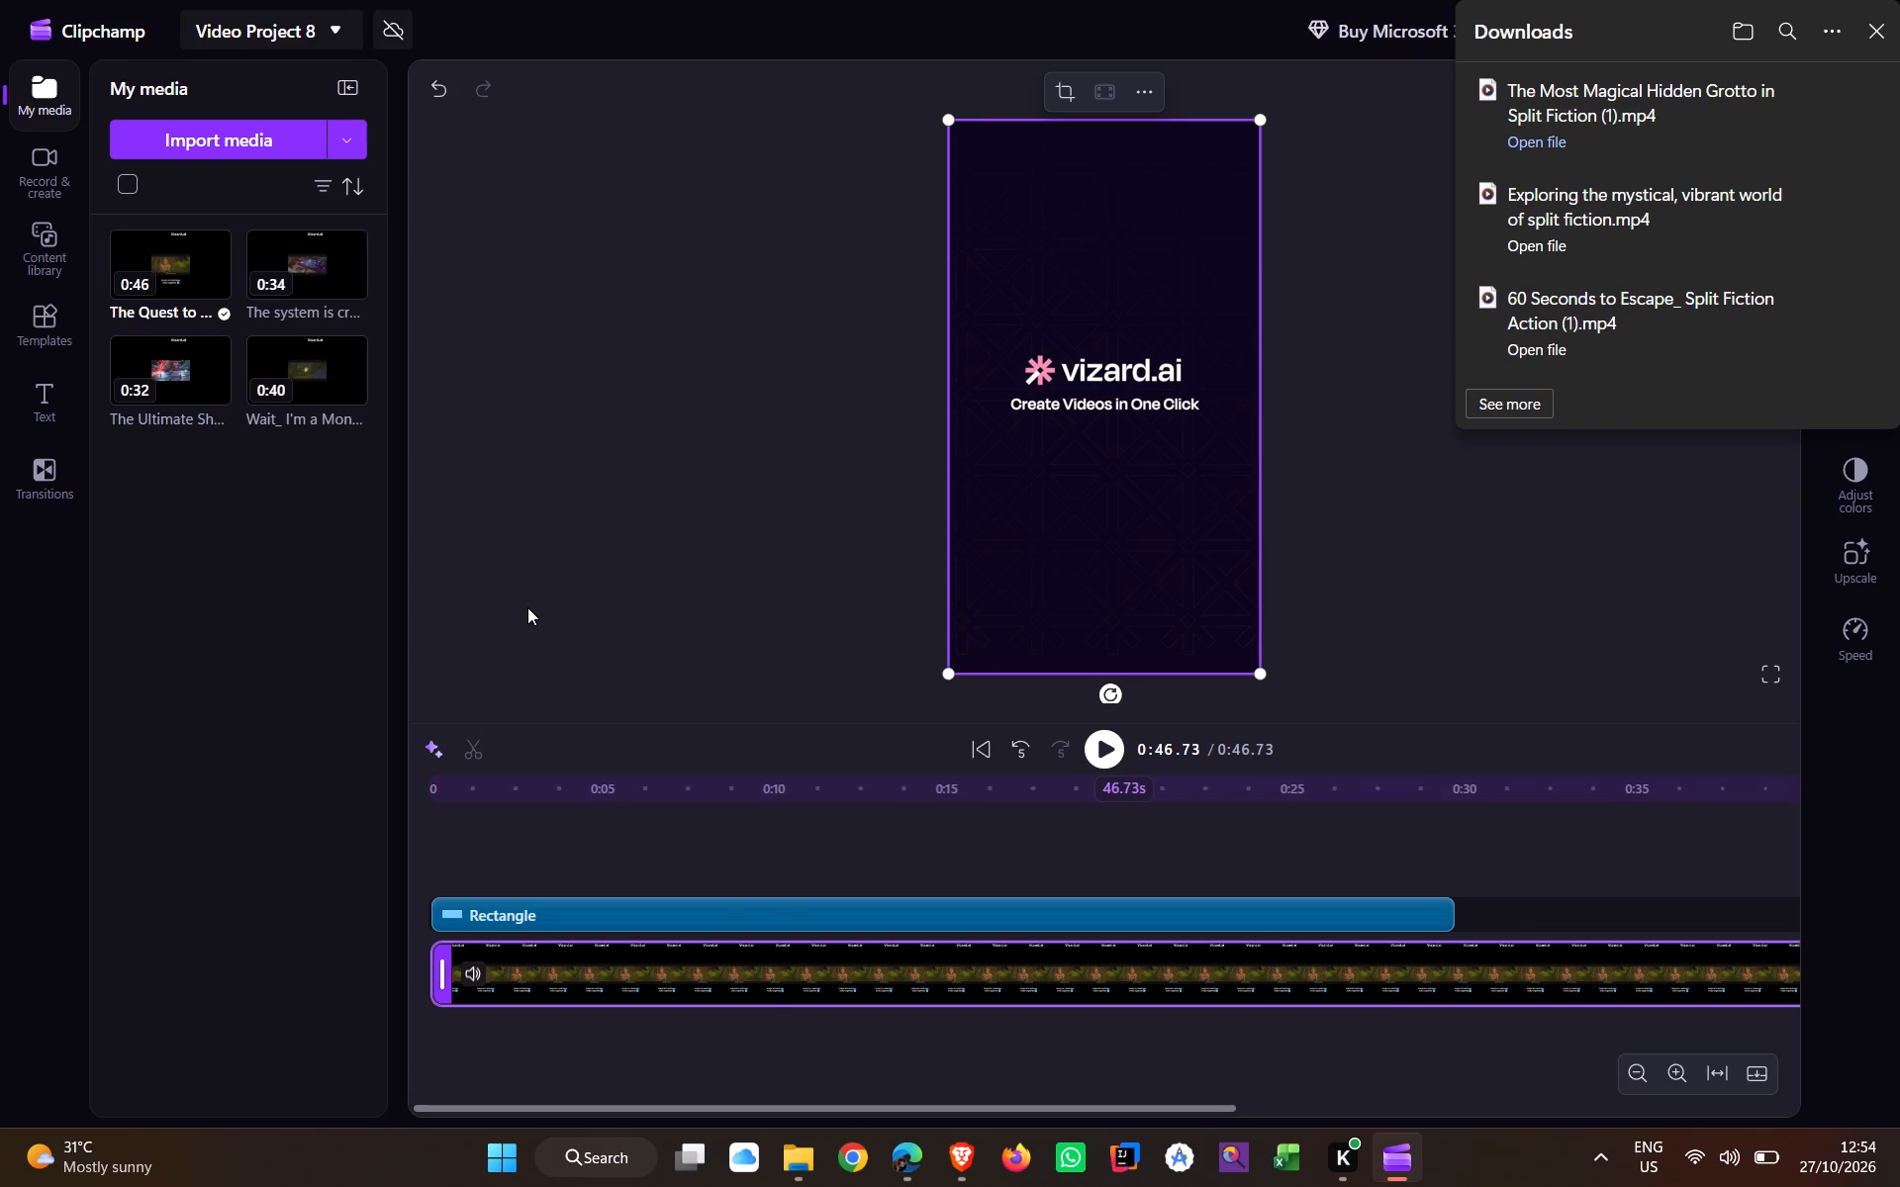
Split the "The Quest to Defeat the Ice King" clip at 0:44.57, where the vizard.ai outro begins, and delete the outro segment.
click(744, 1046)
key(Right)
key(Right)
key(Right)
key(Right)
key(Right)
key(Right)
key(Right)
key(Right)
key(Right)
key(Right)
key(Right)
key(Right)
key(Right)
key(Right)
key(Right)
key(Right)
key(Right)
key(Right)
key(Right)
key(Right)
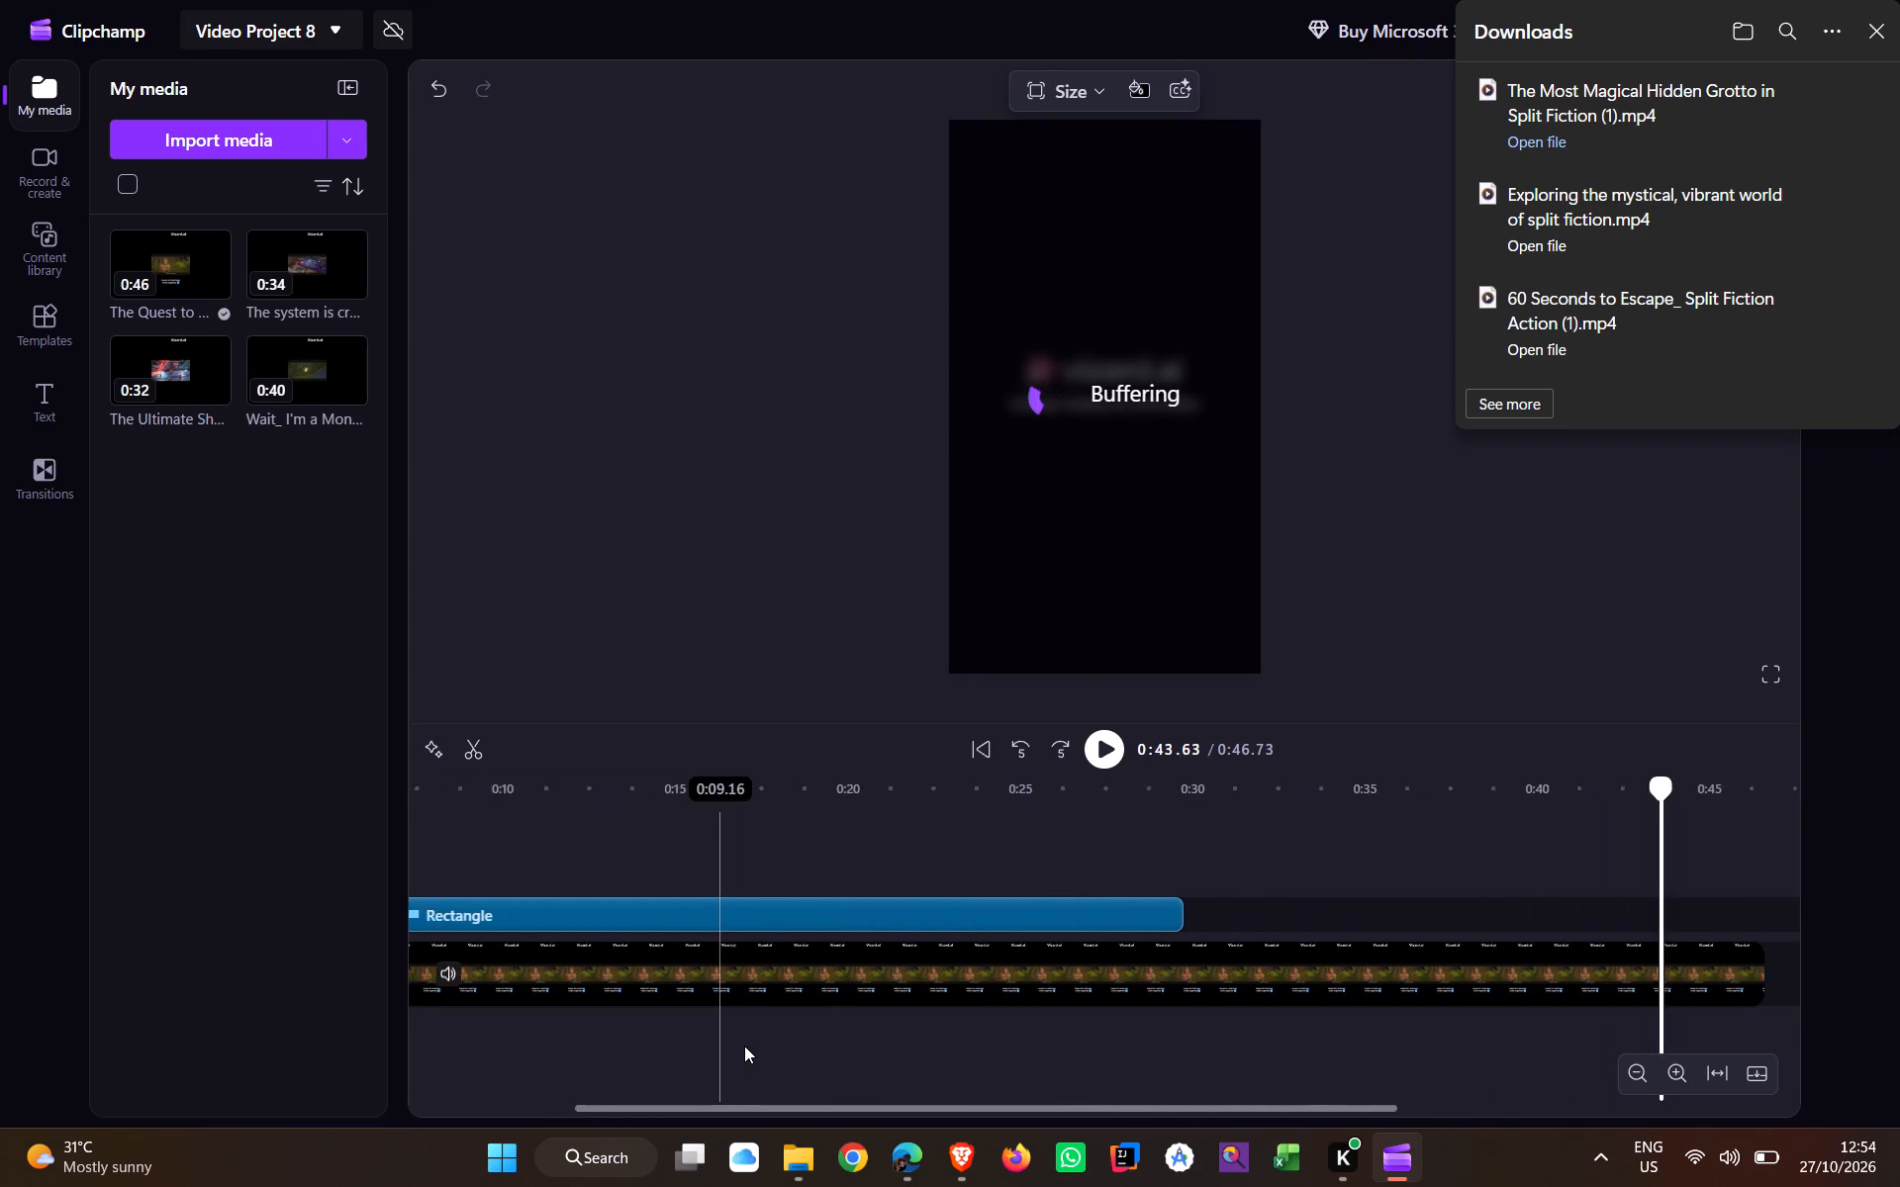
key(Left)
key(Left)
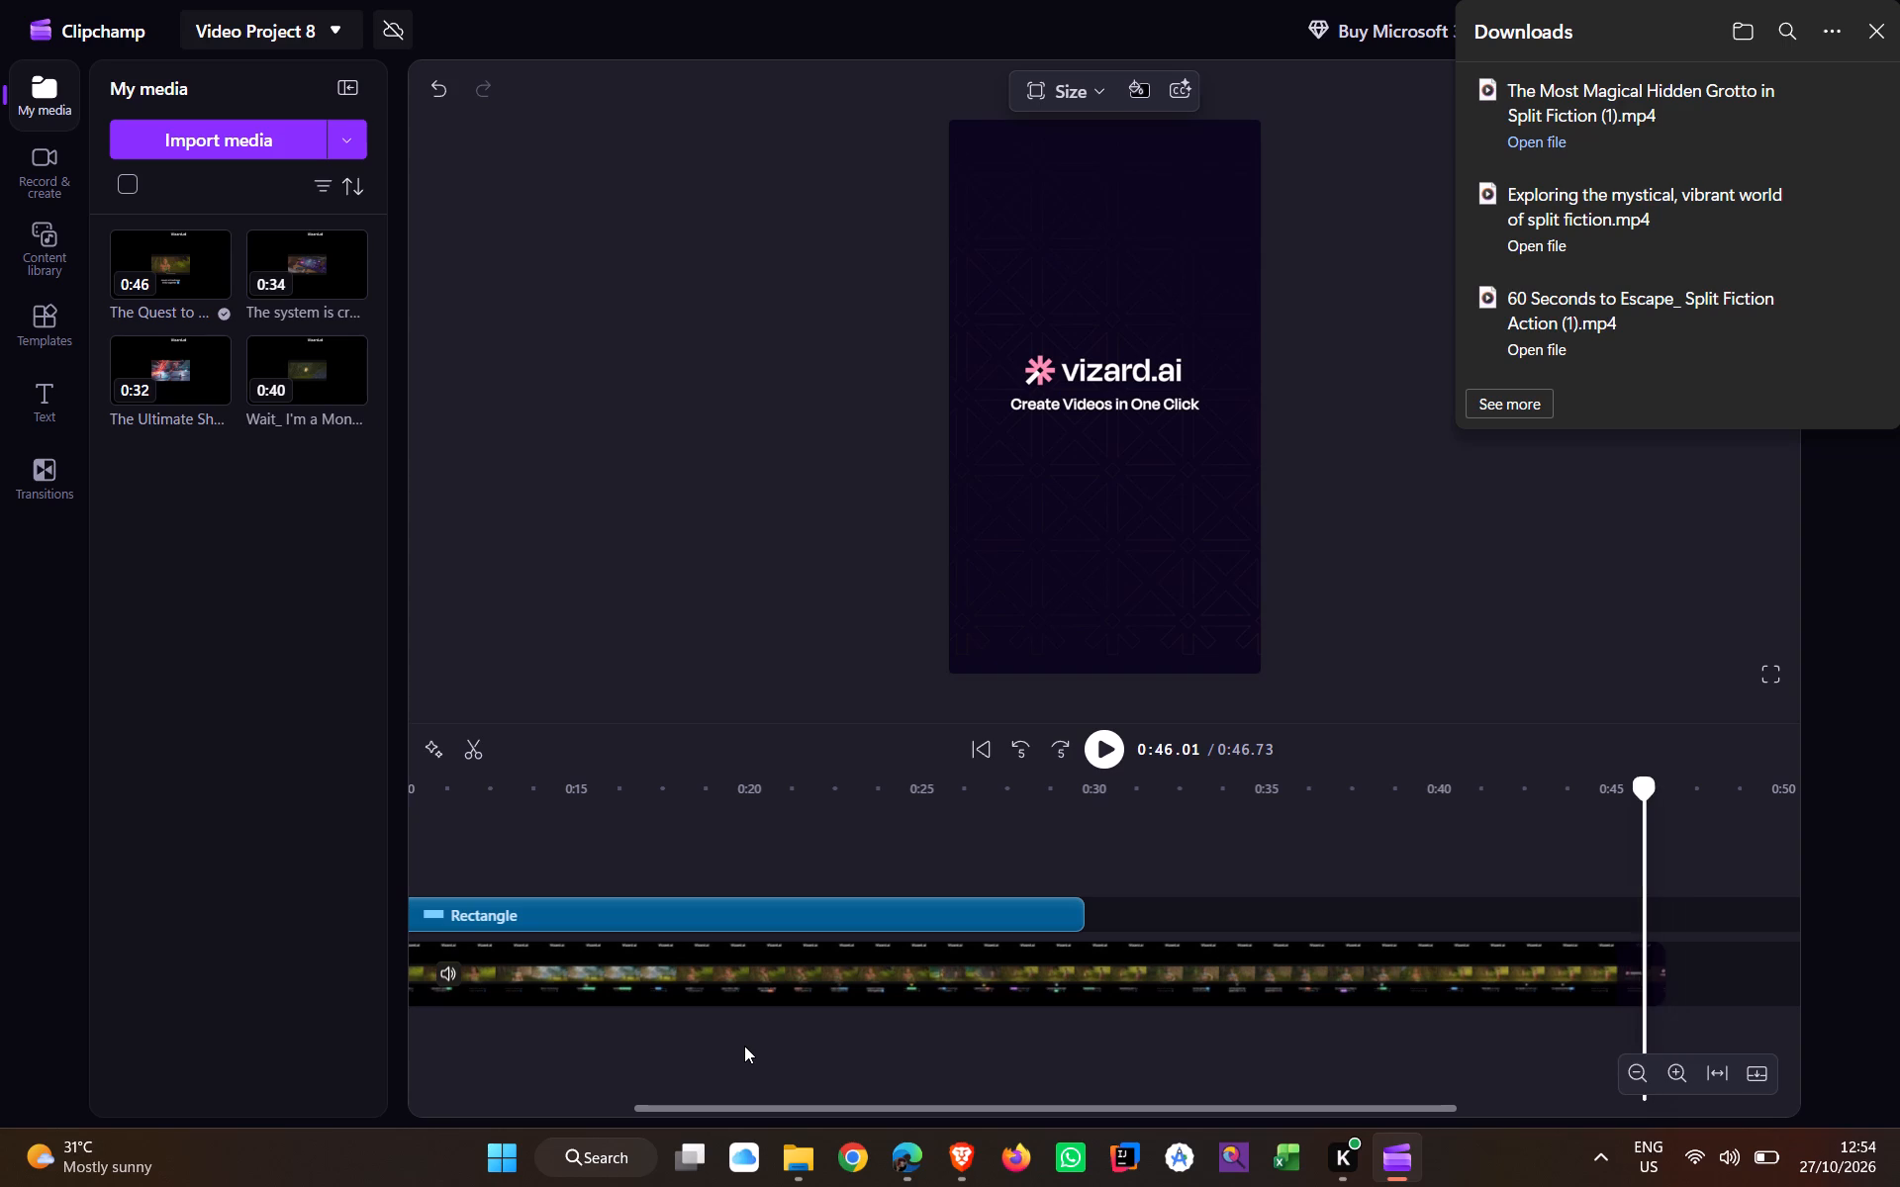
key(Left)
key(Left)
key(Left)
key(Left)
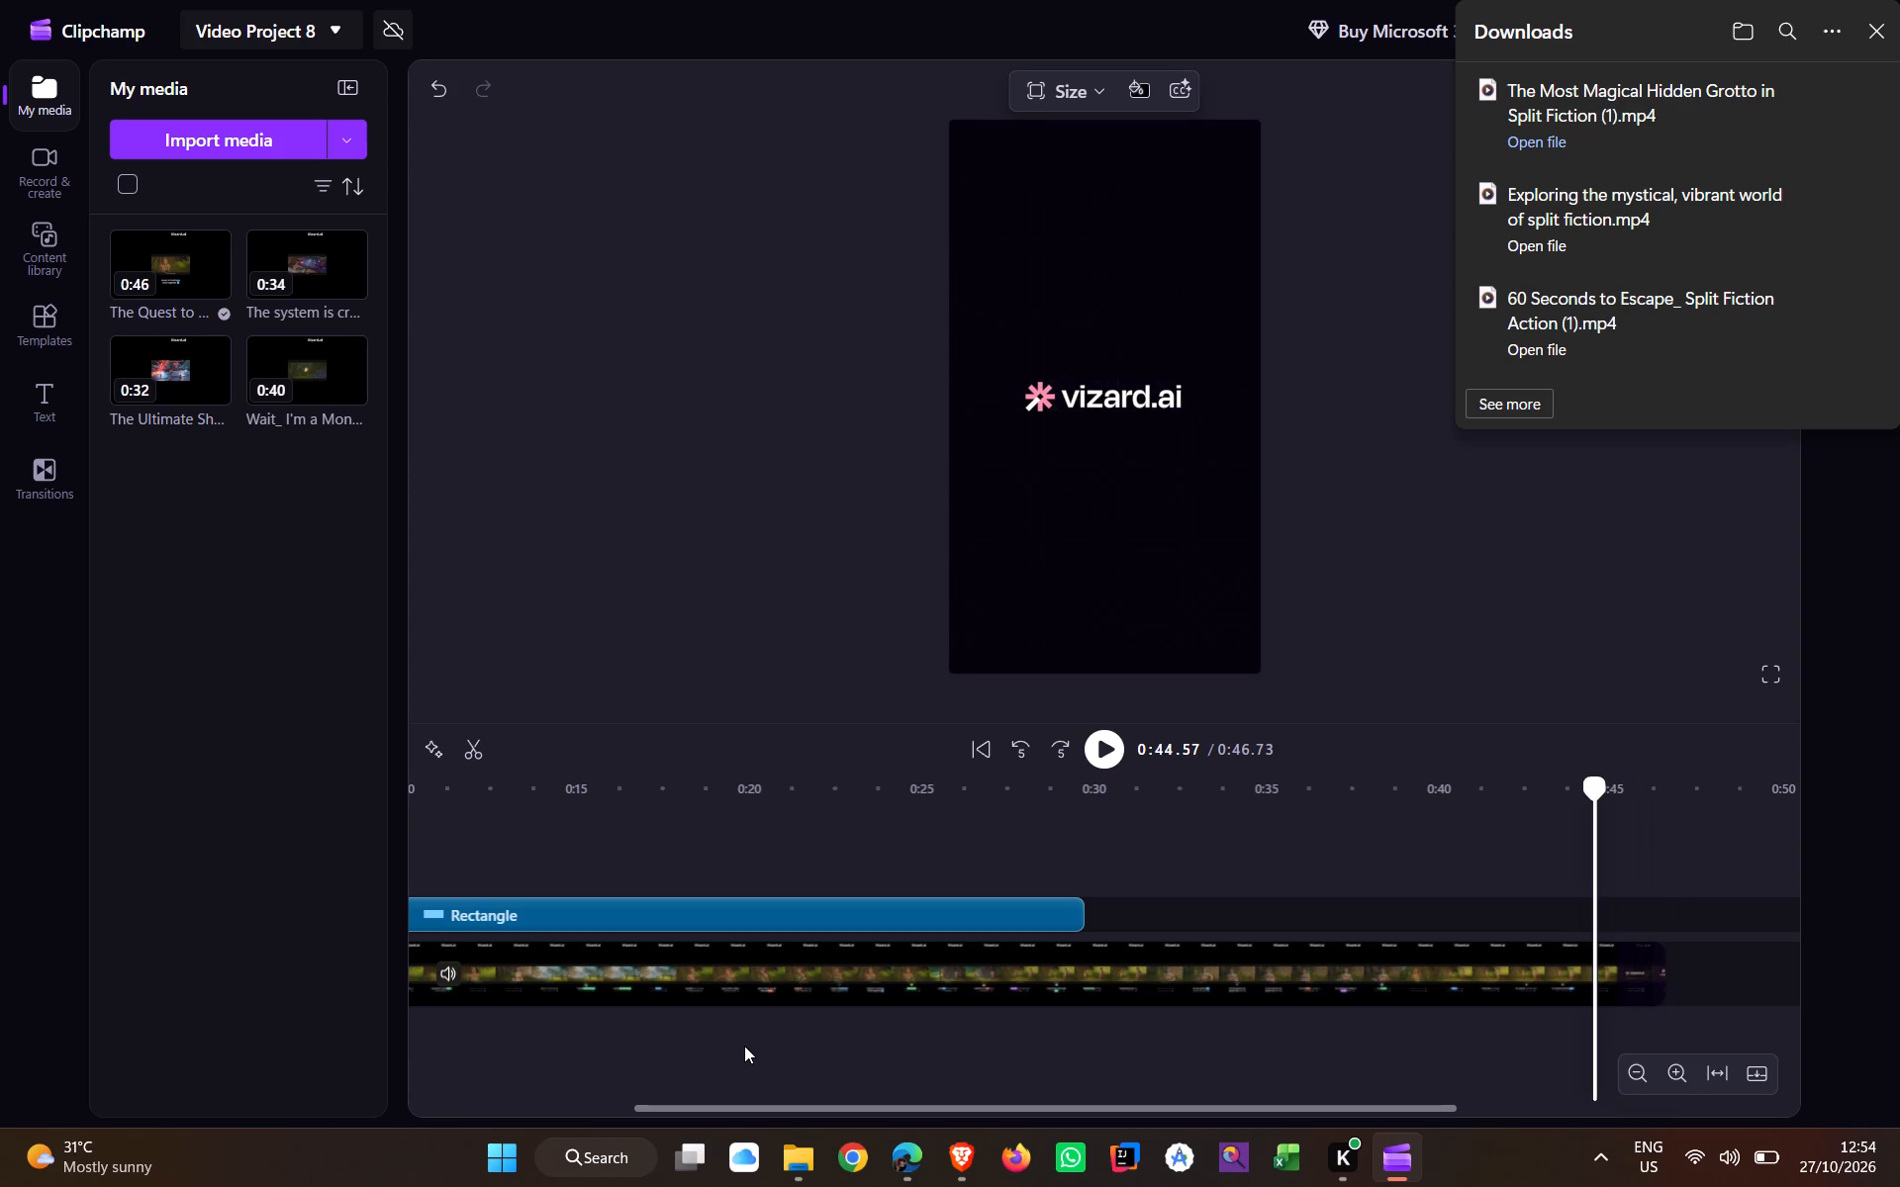
click(958, 982)
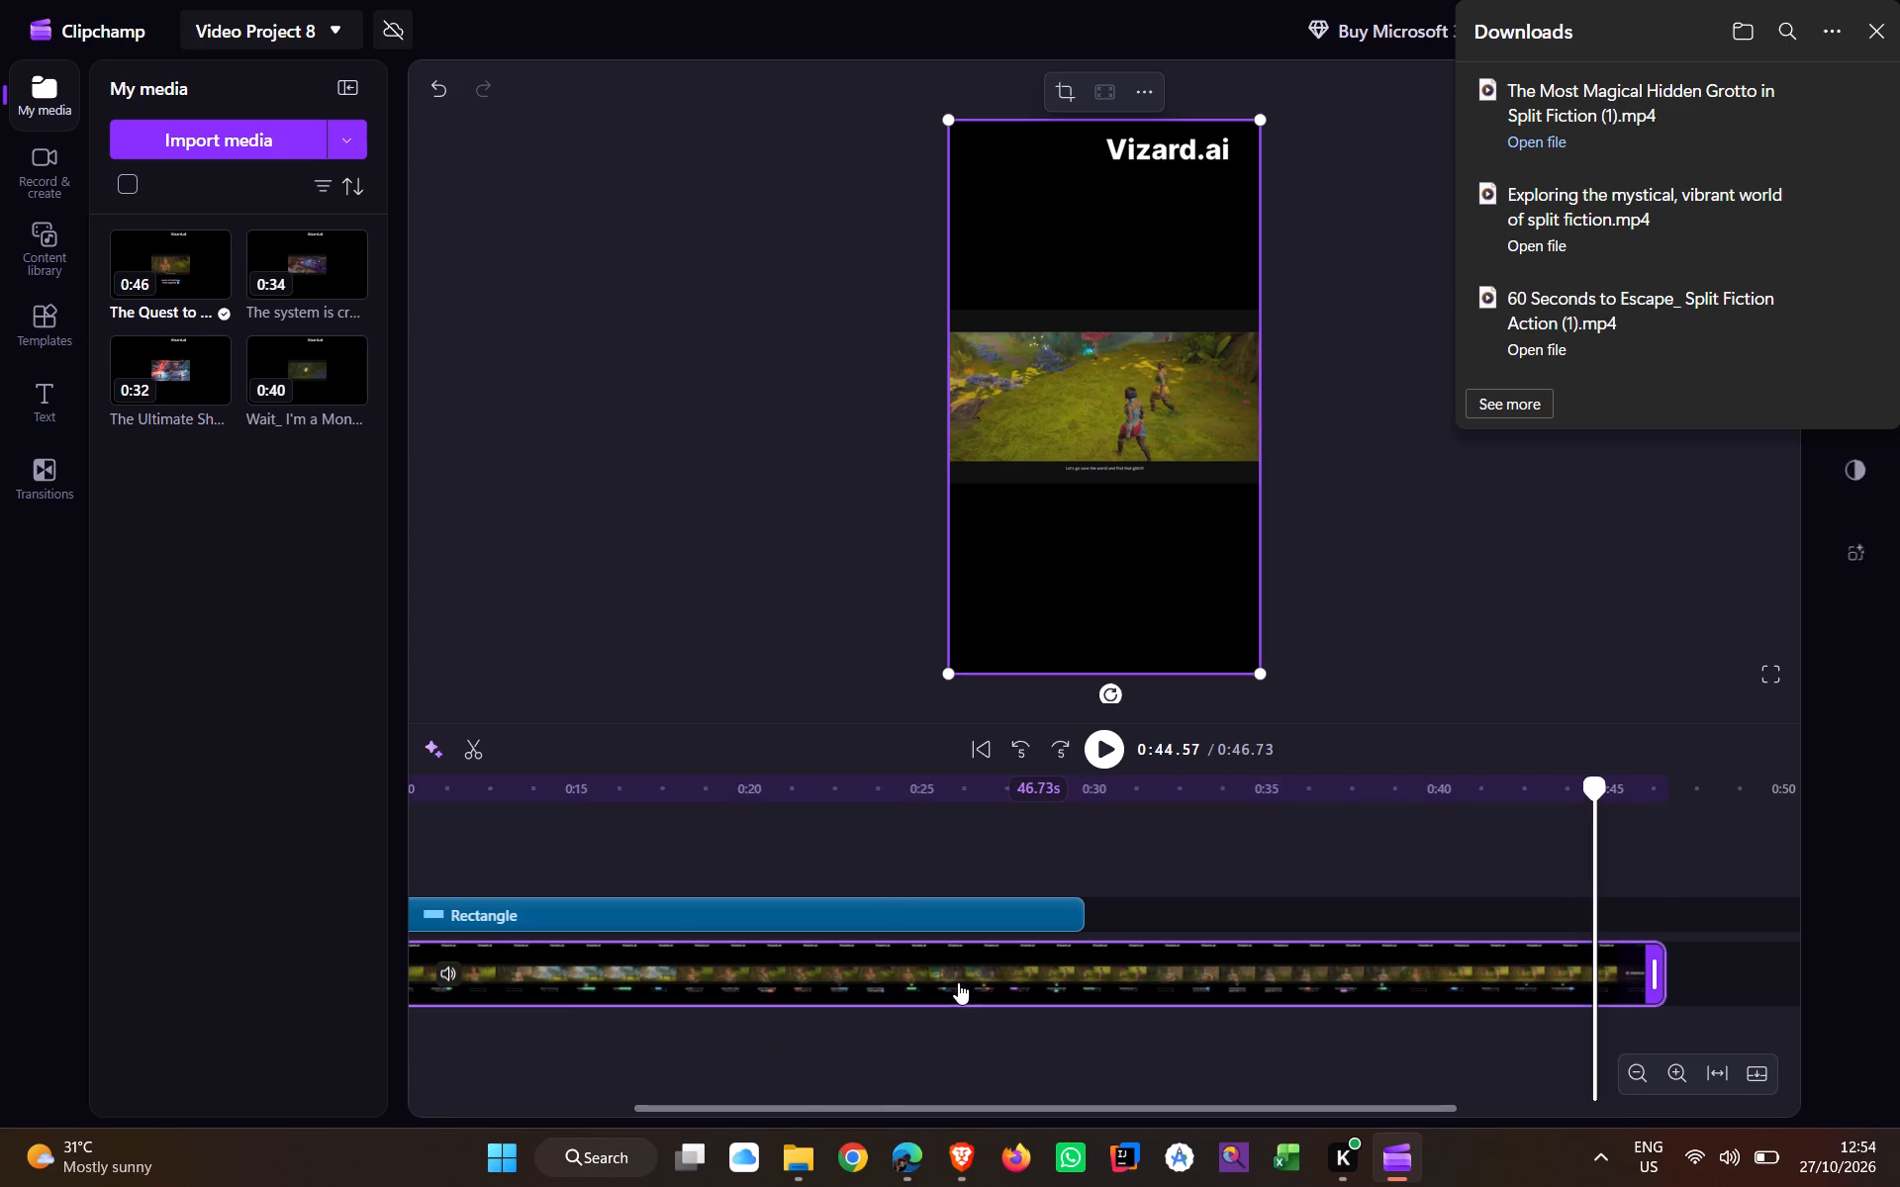
click(474, 750)
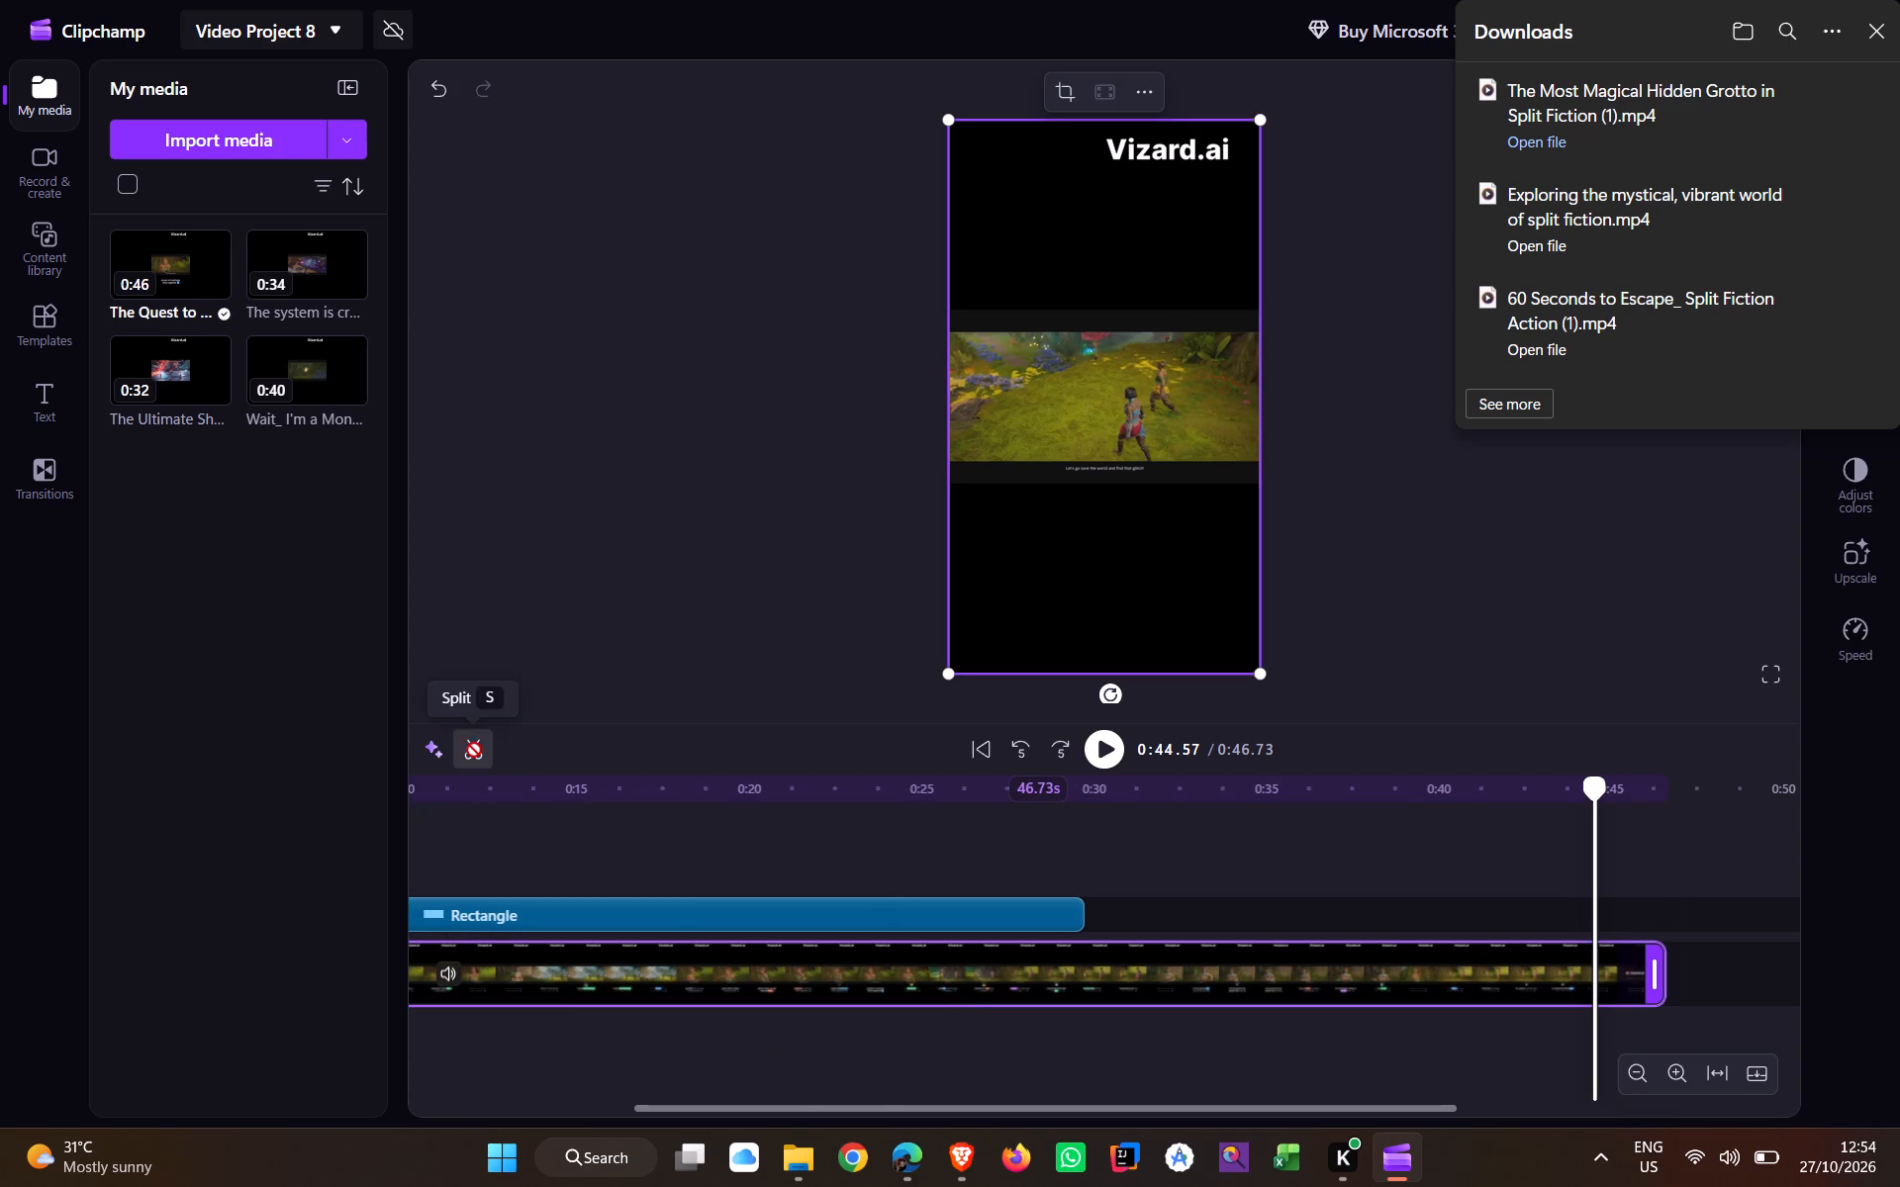
key(Delete)
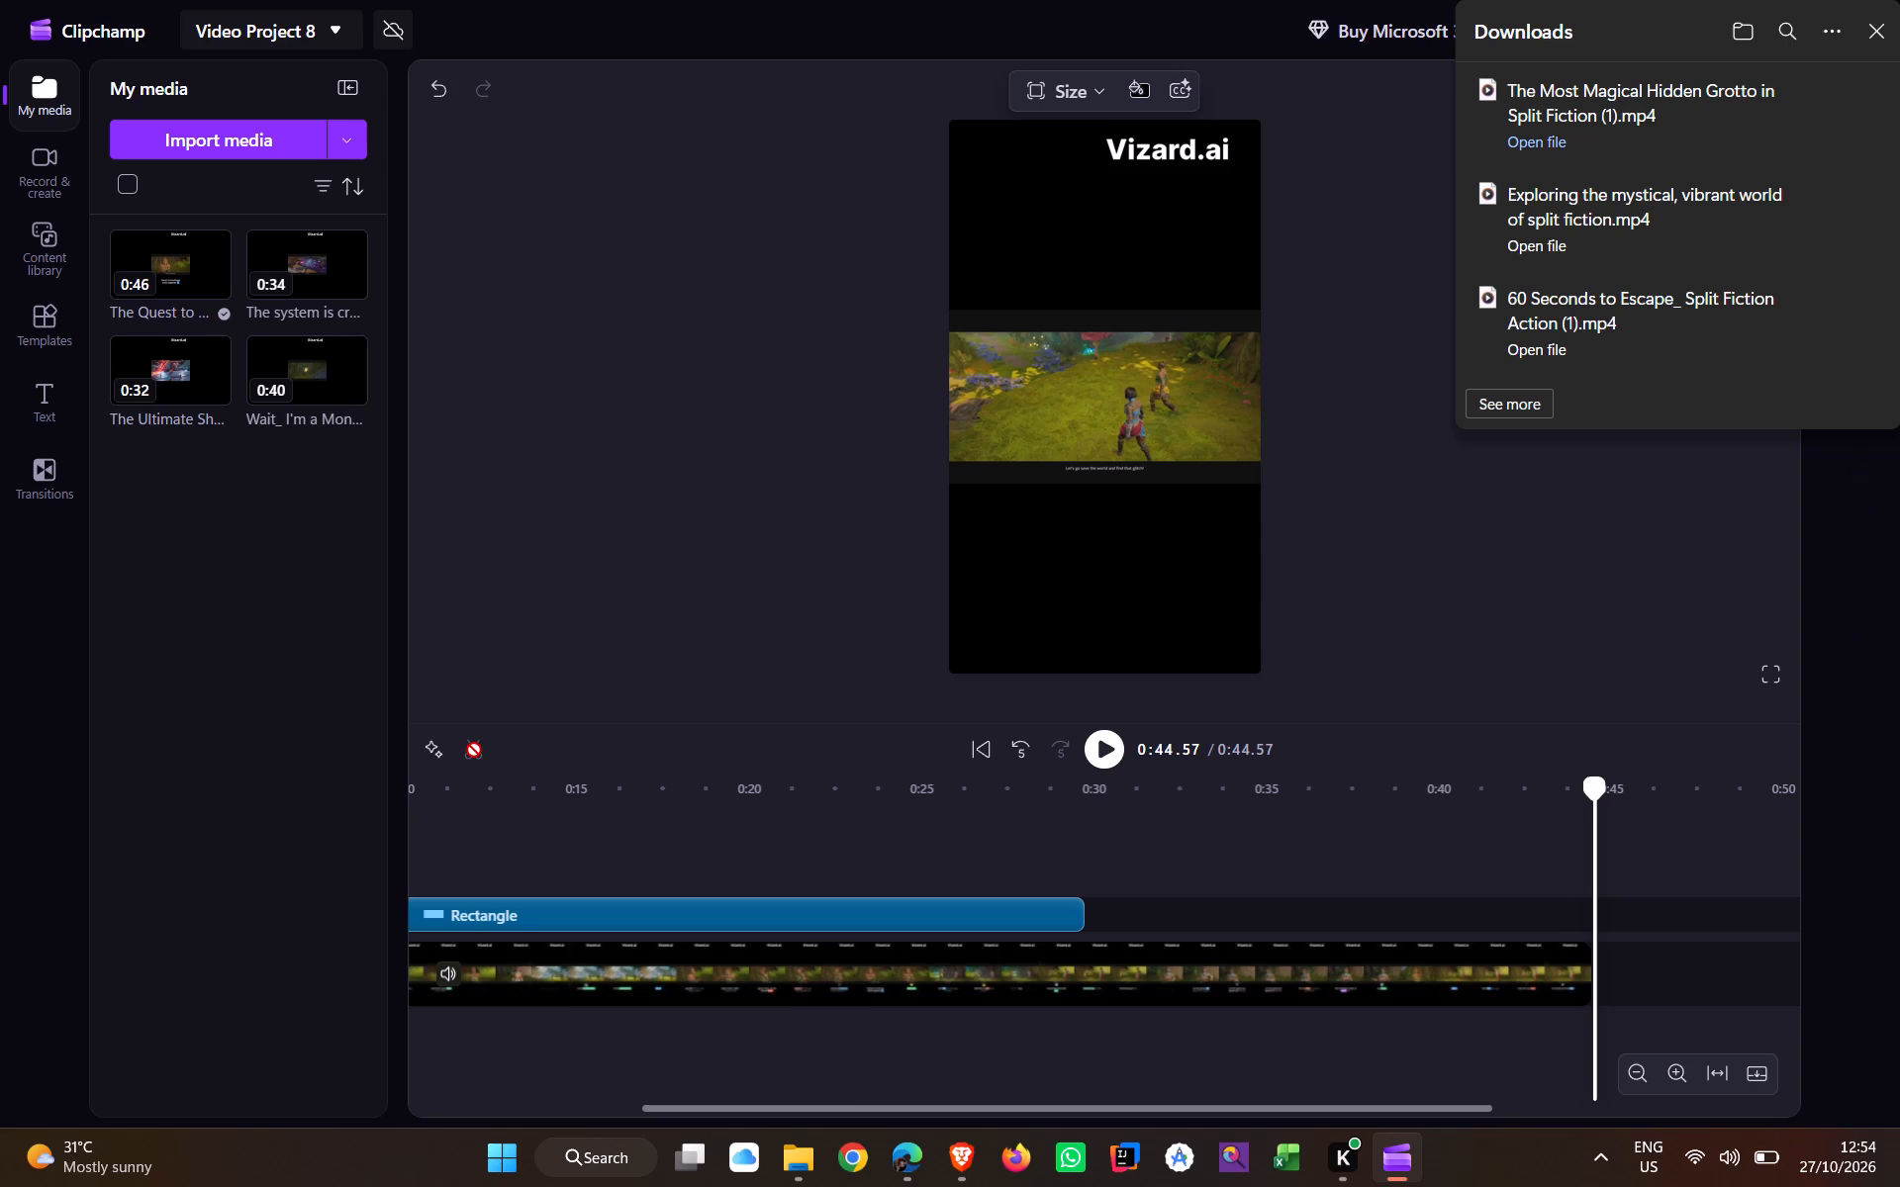
Extend the Rectangle mask on the timeline to end with the trimmed clip at 44.57 s.
drag(1081, 917, 1317, 925)
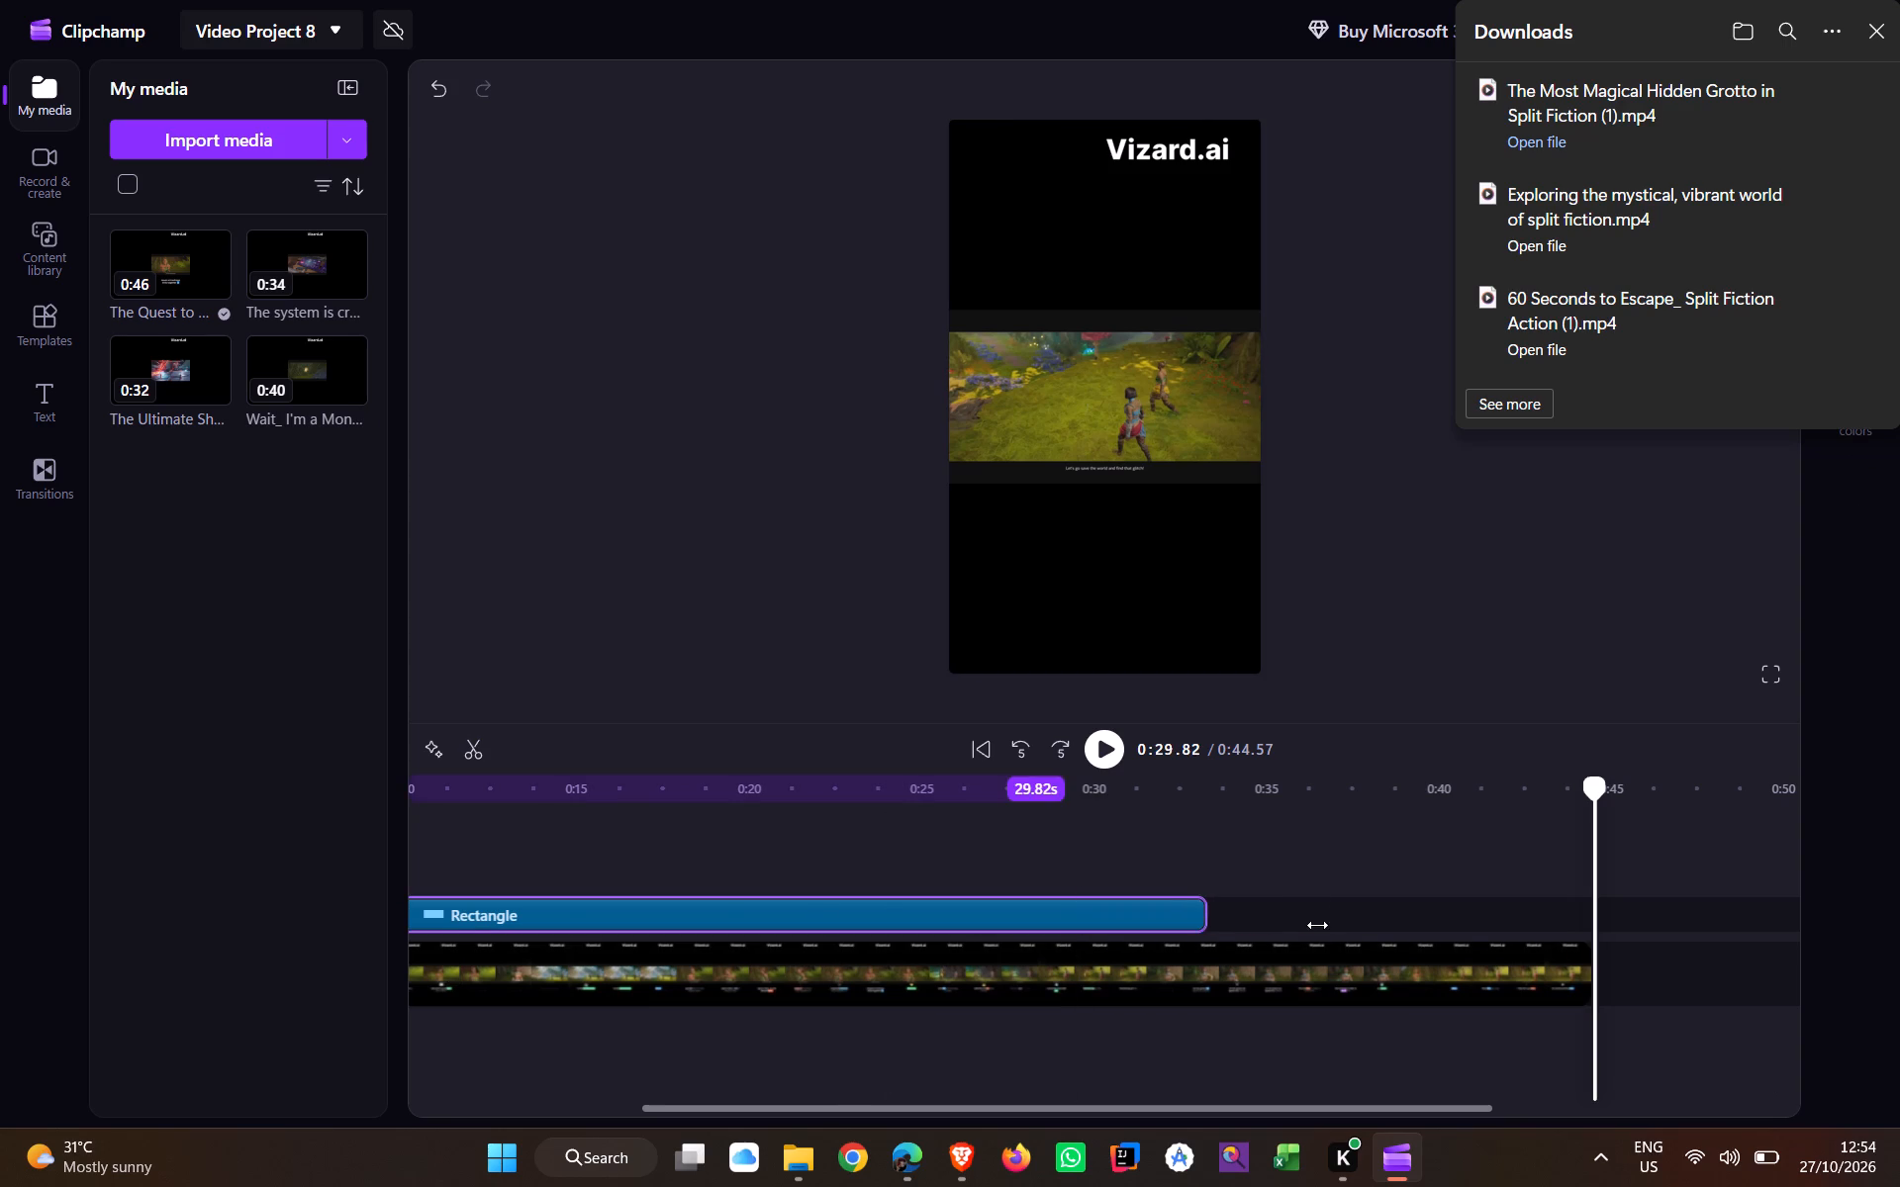
drag(1317, 925, 1596, 881)
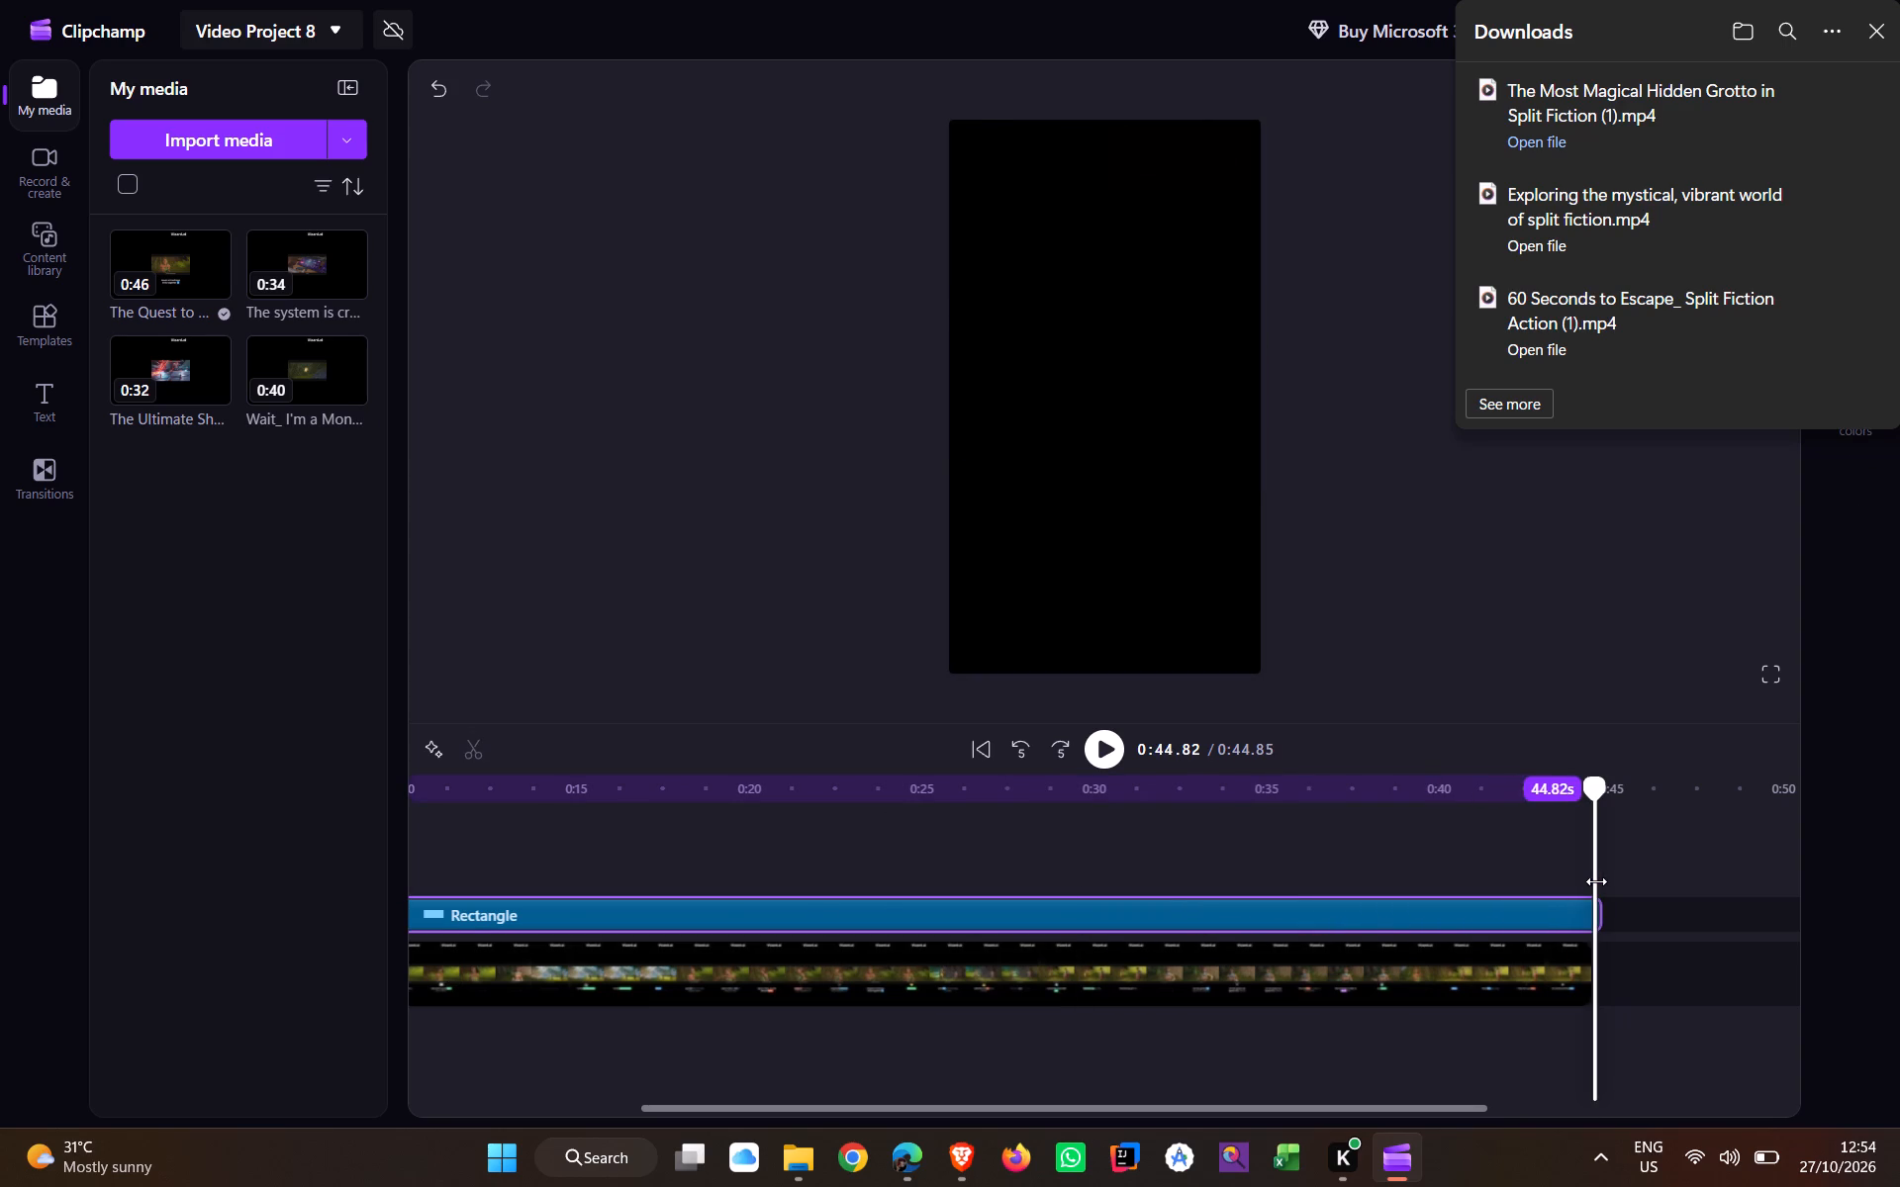
drag(1596, 881, 1584, 885)
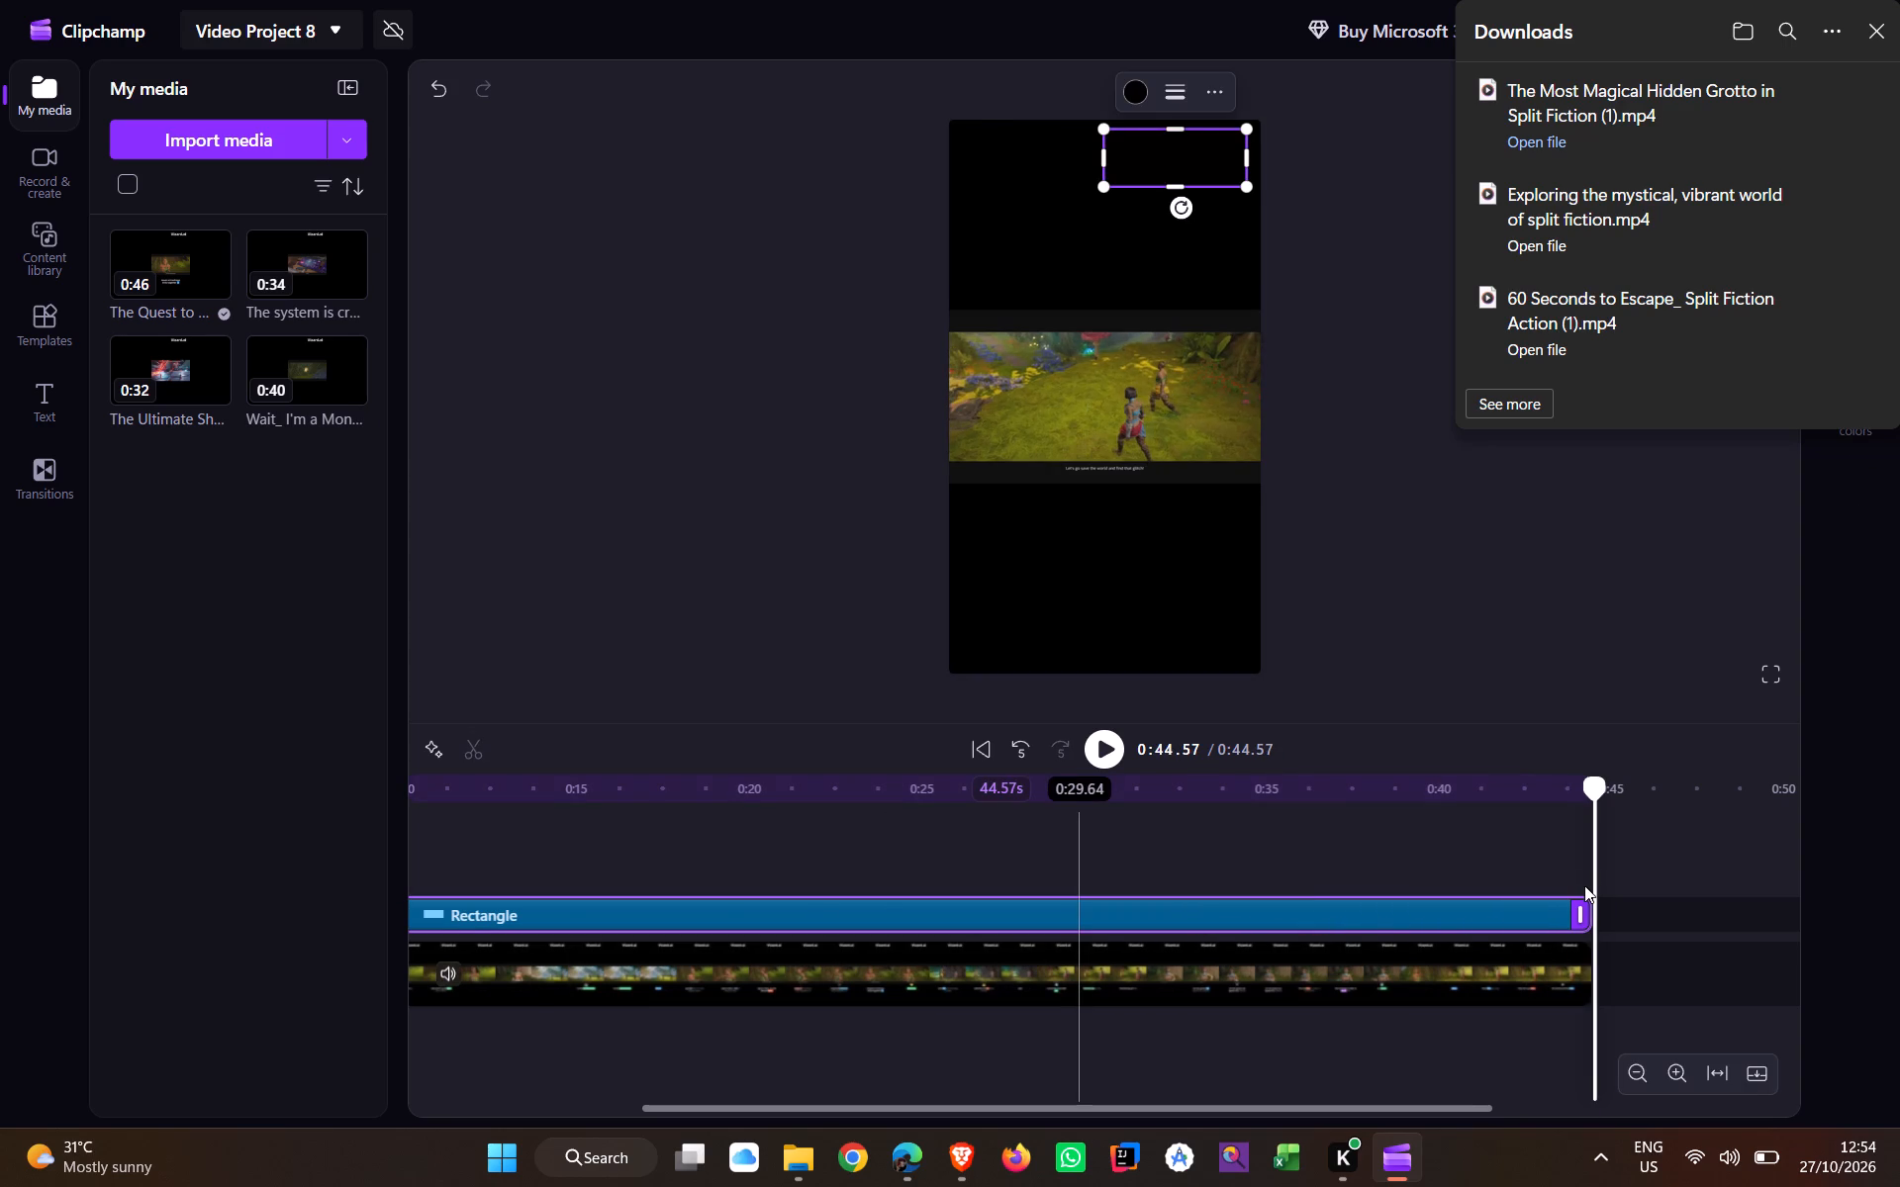
Scrub back from the end to the start of the video to check the watermark mask.
key(Left)
key(Left)
key(Left)
key(Left)
key(Left)
key(Left)
key(Left)
key(Left)
key(Left)
key(Left)
key(Left)
key(Left)
key(Left)
key(Left)
key(Left)
key(Left)
key(Left)
key(Left)
key(Left)
key(Left)
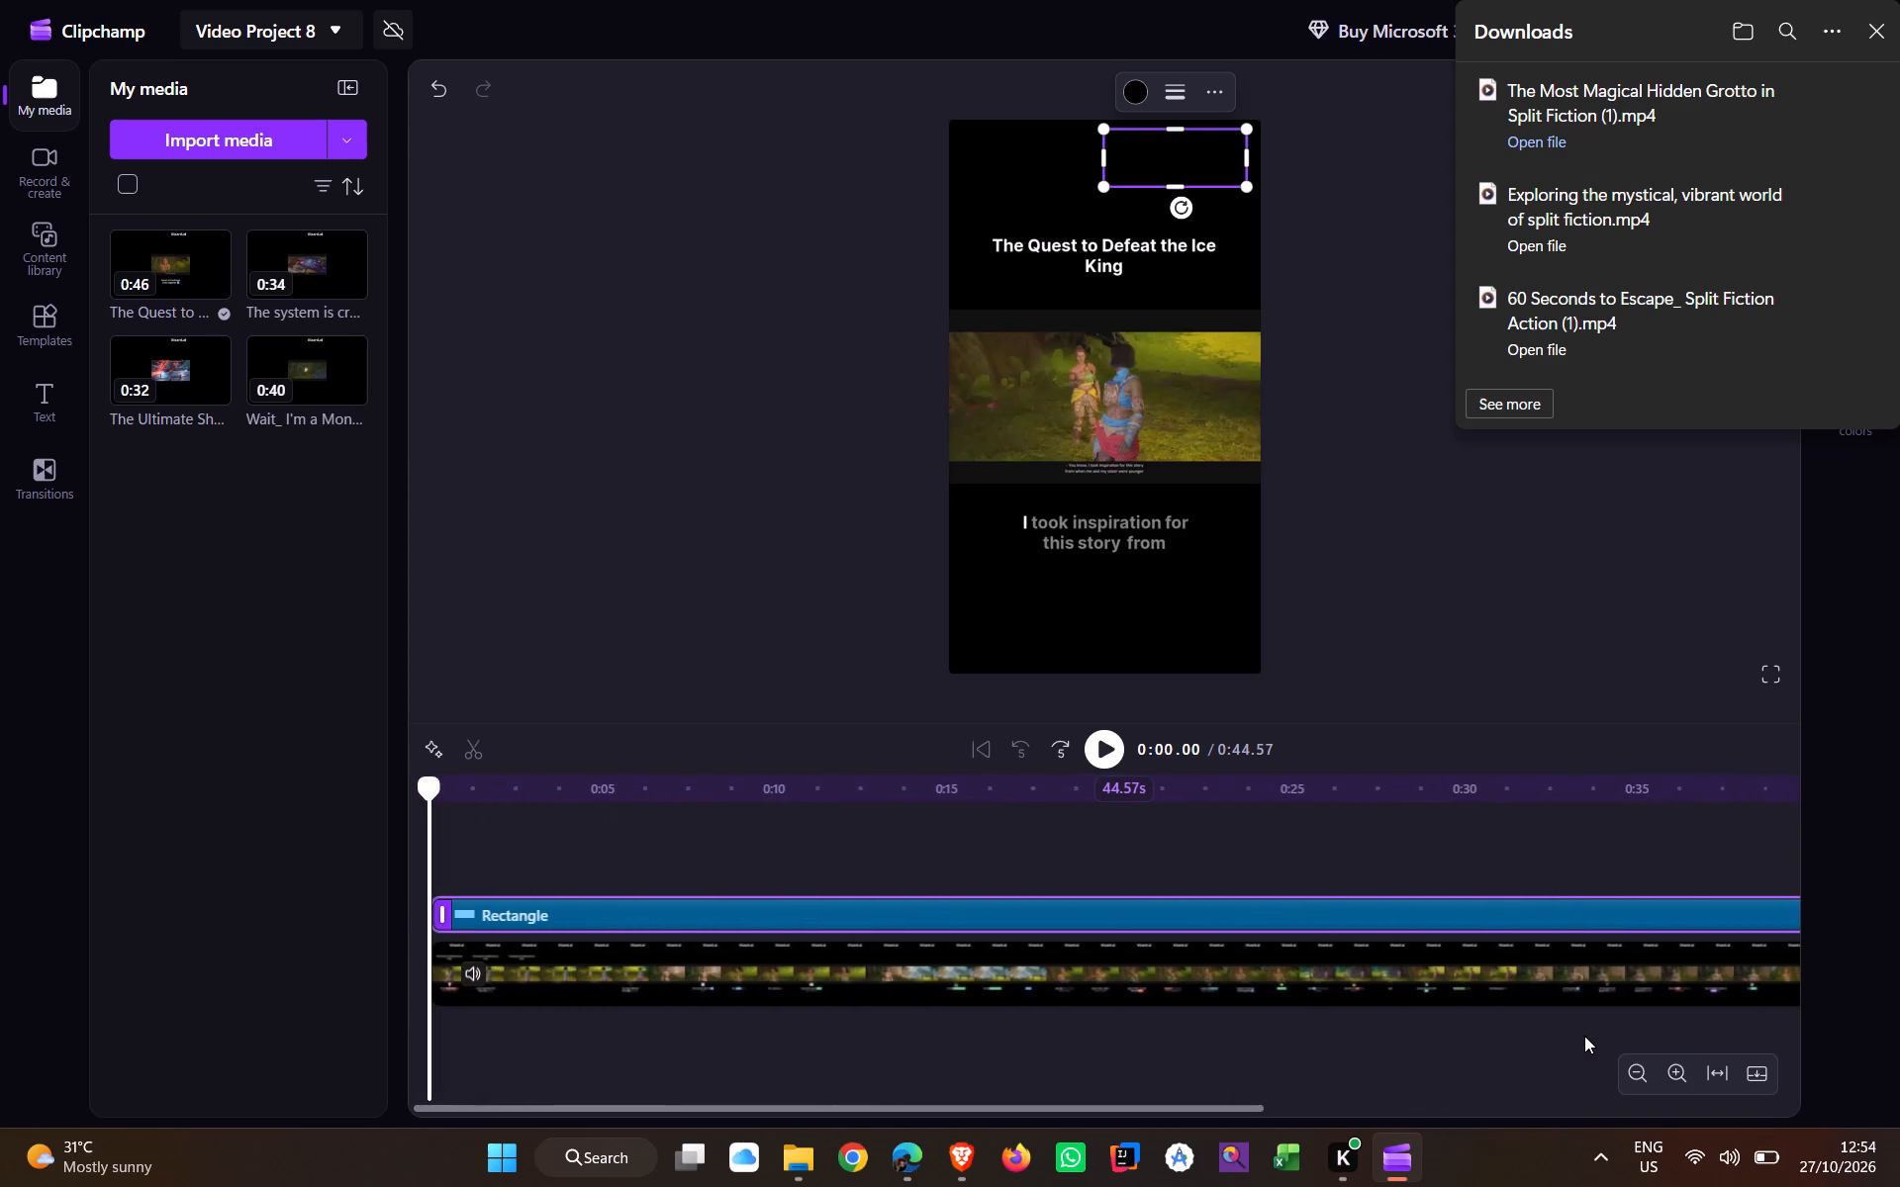
Copy the file name "The Quest to Defeat the Ice King" from the Downloads folder in File Explorer and return to Clipchamp.
key(alt+Tab)
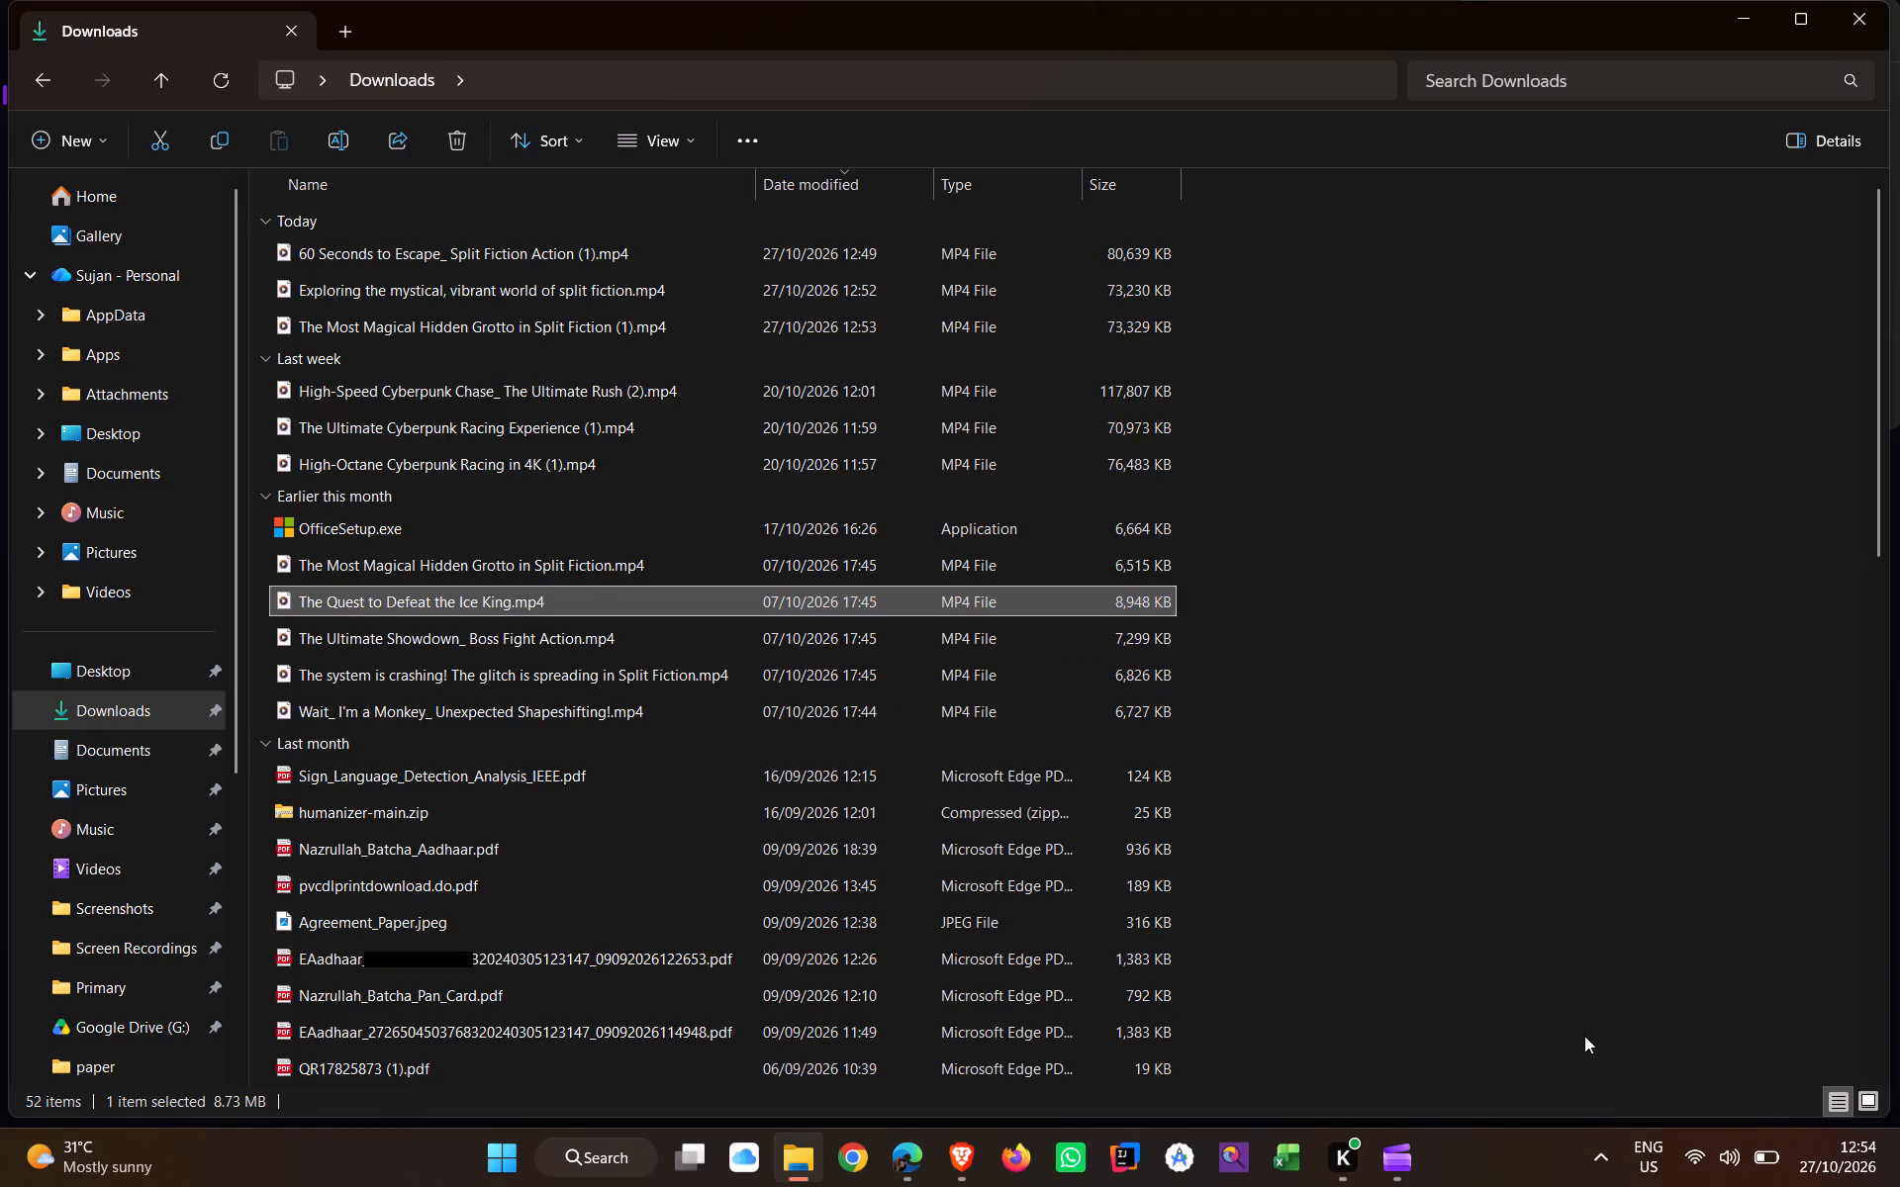
key(alt+Tab)
key(alt+Tab)
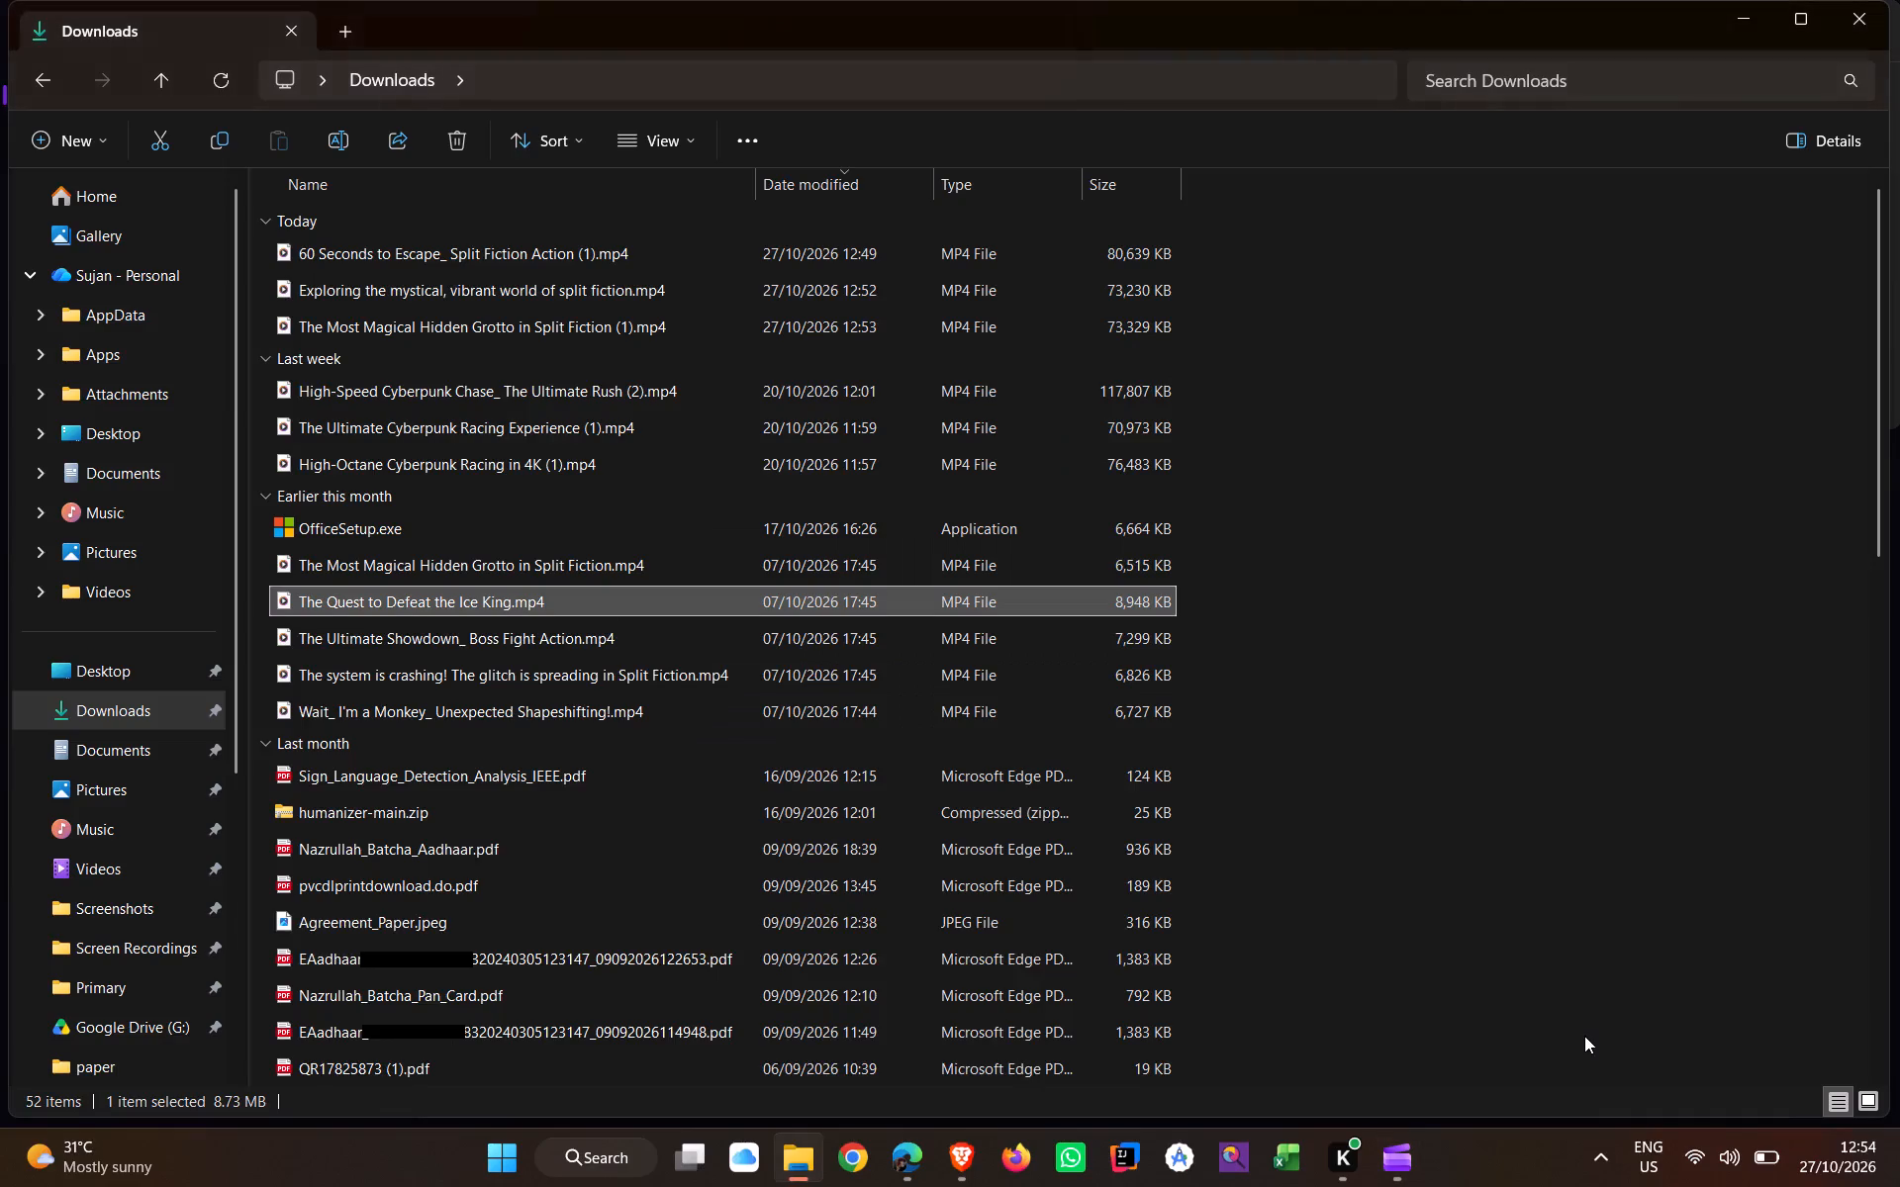
click(328, 141)
key(ctrl+c)
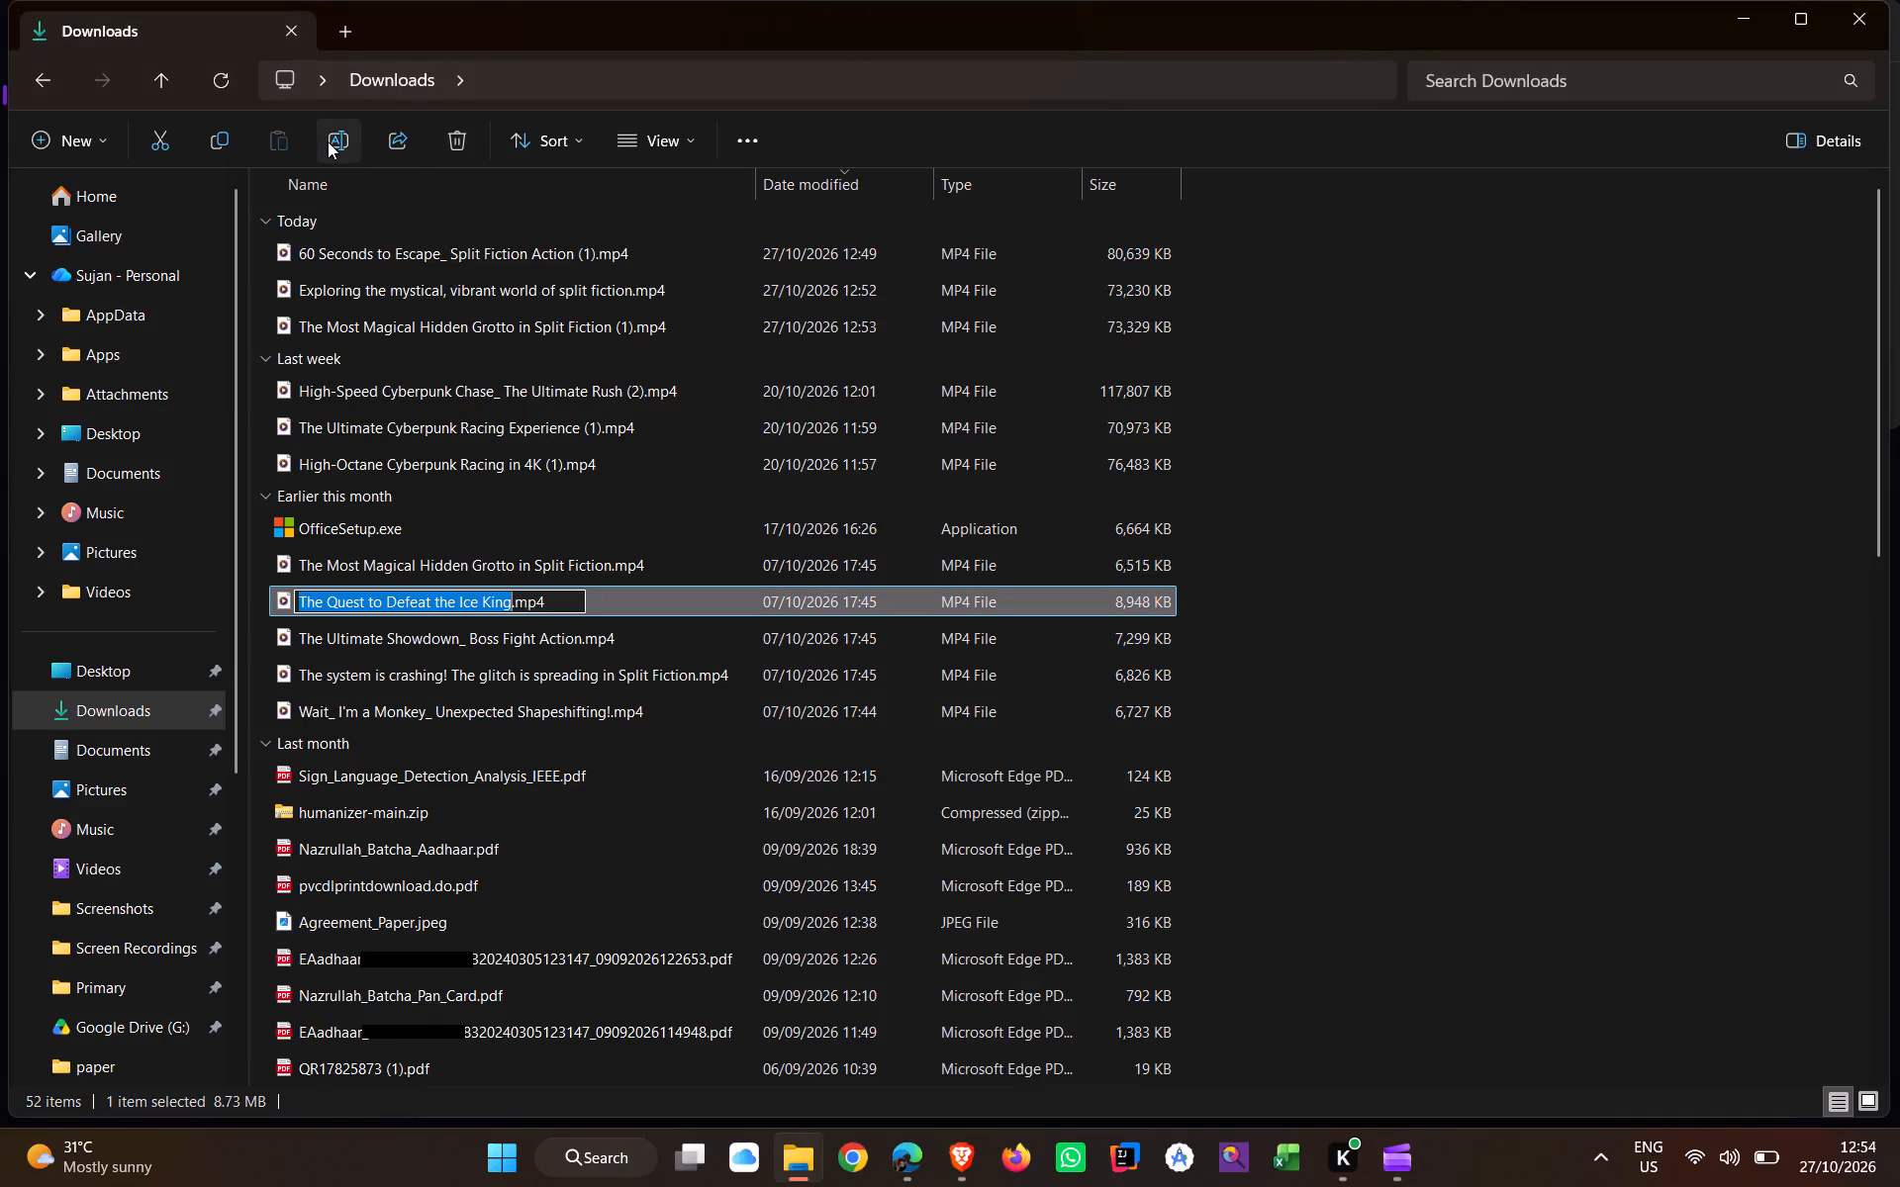
key(alt+Tab)
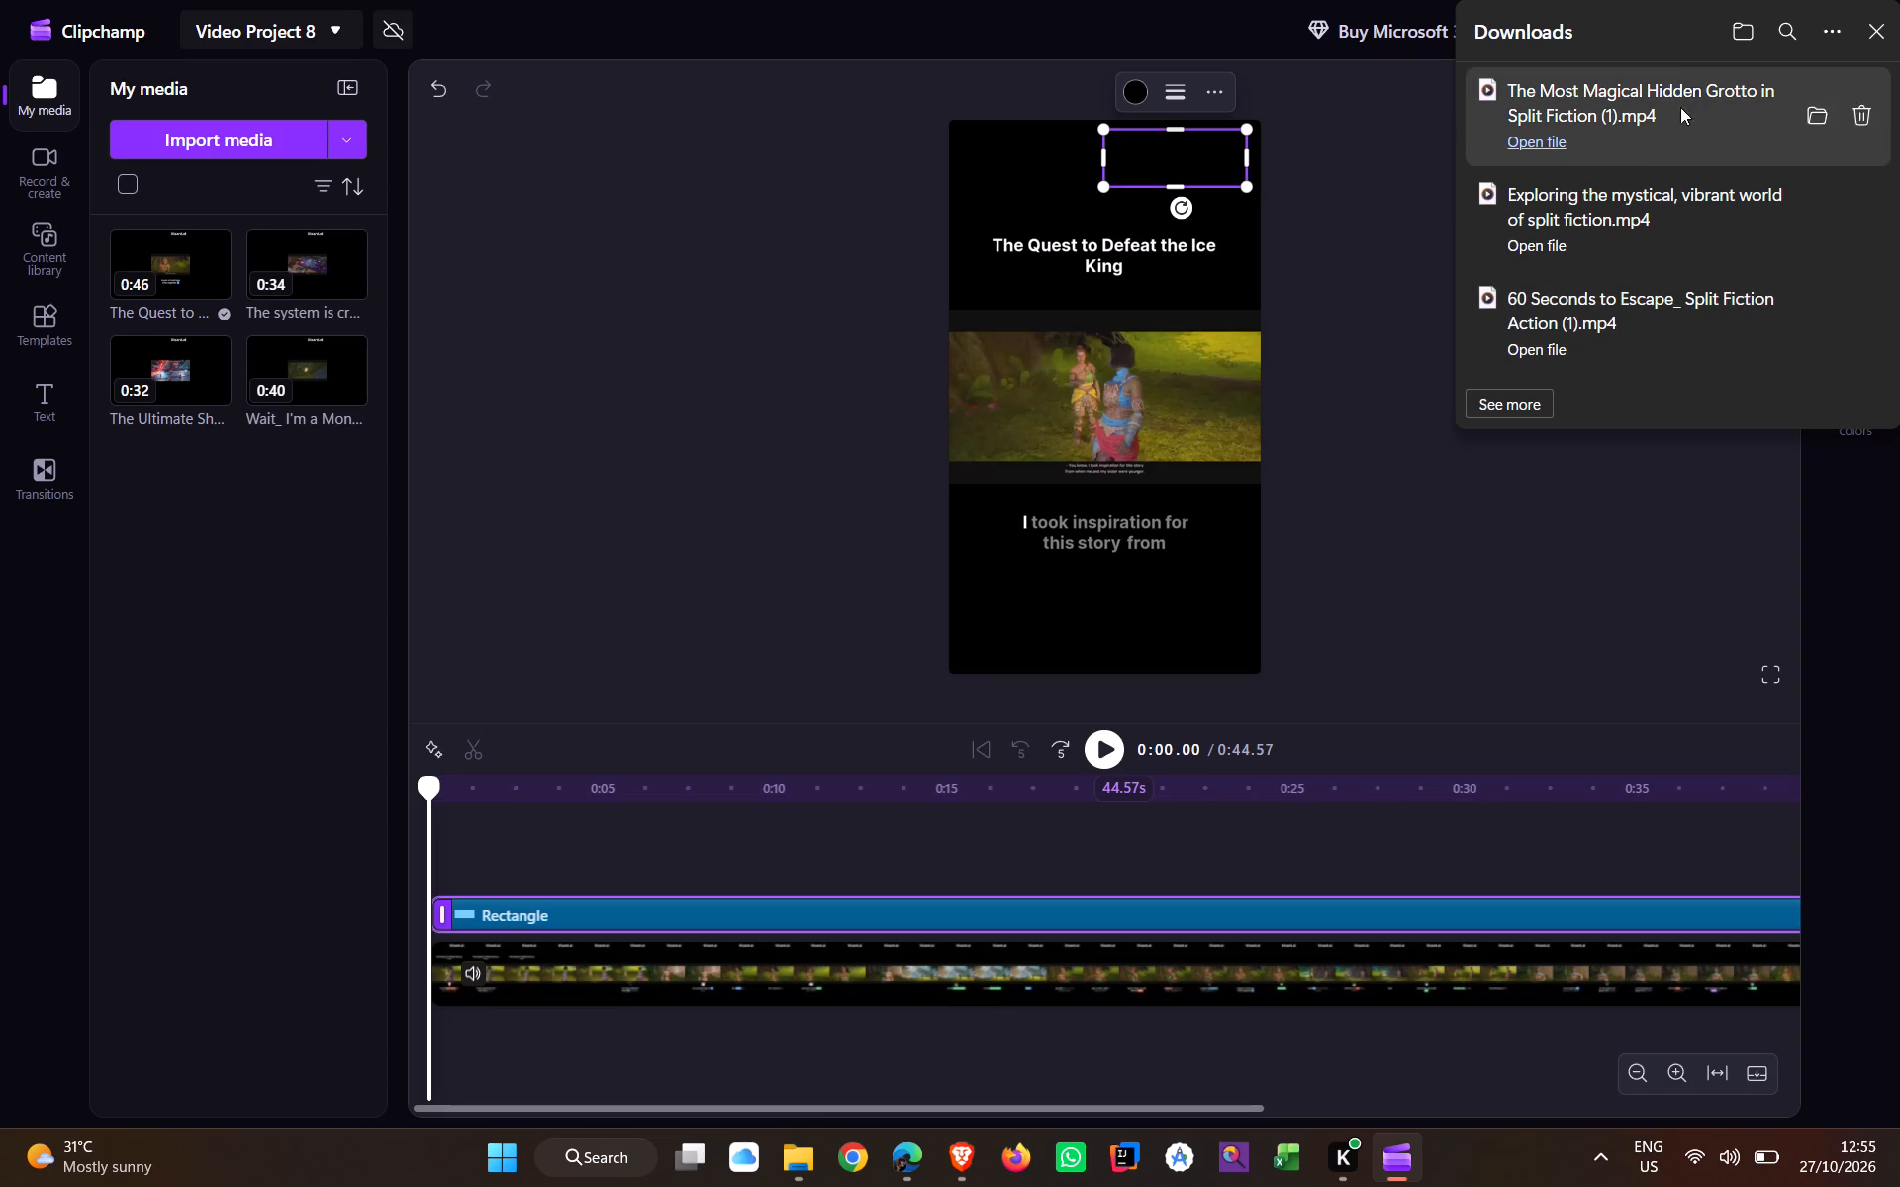
Close the downloads list and export the video at 1080p with the file name "The Quest to Defeat the Ice King".
click(1897, 26)
click(1866, 26)
key(alt+Tab)
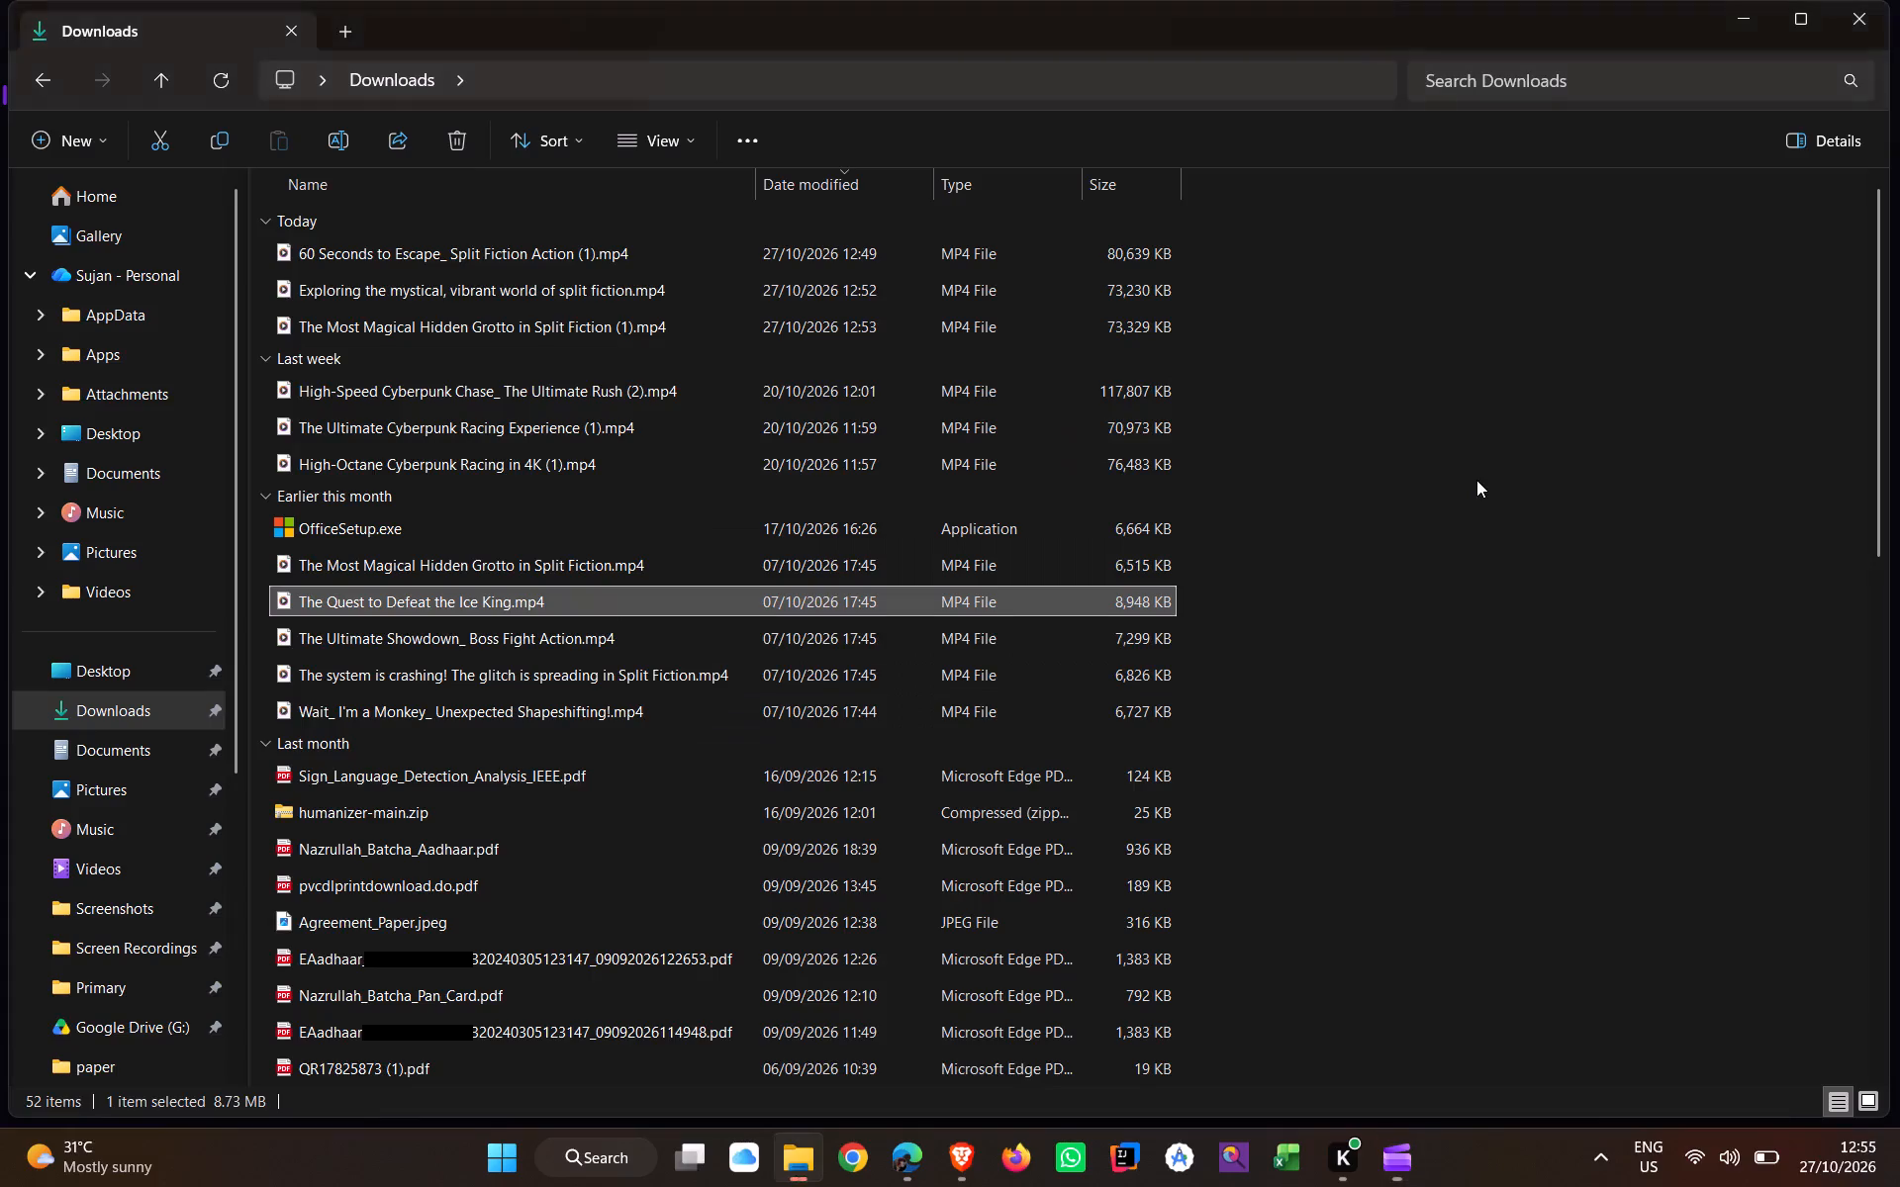
key(alt+Tab)
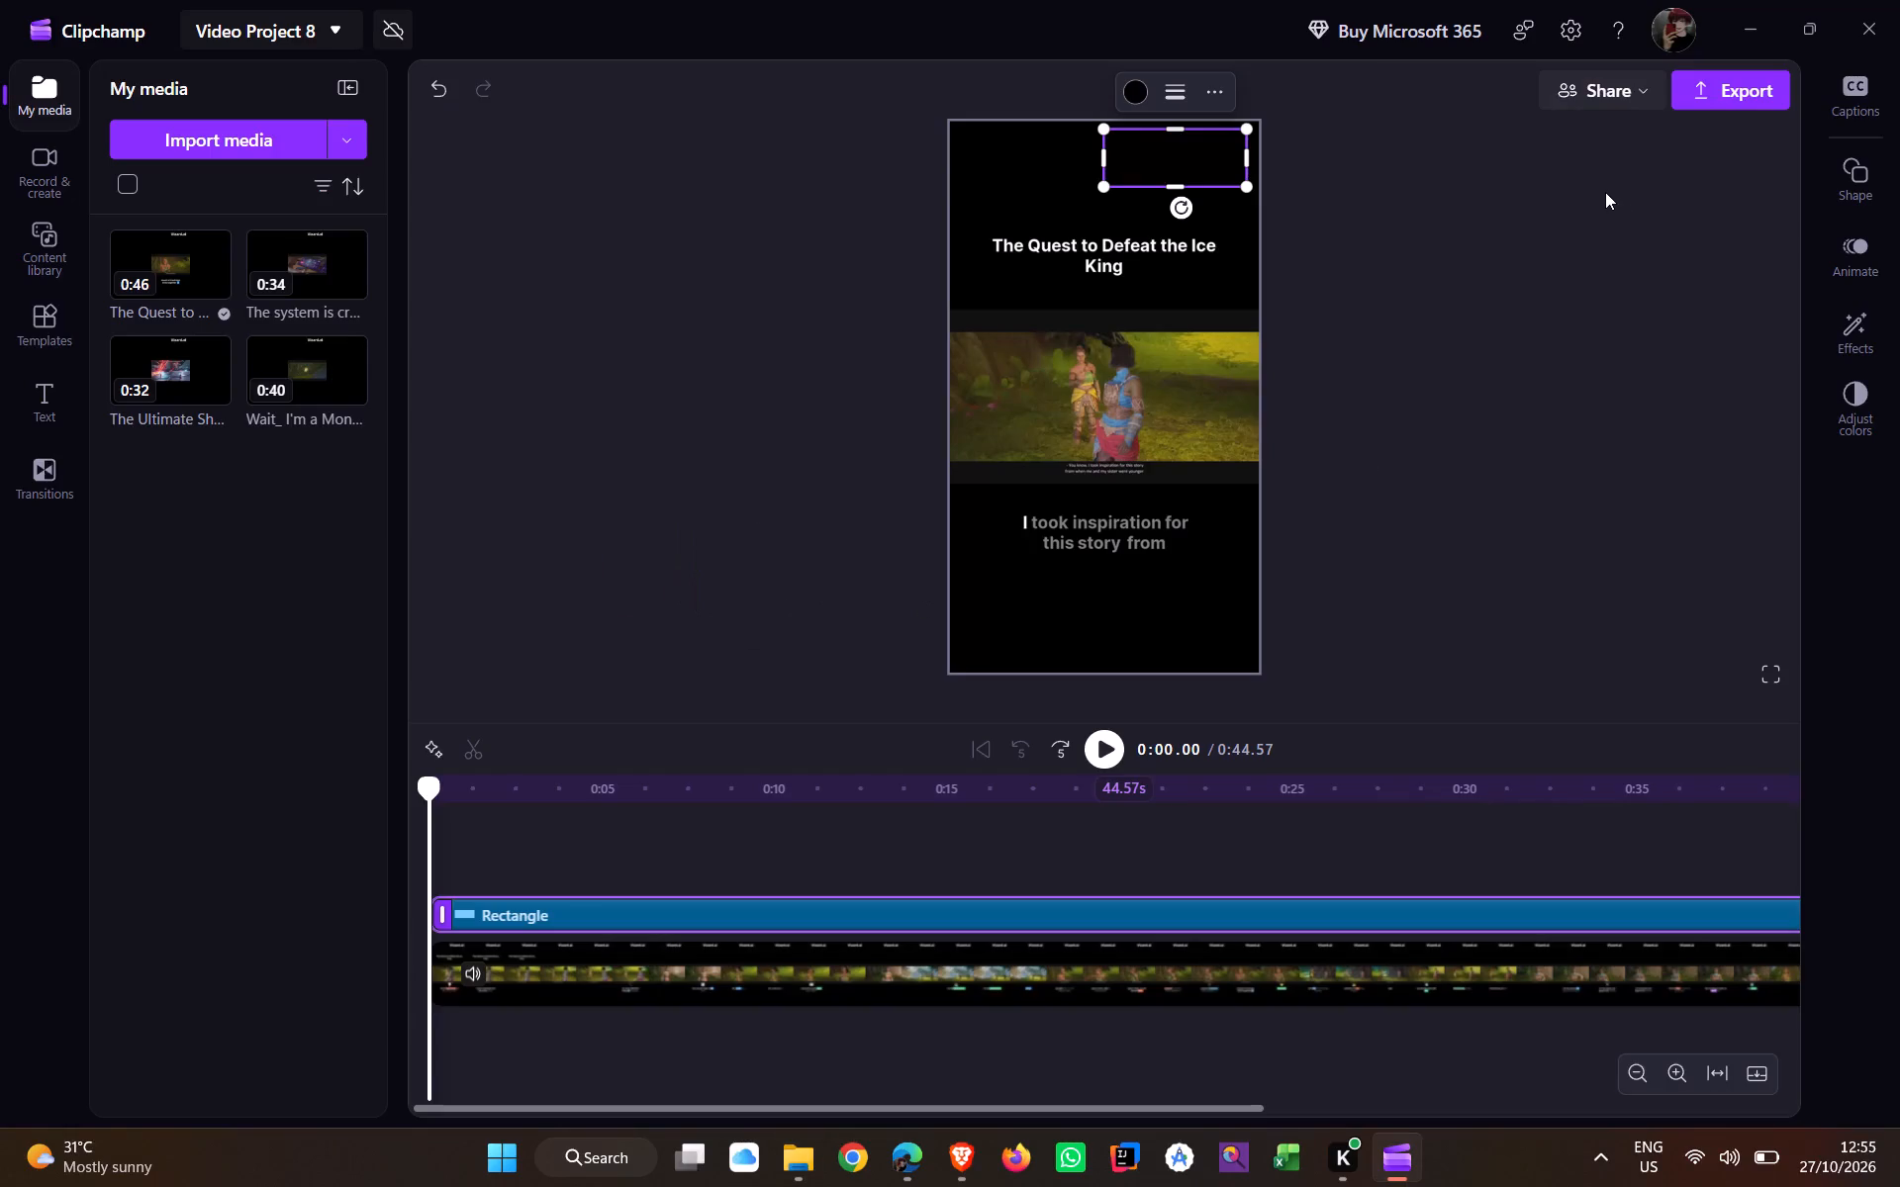
click(1722, 99)
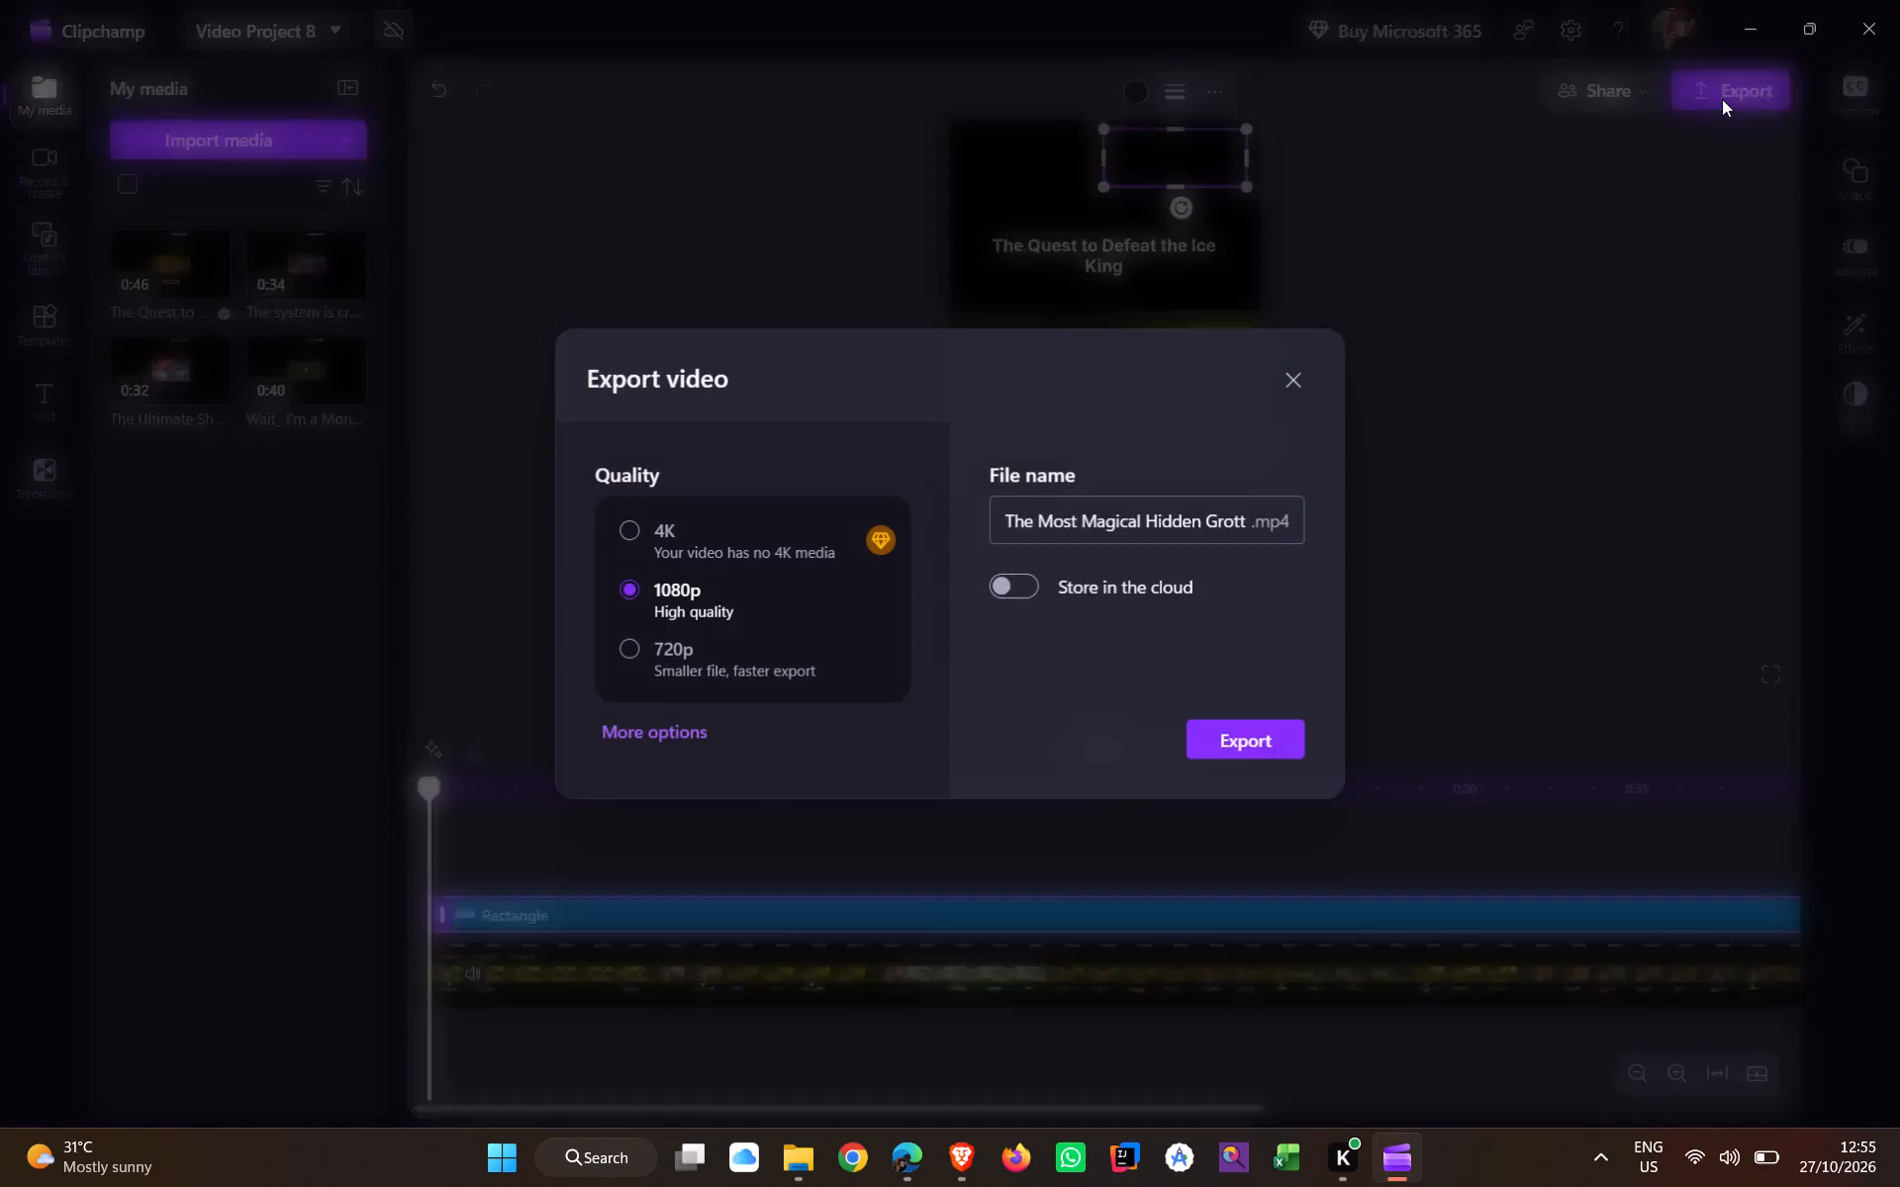
click(1104, 521)
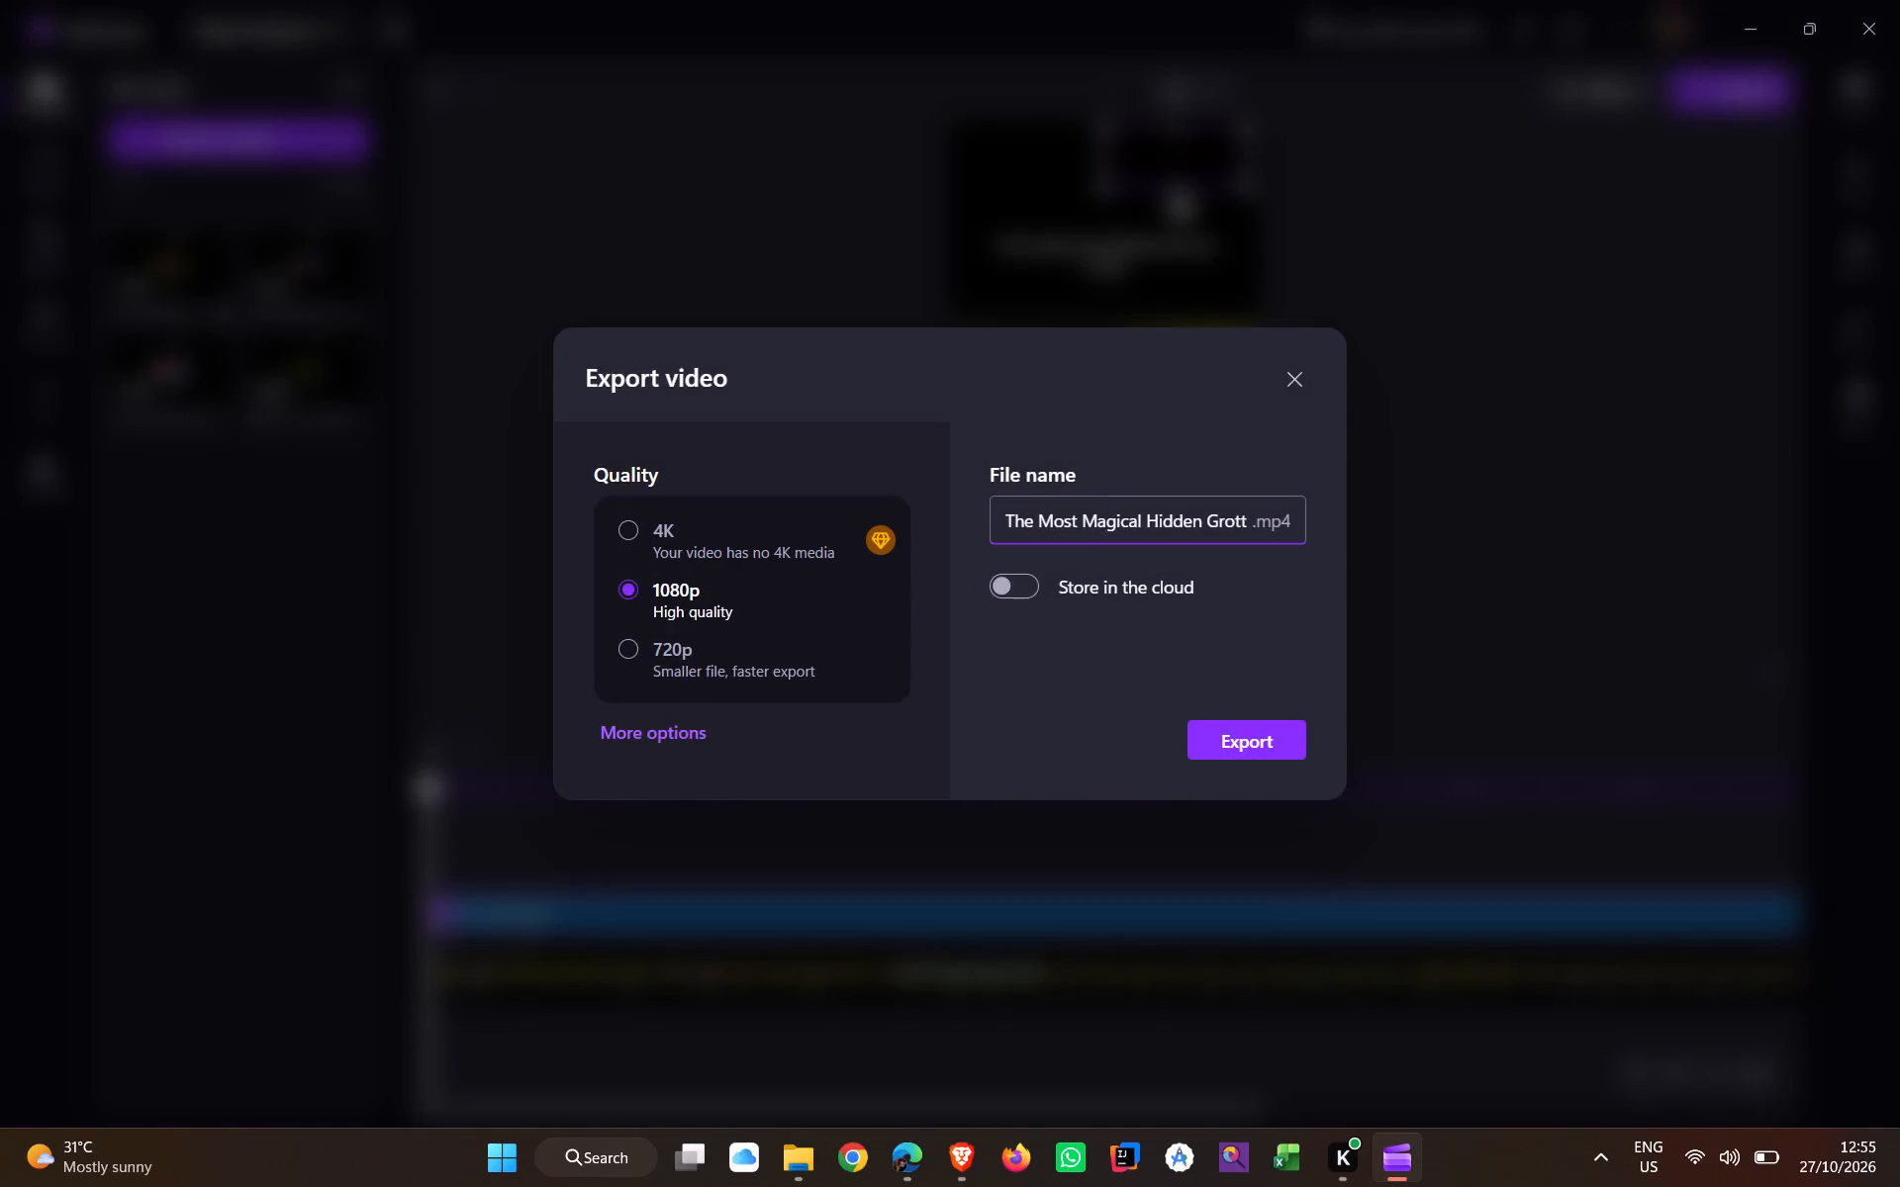
key(ctrl+a)
key(ctrl+v)
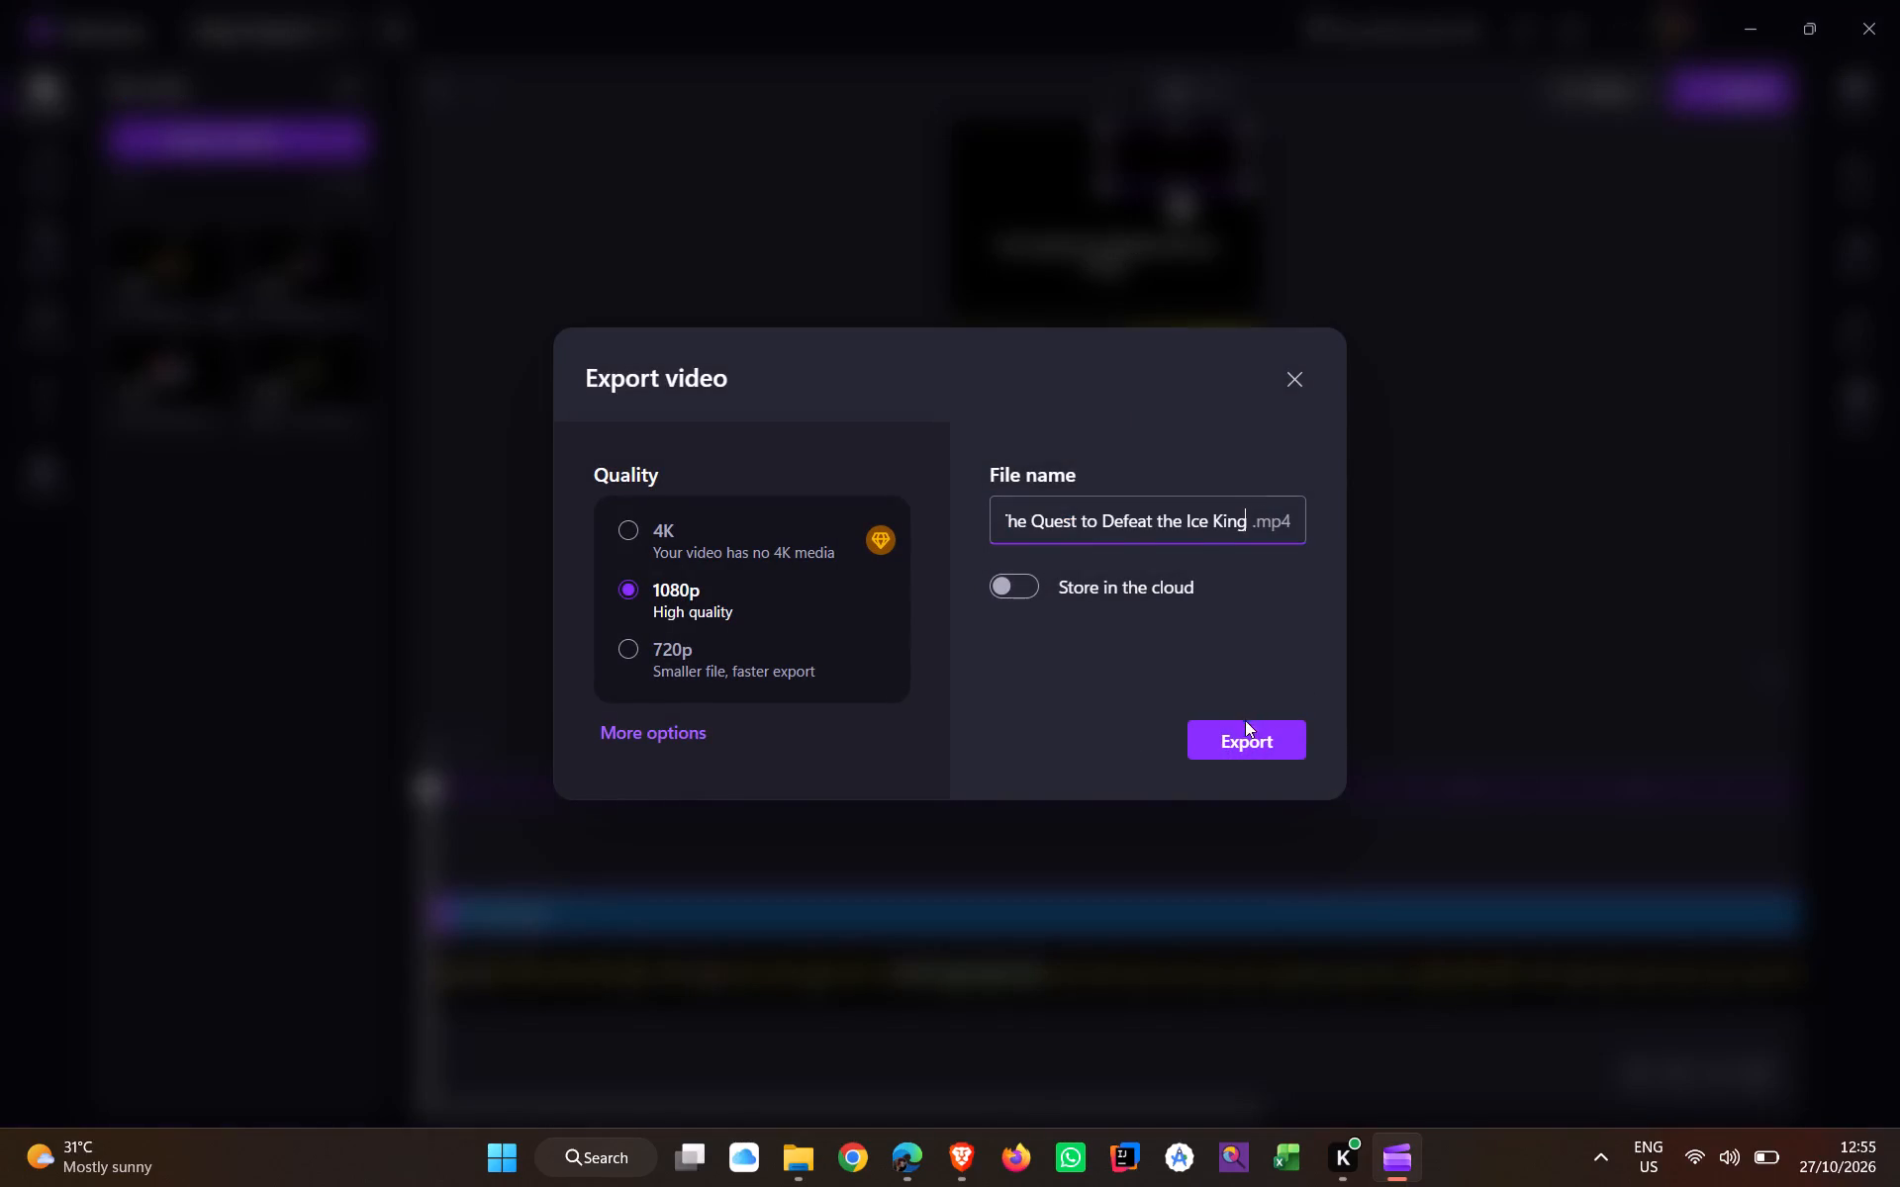
click(1237, 733)
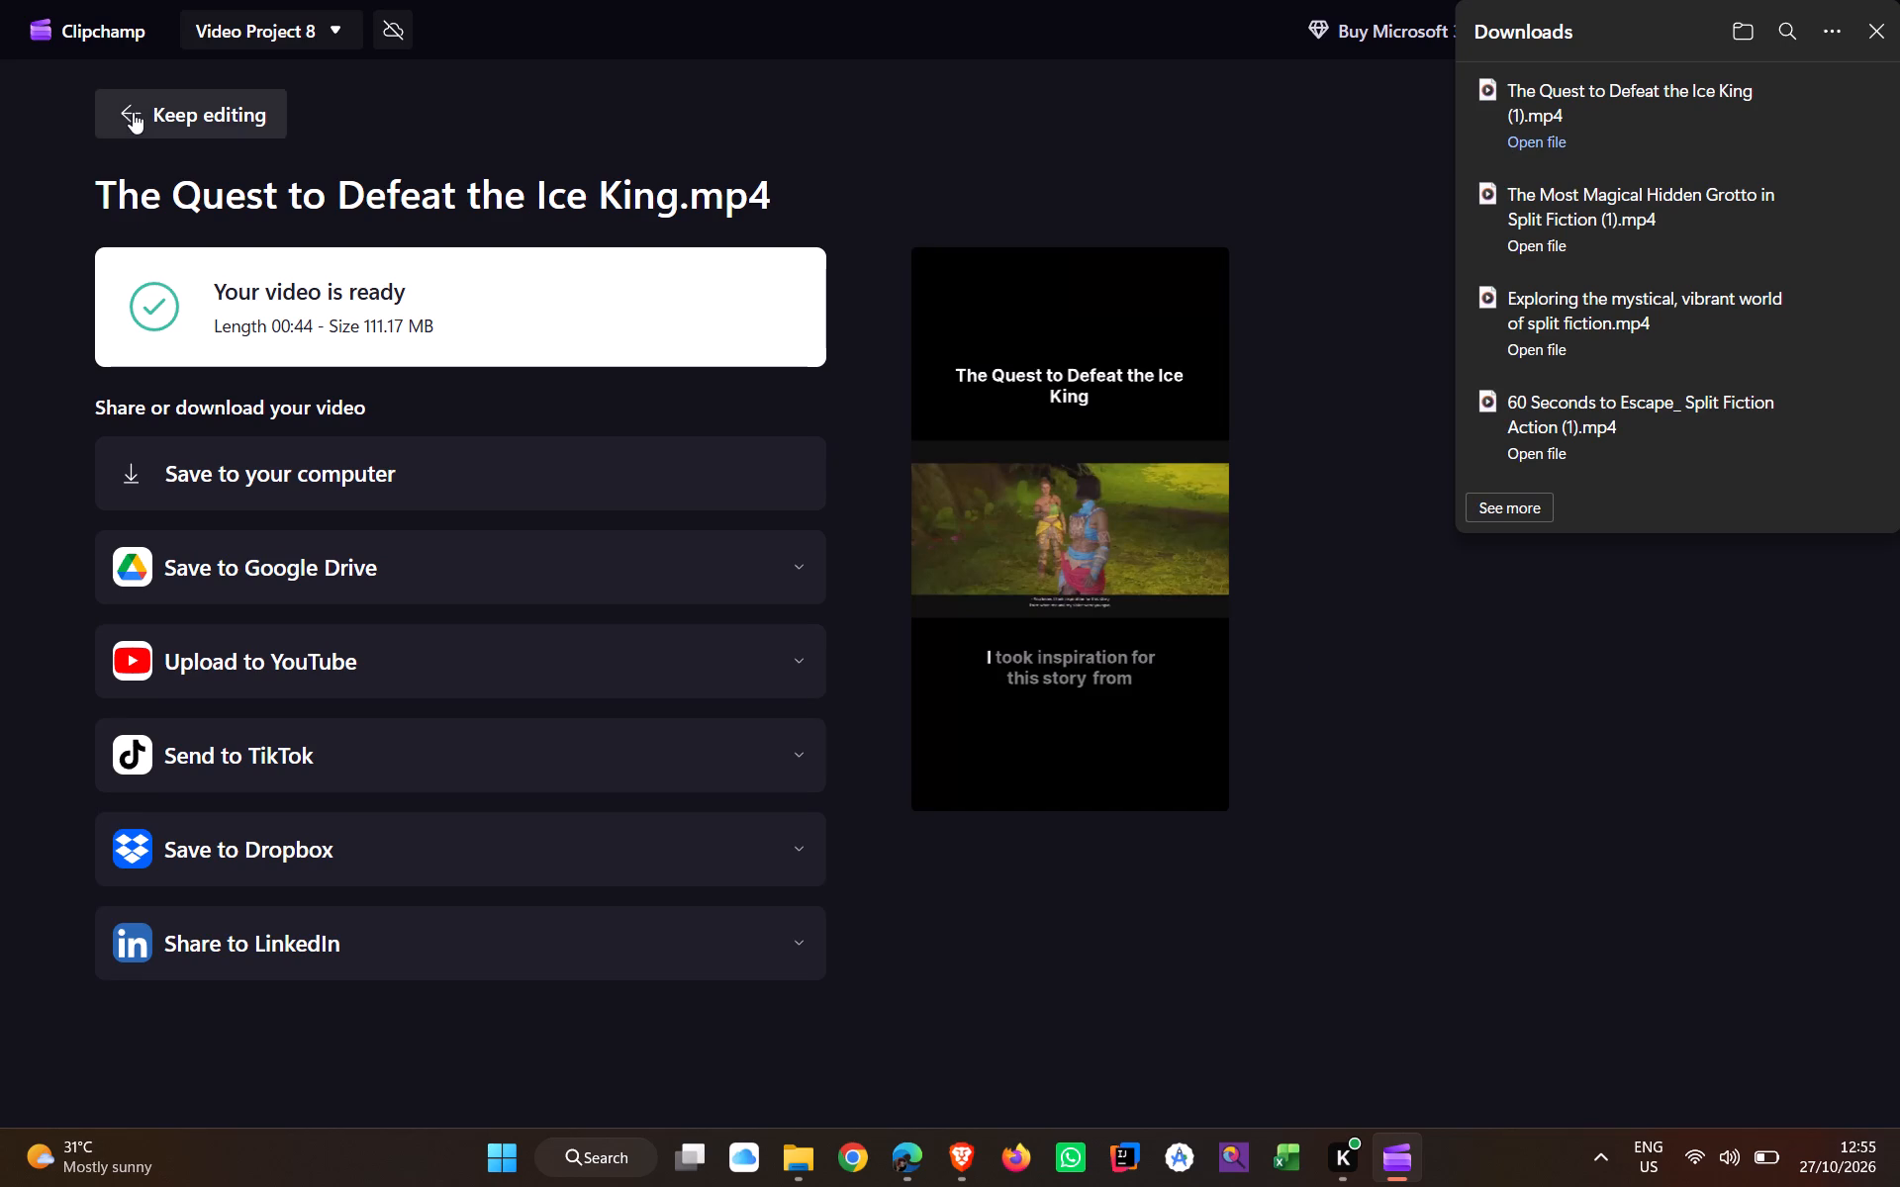
Return to editing and remove the exported "The Quest to Defeat the Ice King" clip from the project media.
click(133, 112)
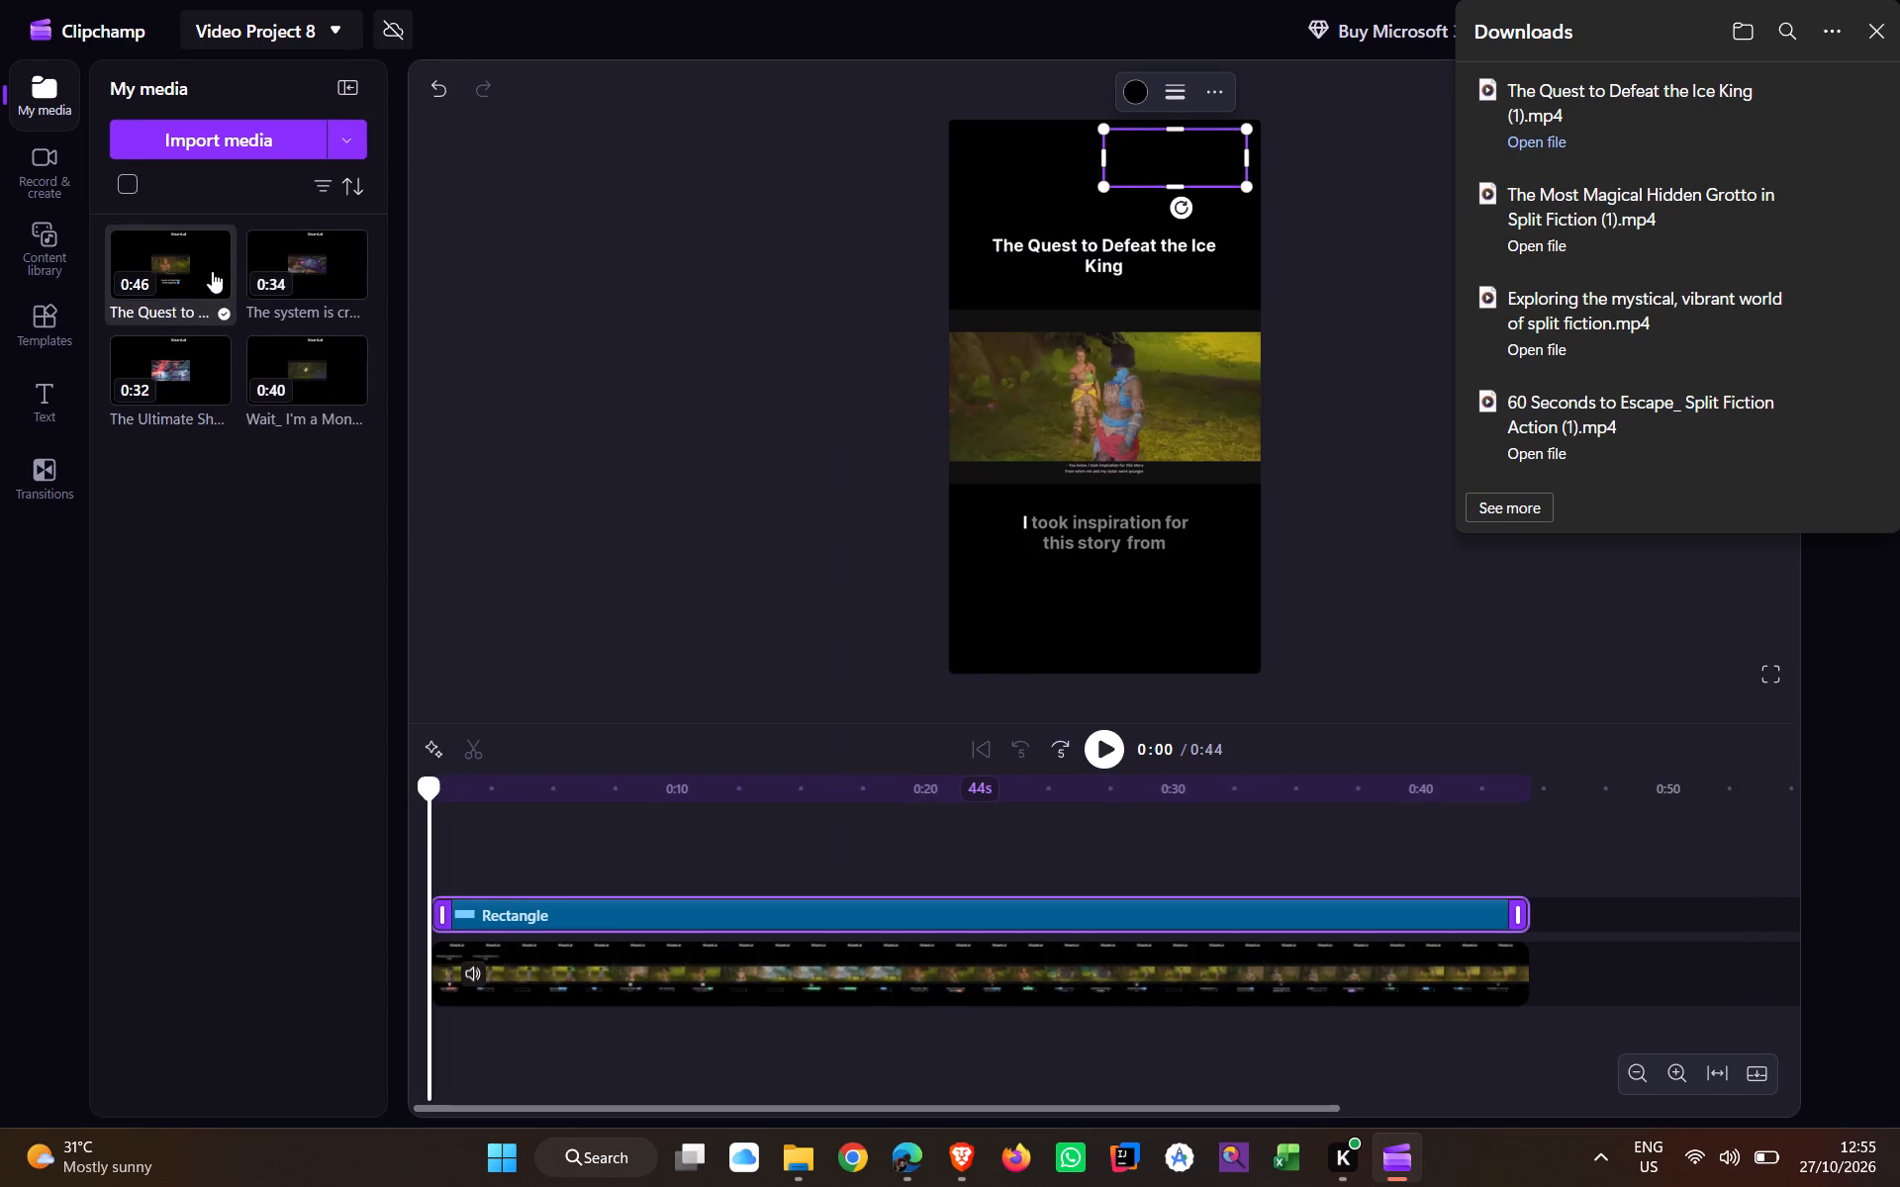
click(213, 240)
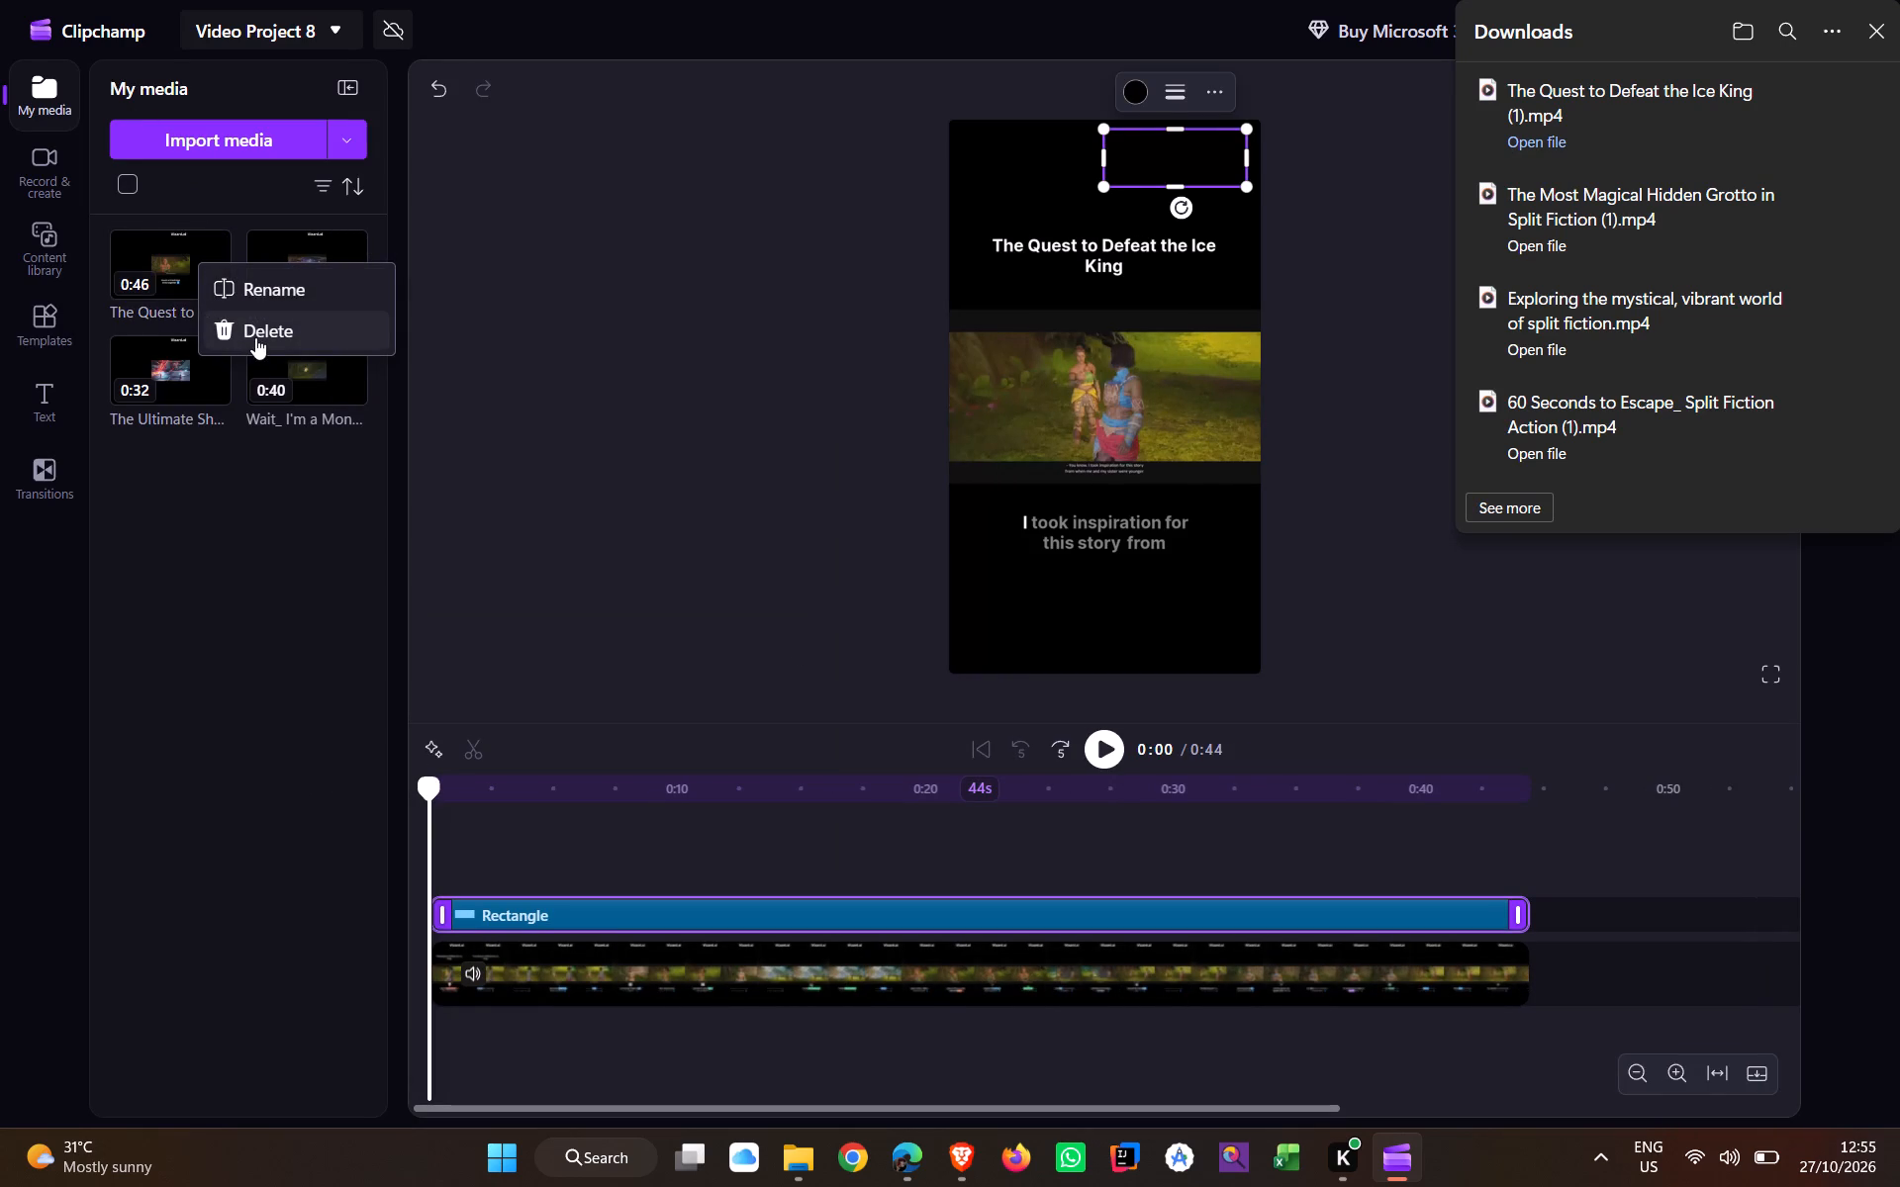
click(255, 337)
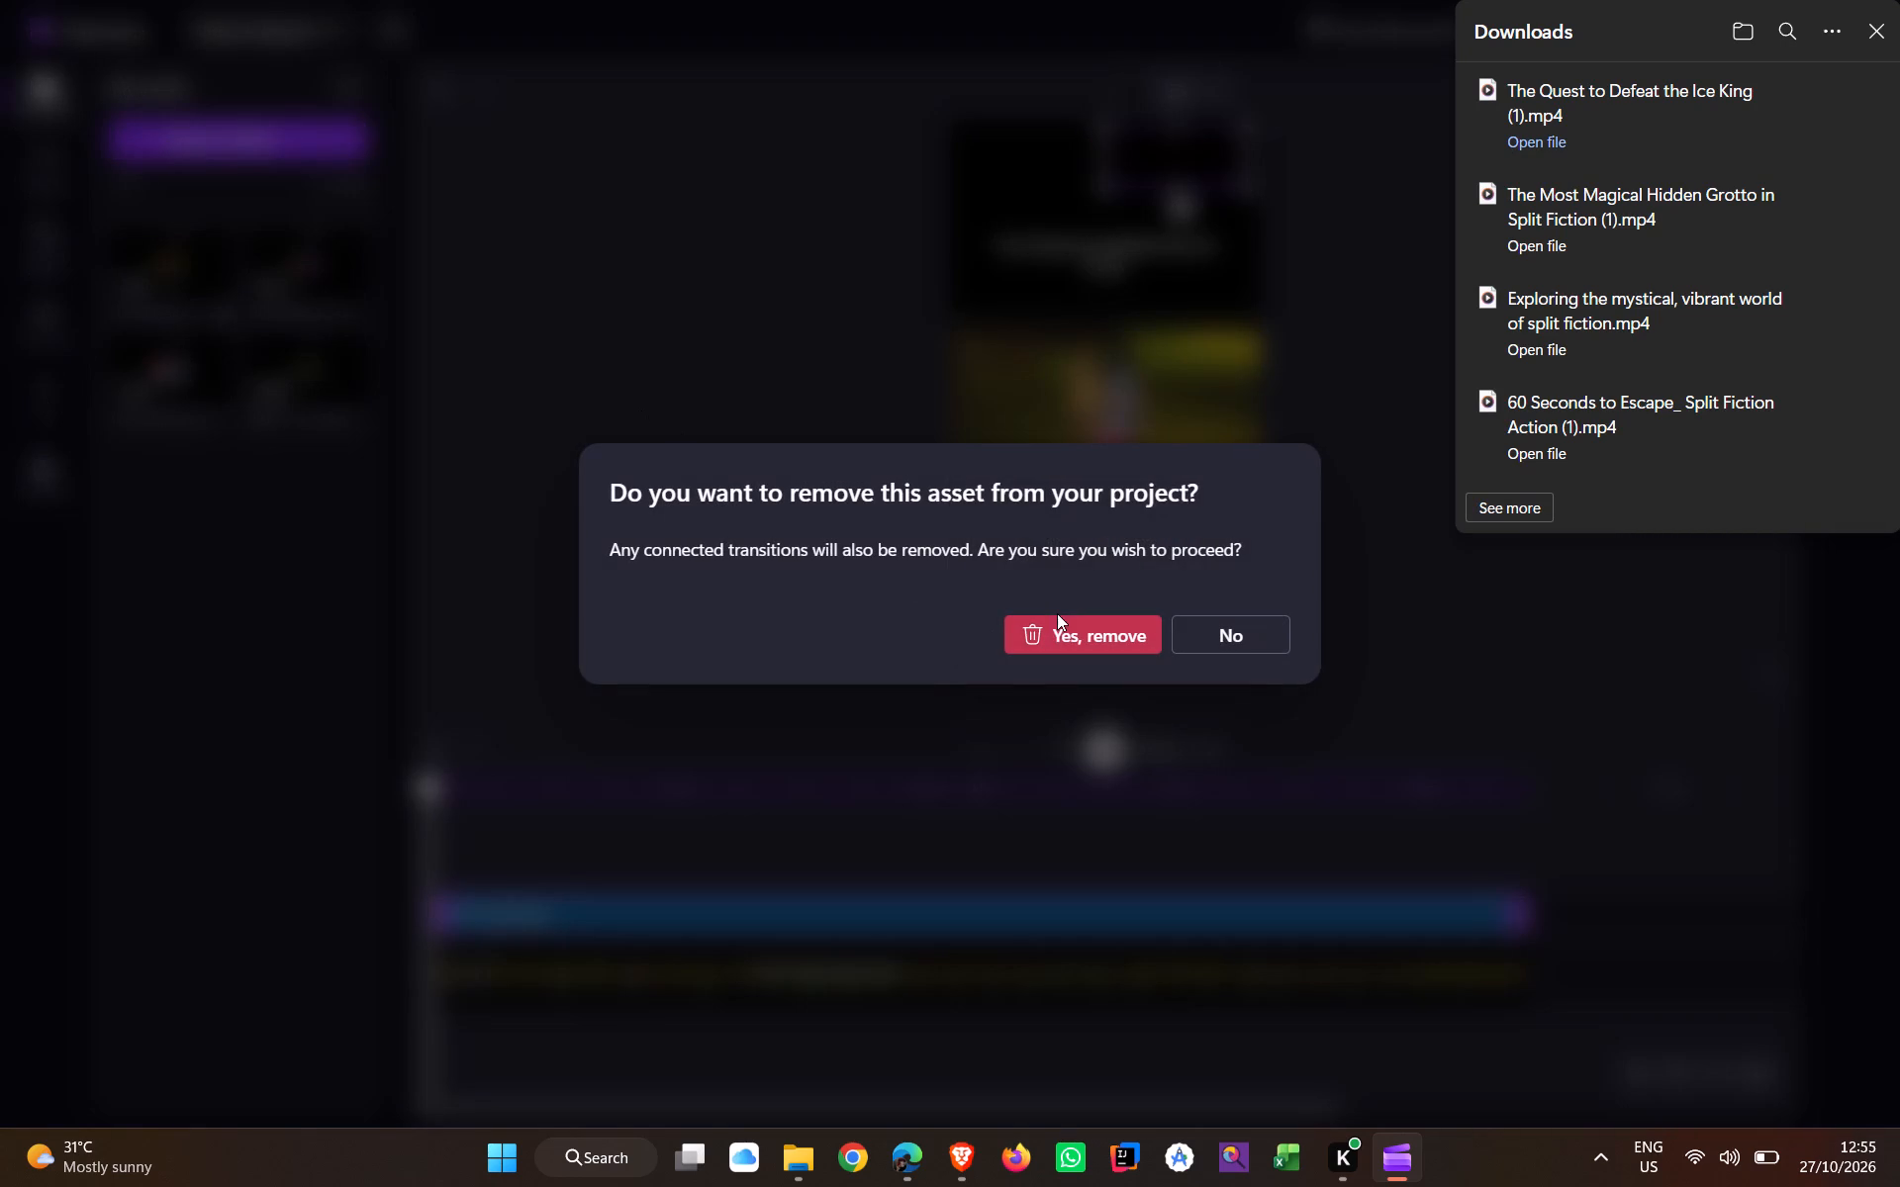
click(1057, 613)
click(1058, 632)
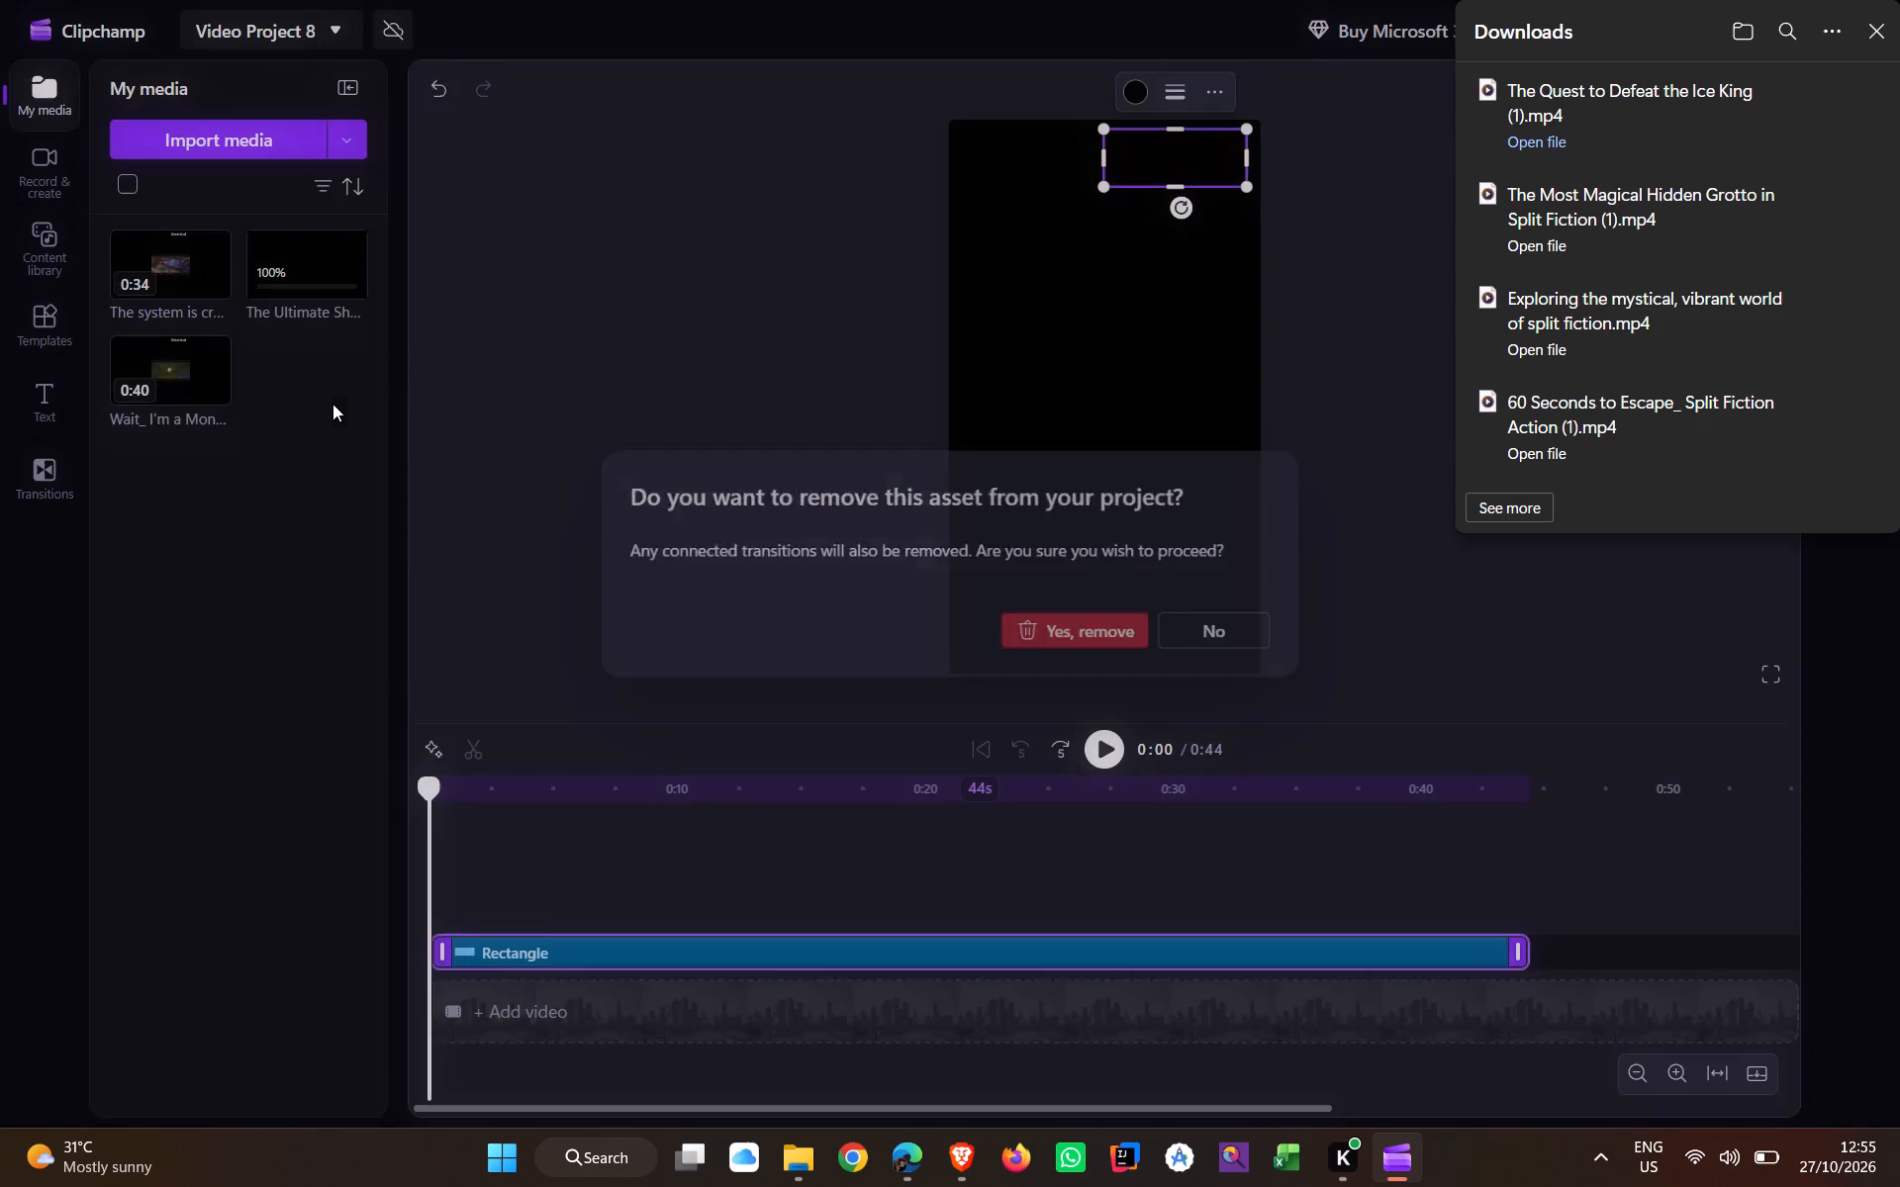
Add the clip "The system is crashing!" to the timeline.
click(210, 282)
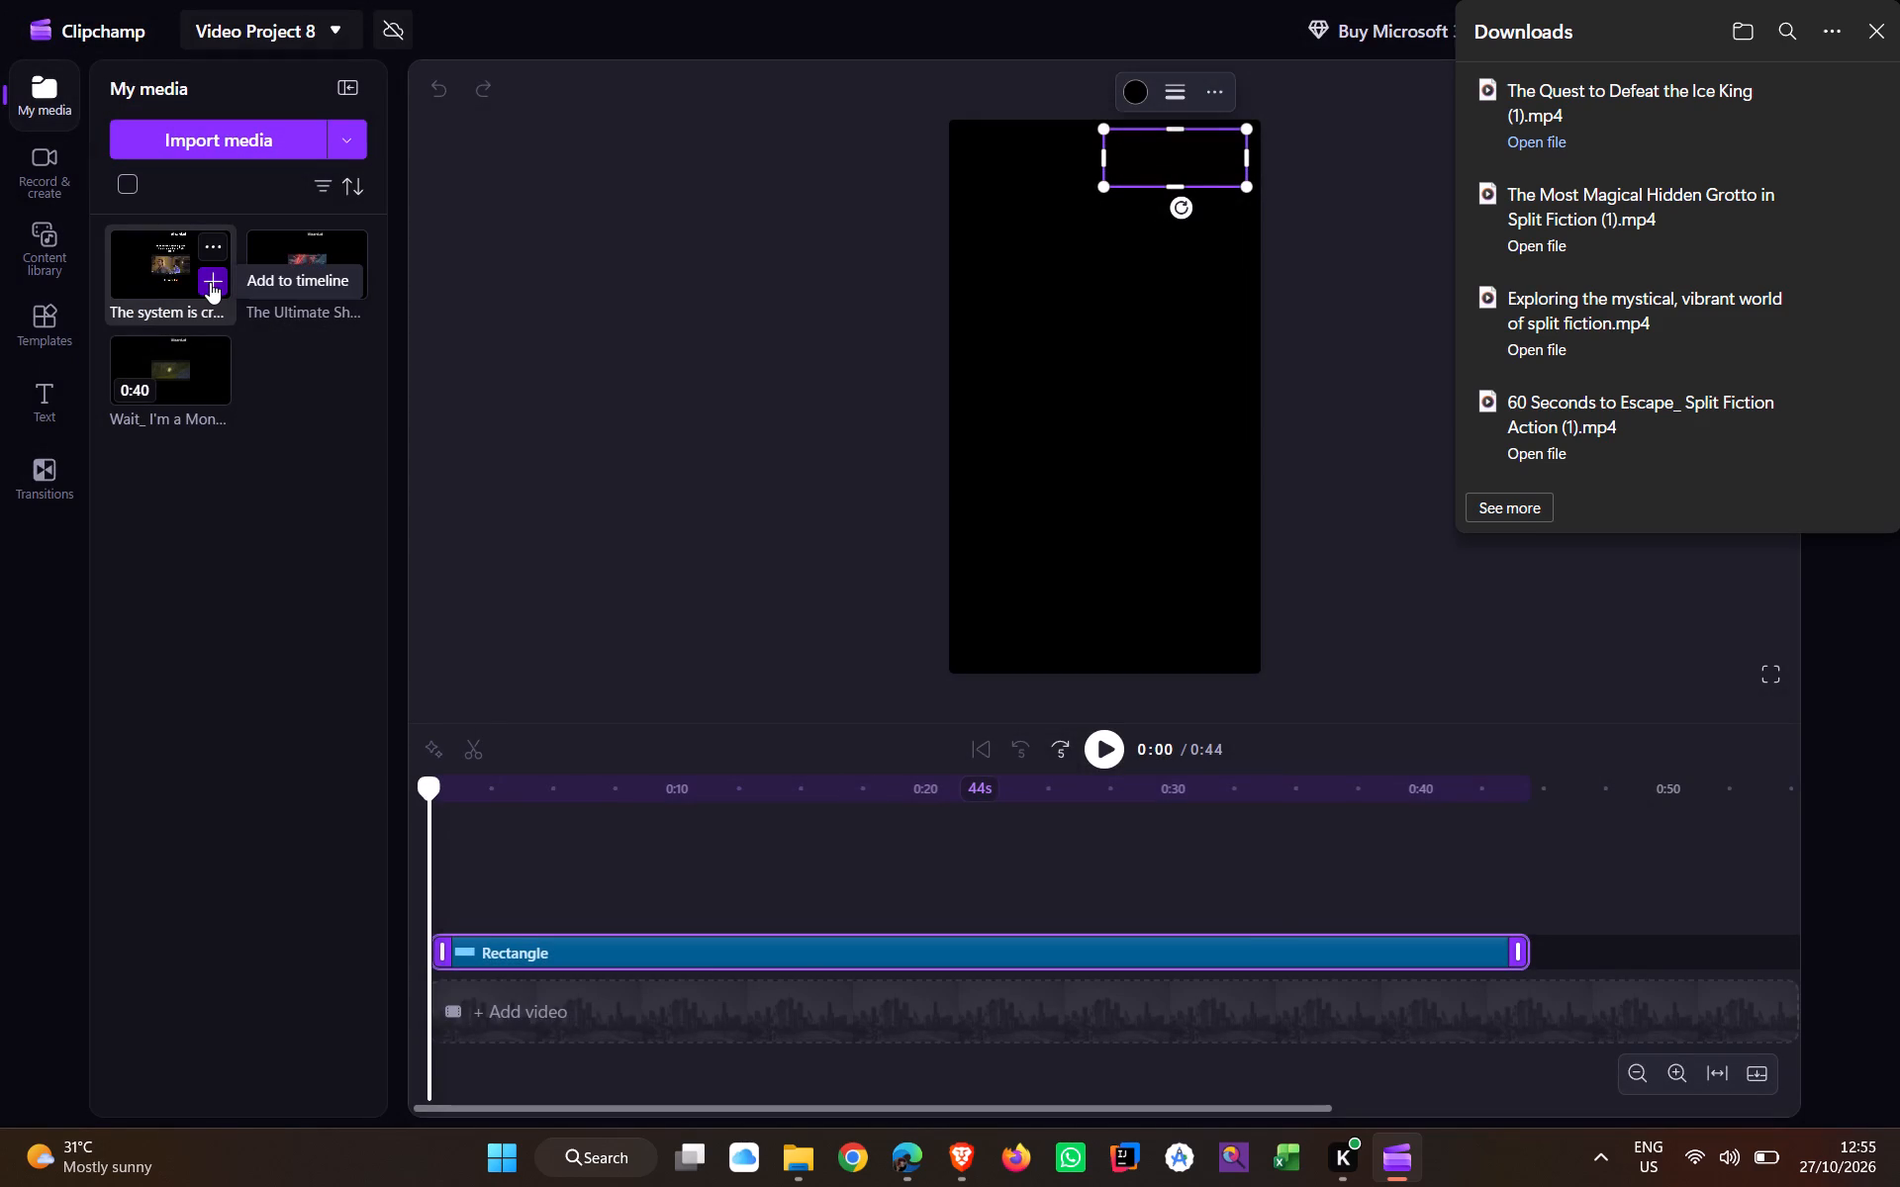
In File Explorer, delete "The Quest to Defeat the Ice King.mp4" and "The Most Magical Hidden Grotto in Split Fiction.mp4" from Downloads, and return to Clipchamp.
key(alt+Tab)
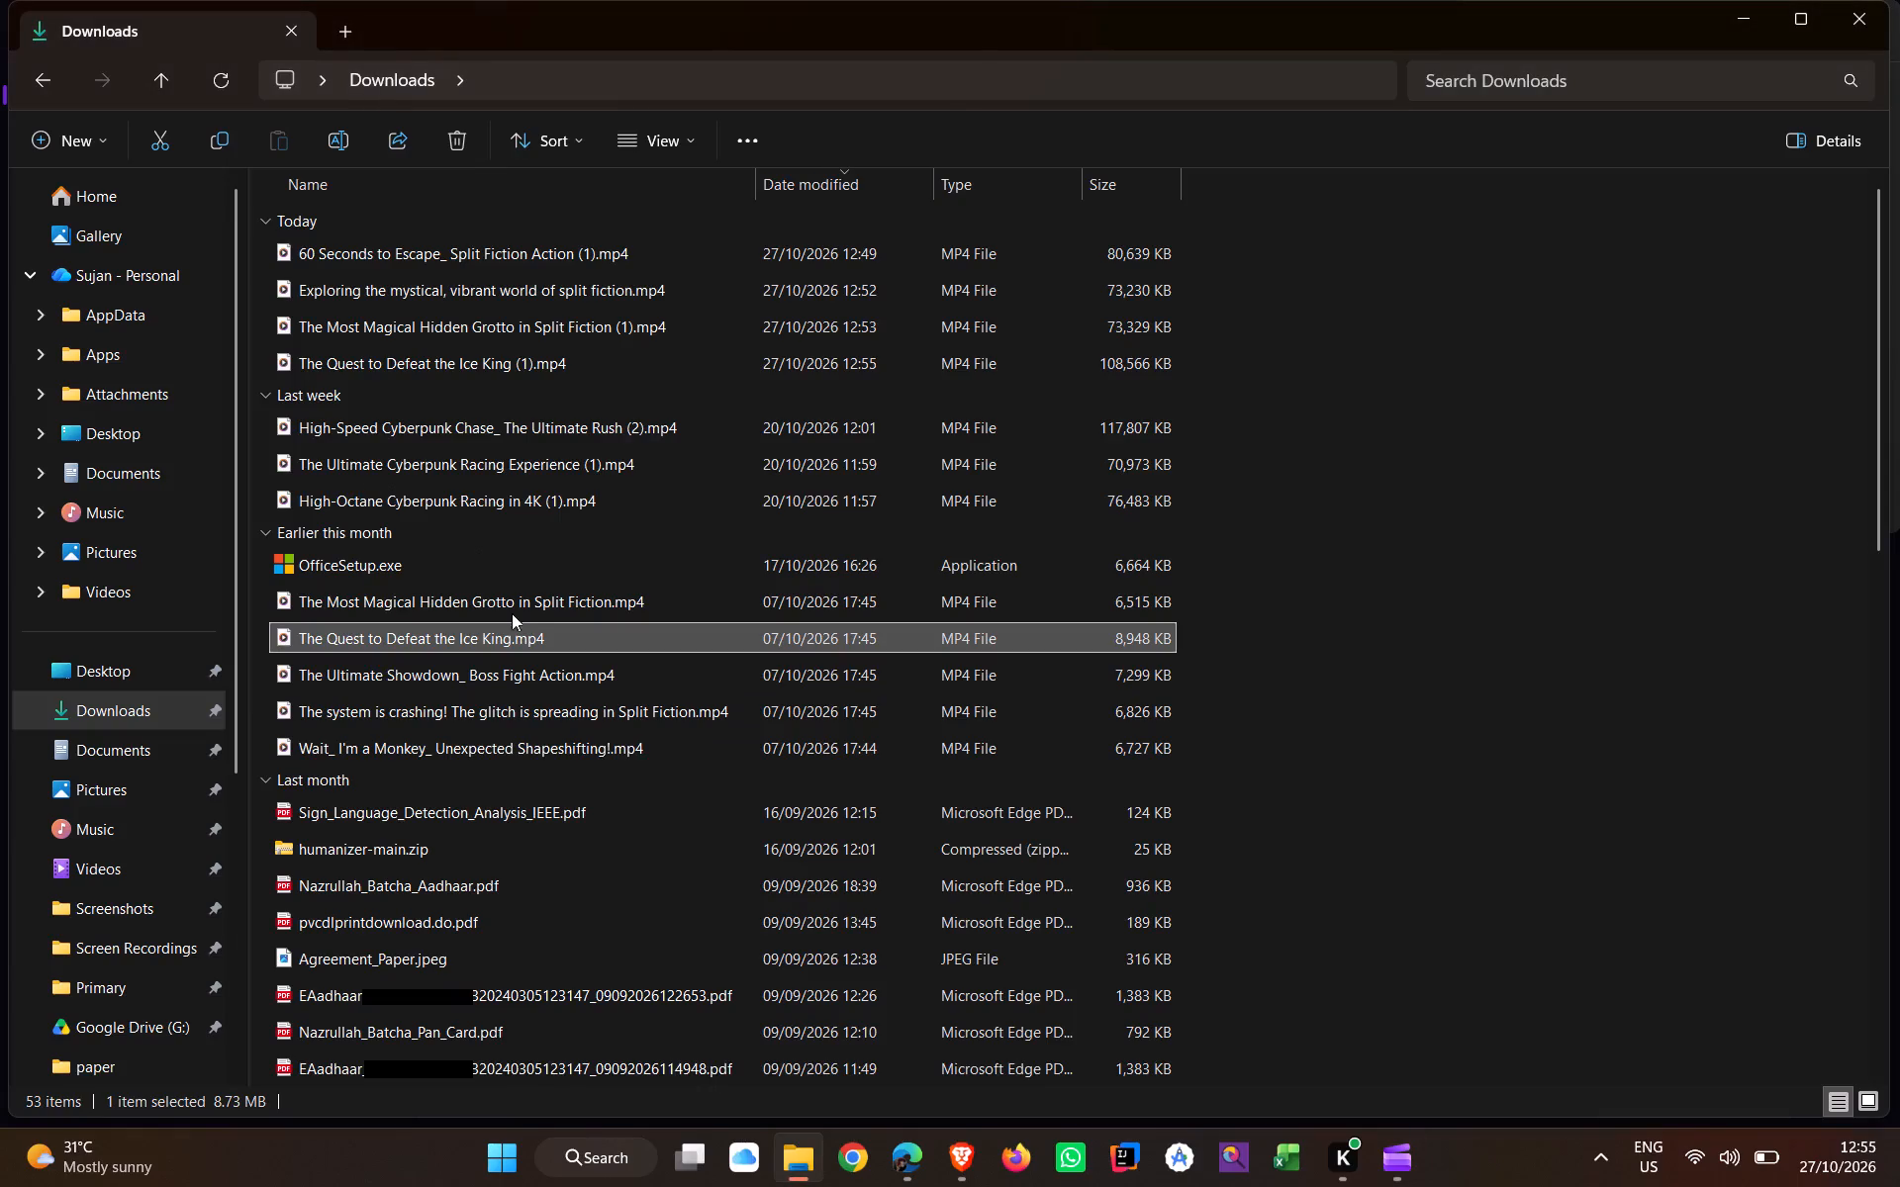
click(460, 148)
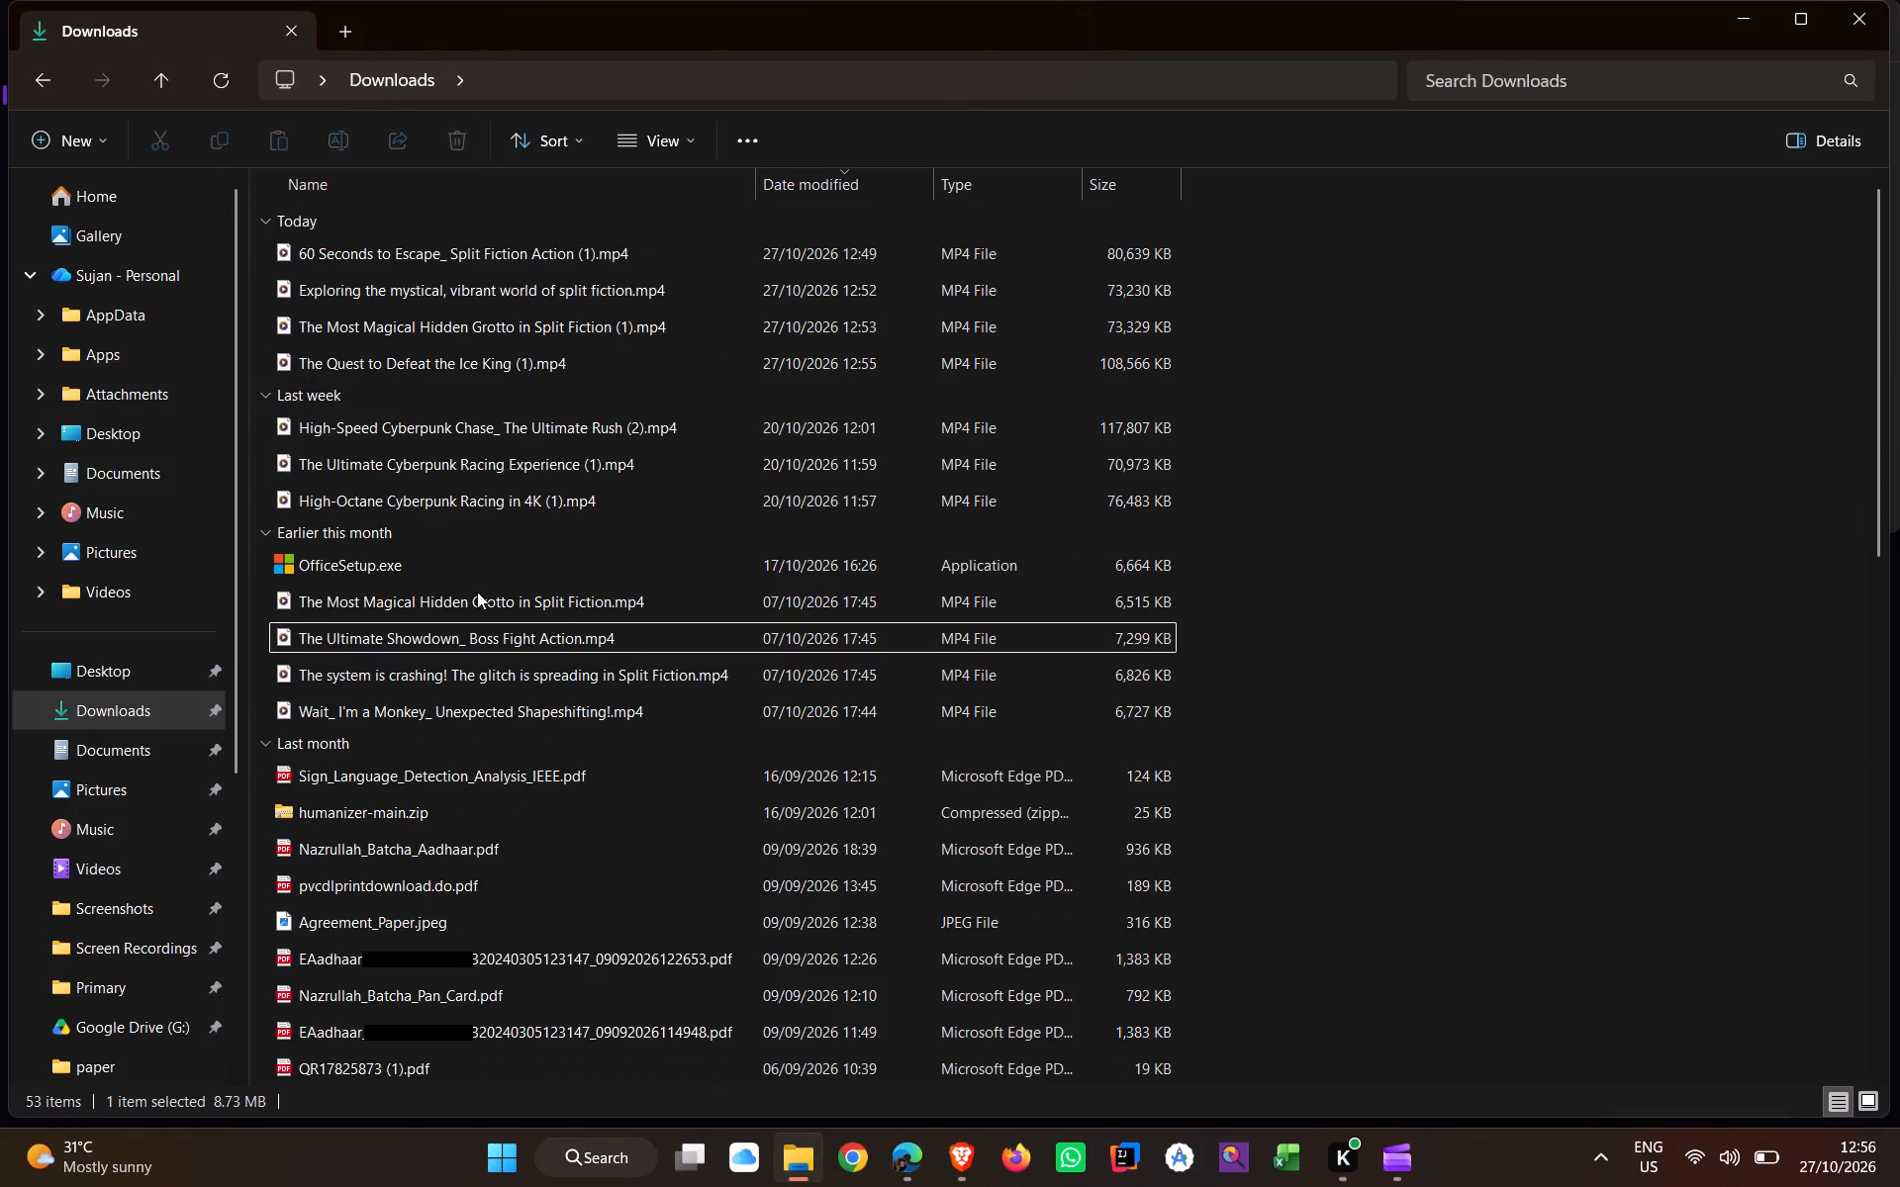
click(477, 592)
click(456, 153)
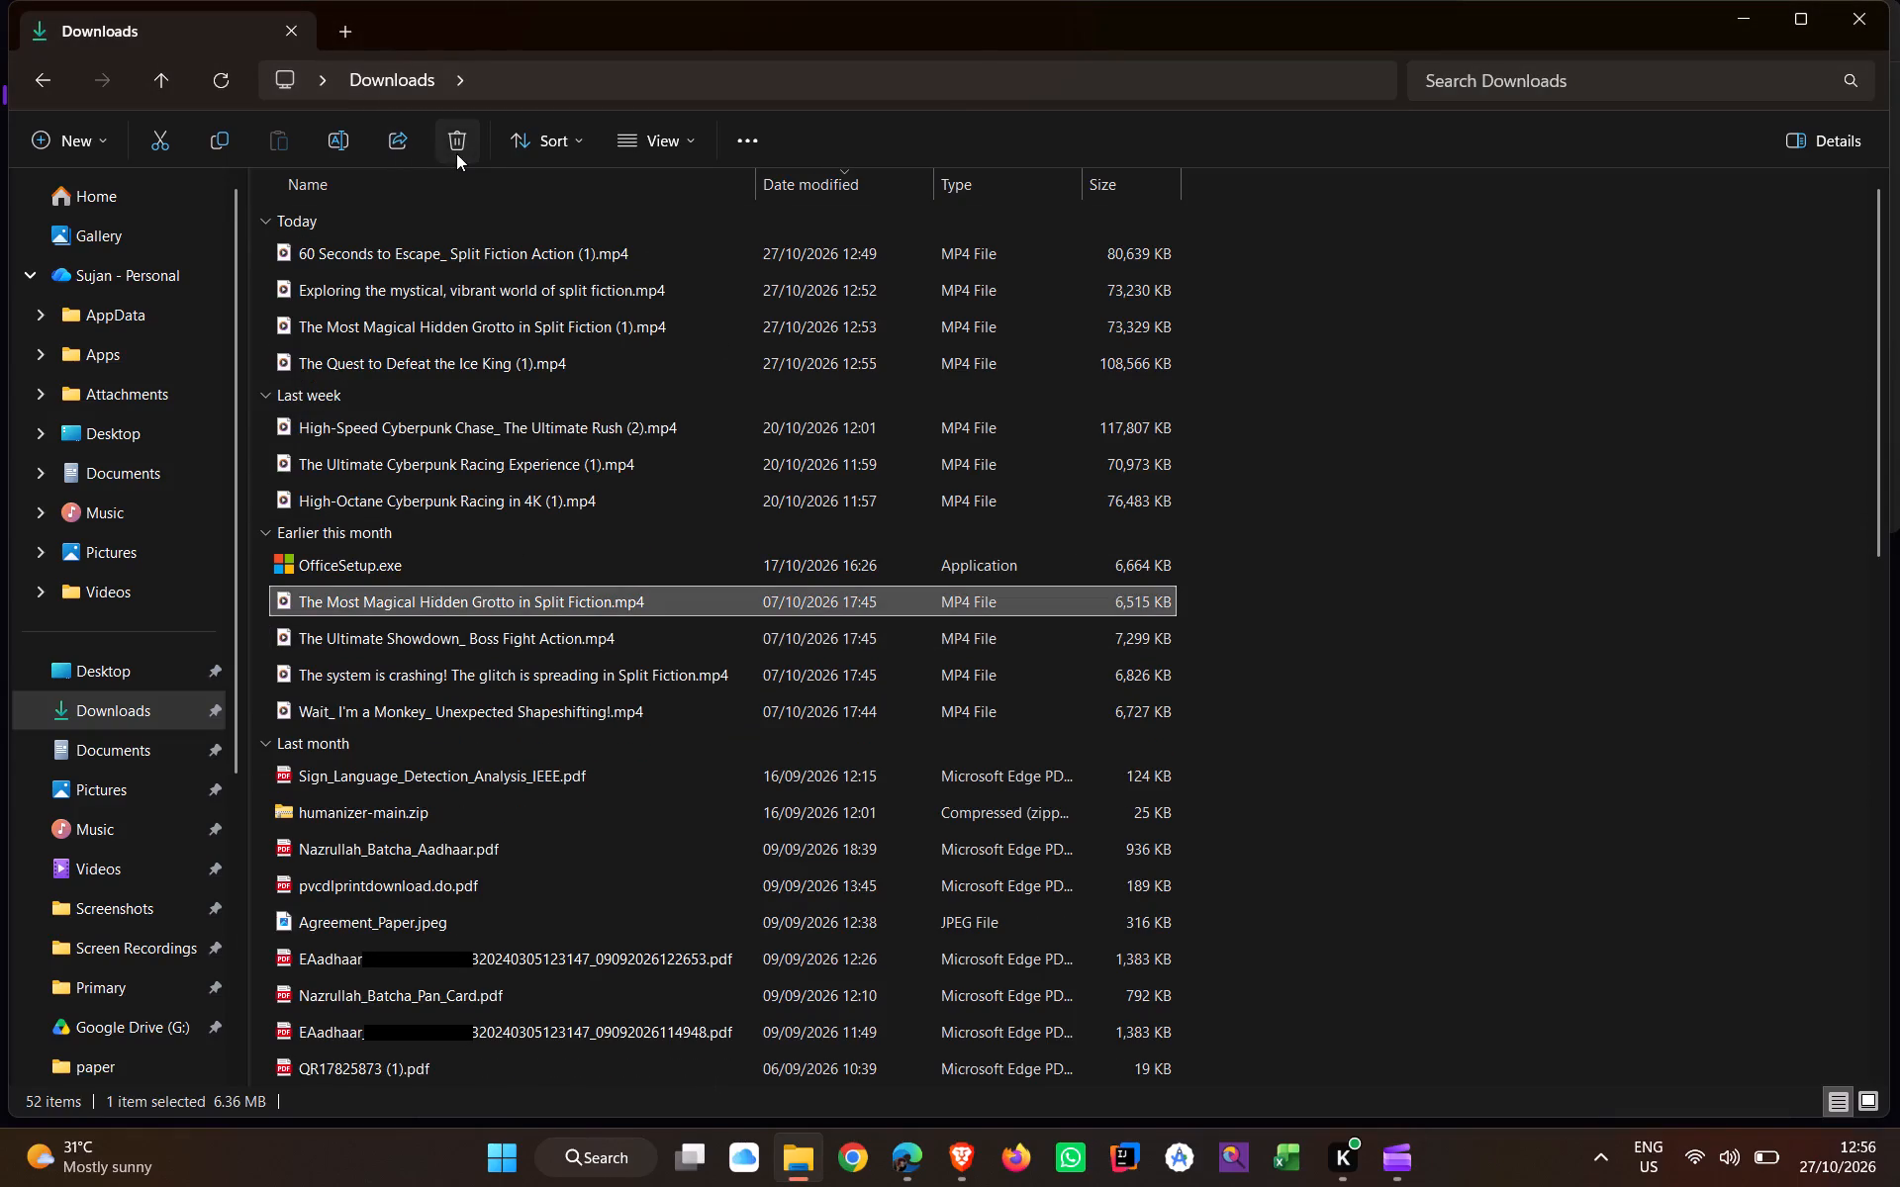
key(alt+Tab)
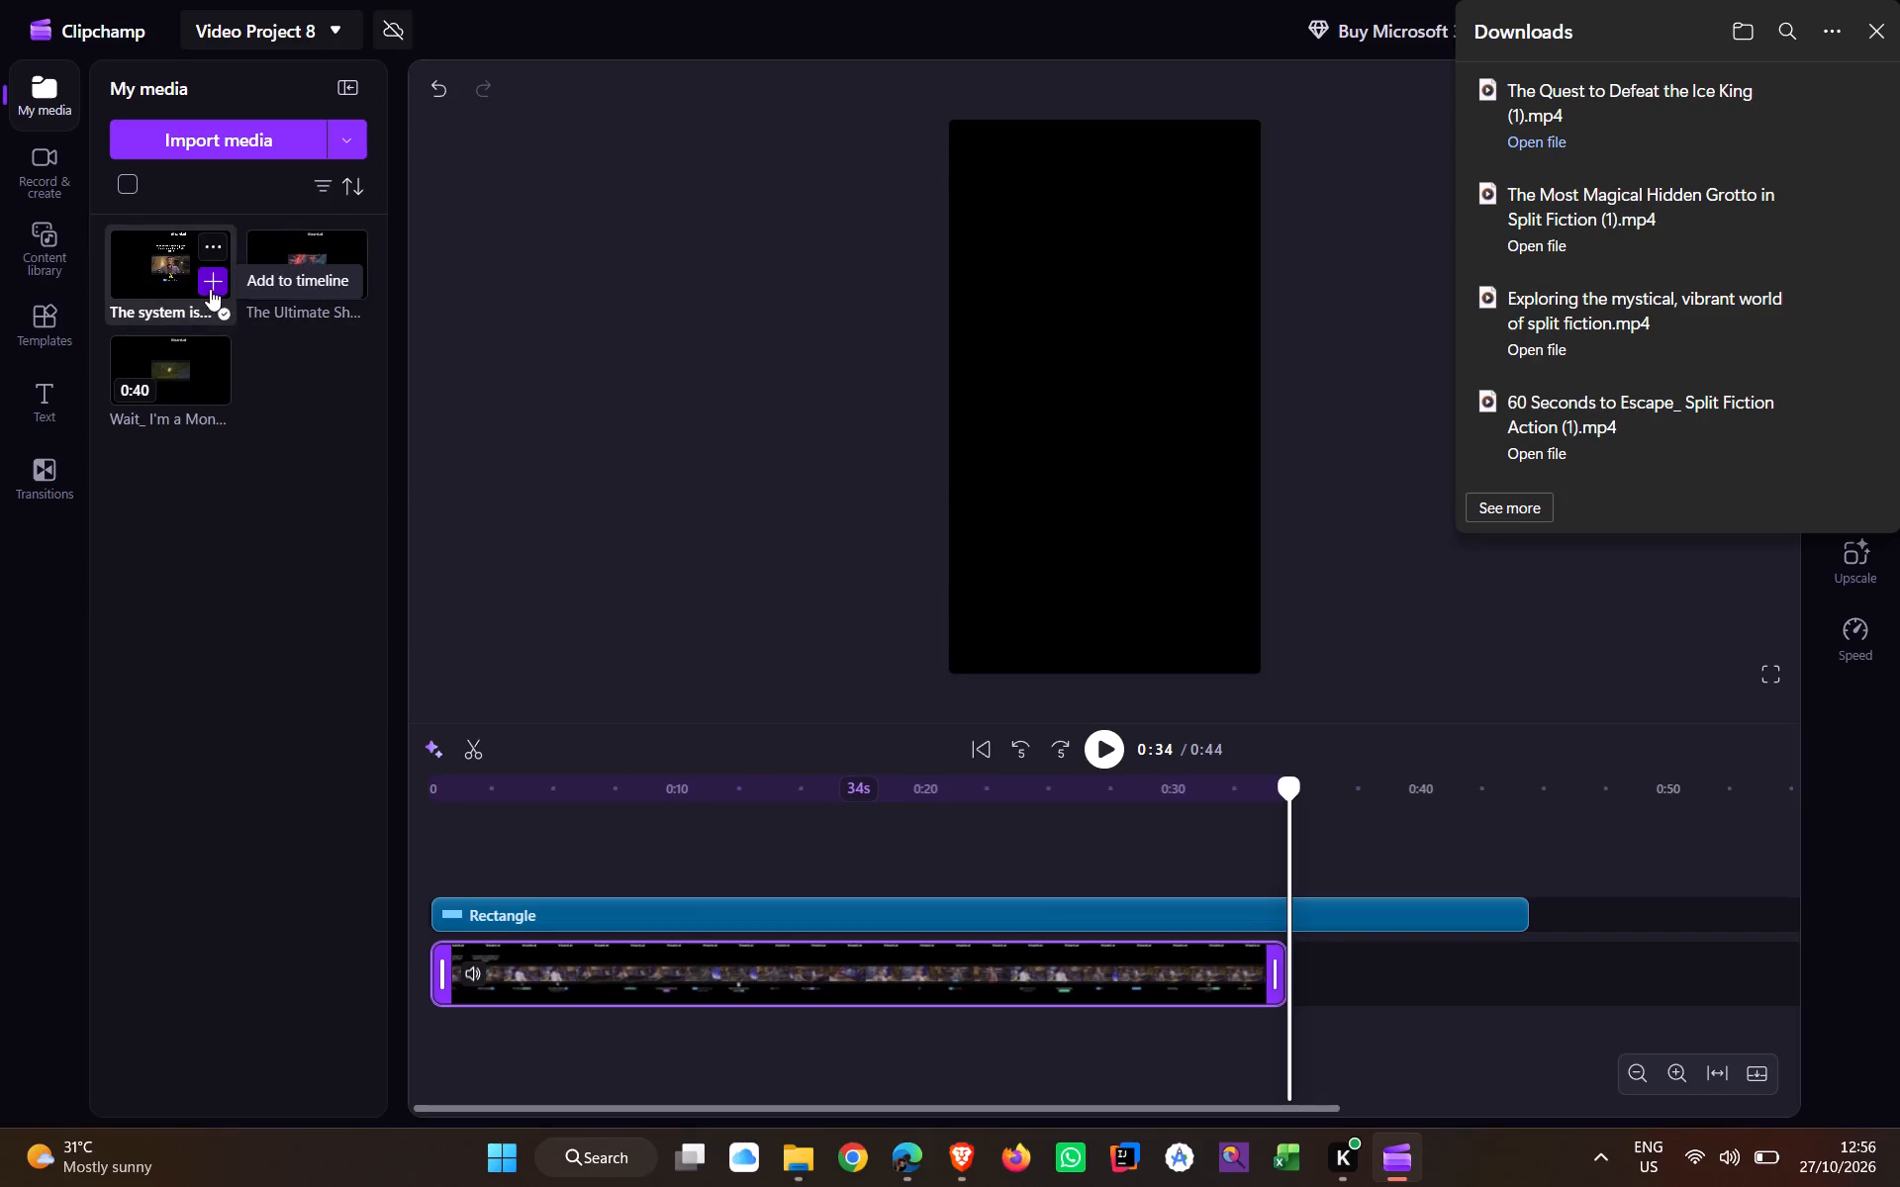
Split the "The system is crashing!" clip at 0:32, just before the vizard.ai outro, and delete the outro segment.
key(Left)
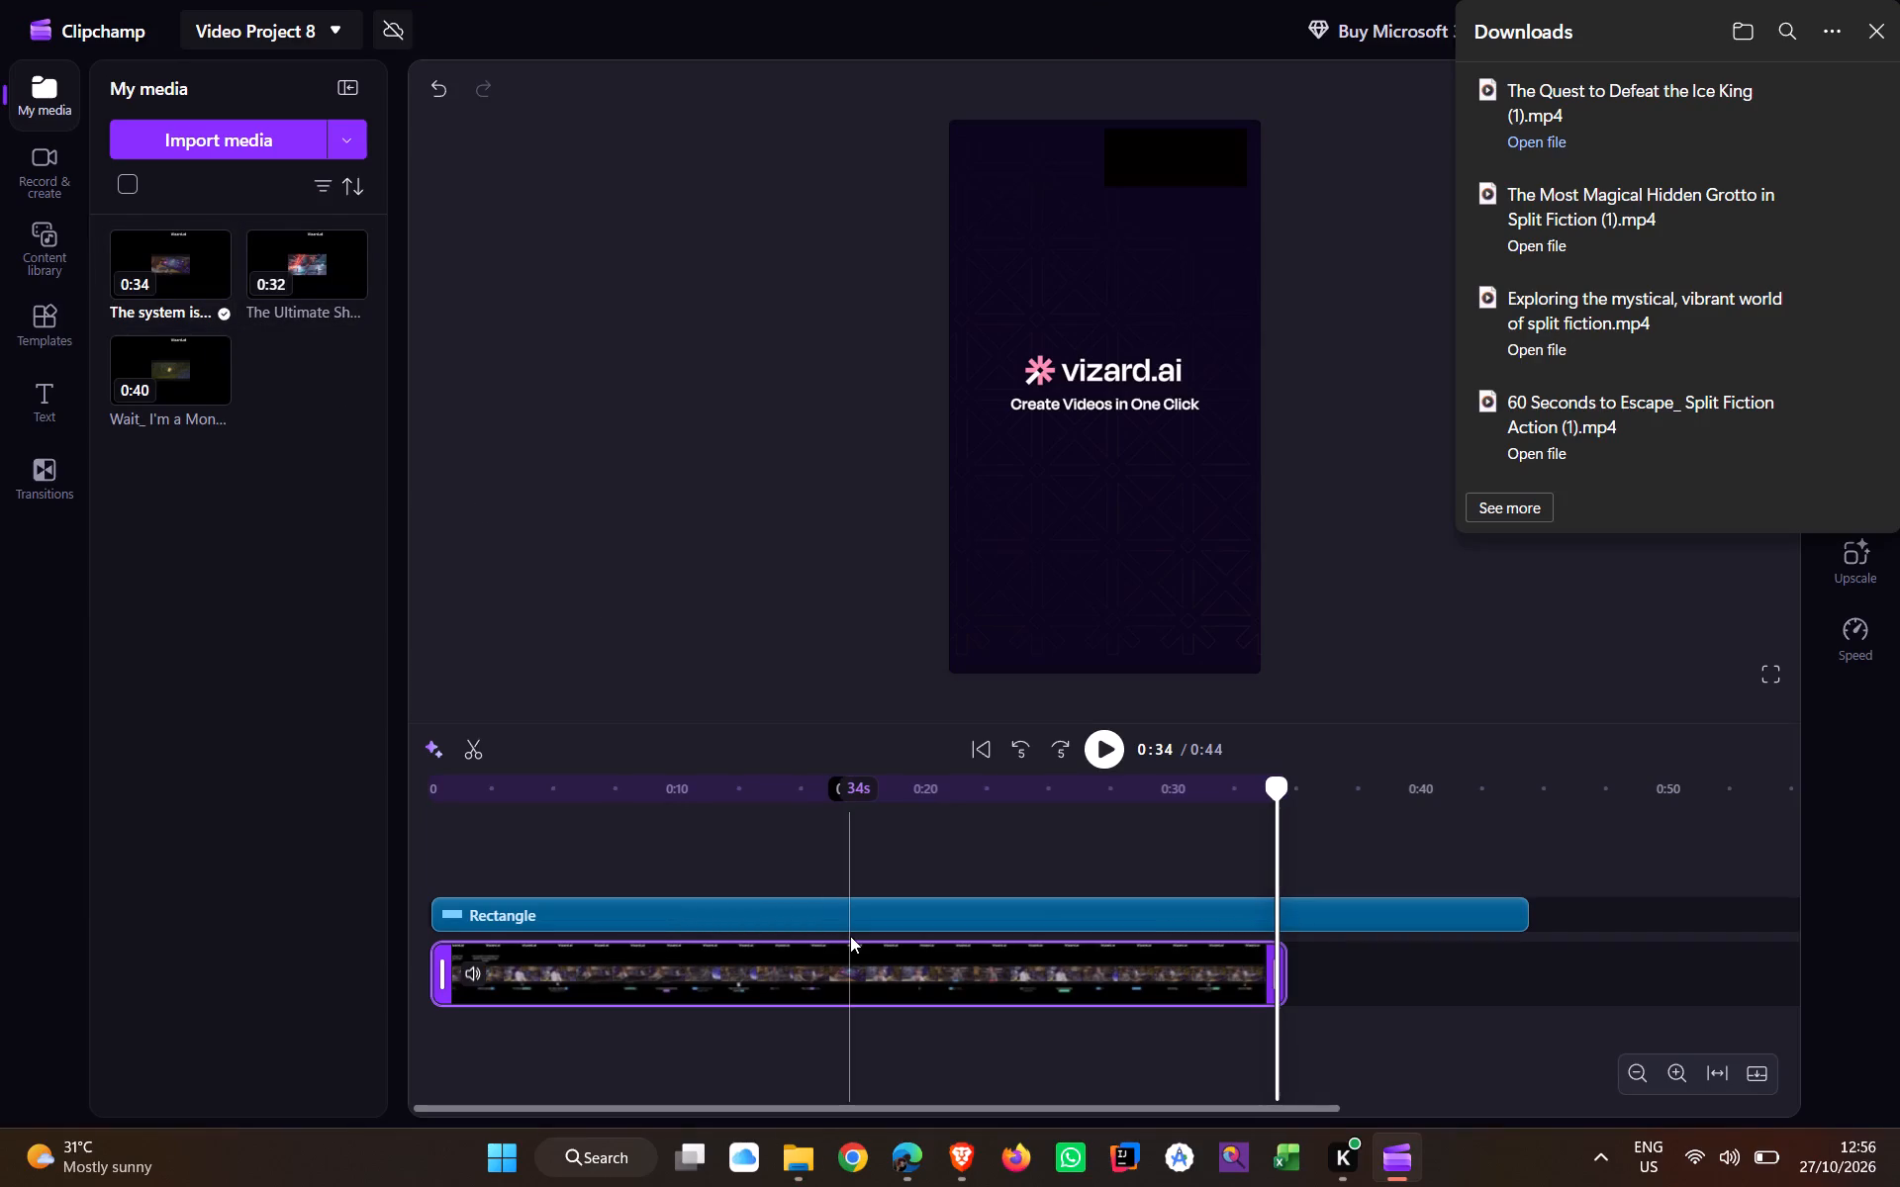
key(Left)
key(Left)
key(Left)
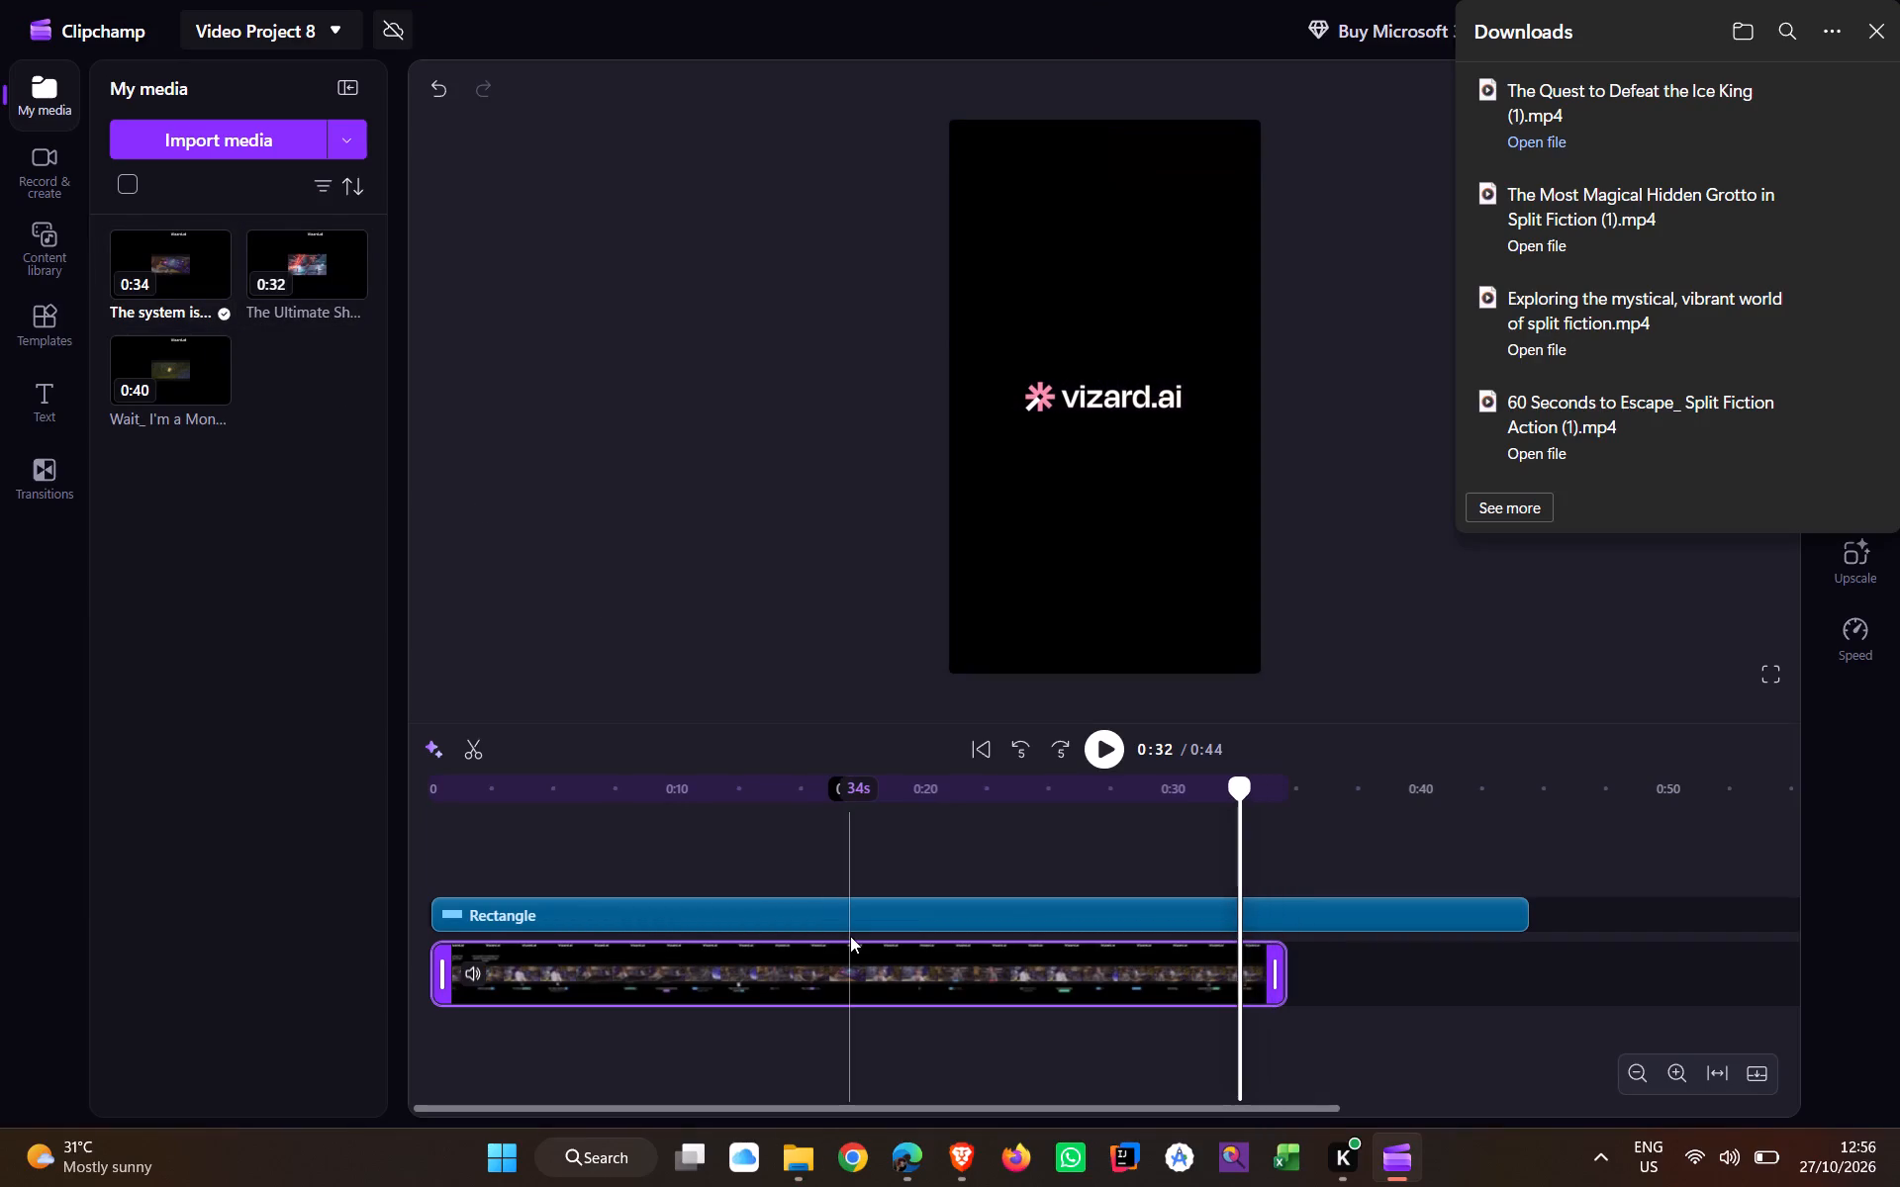
key(Left)
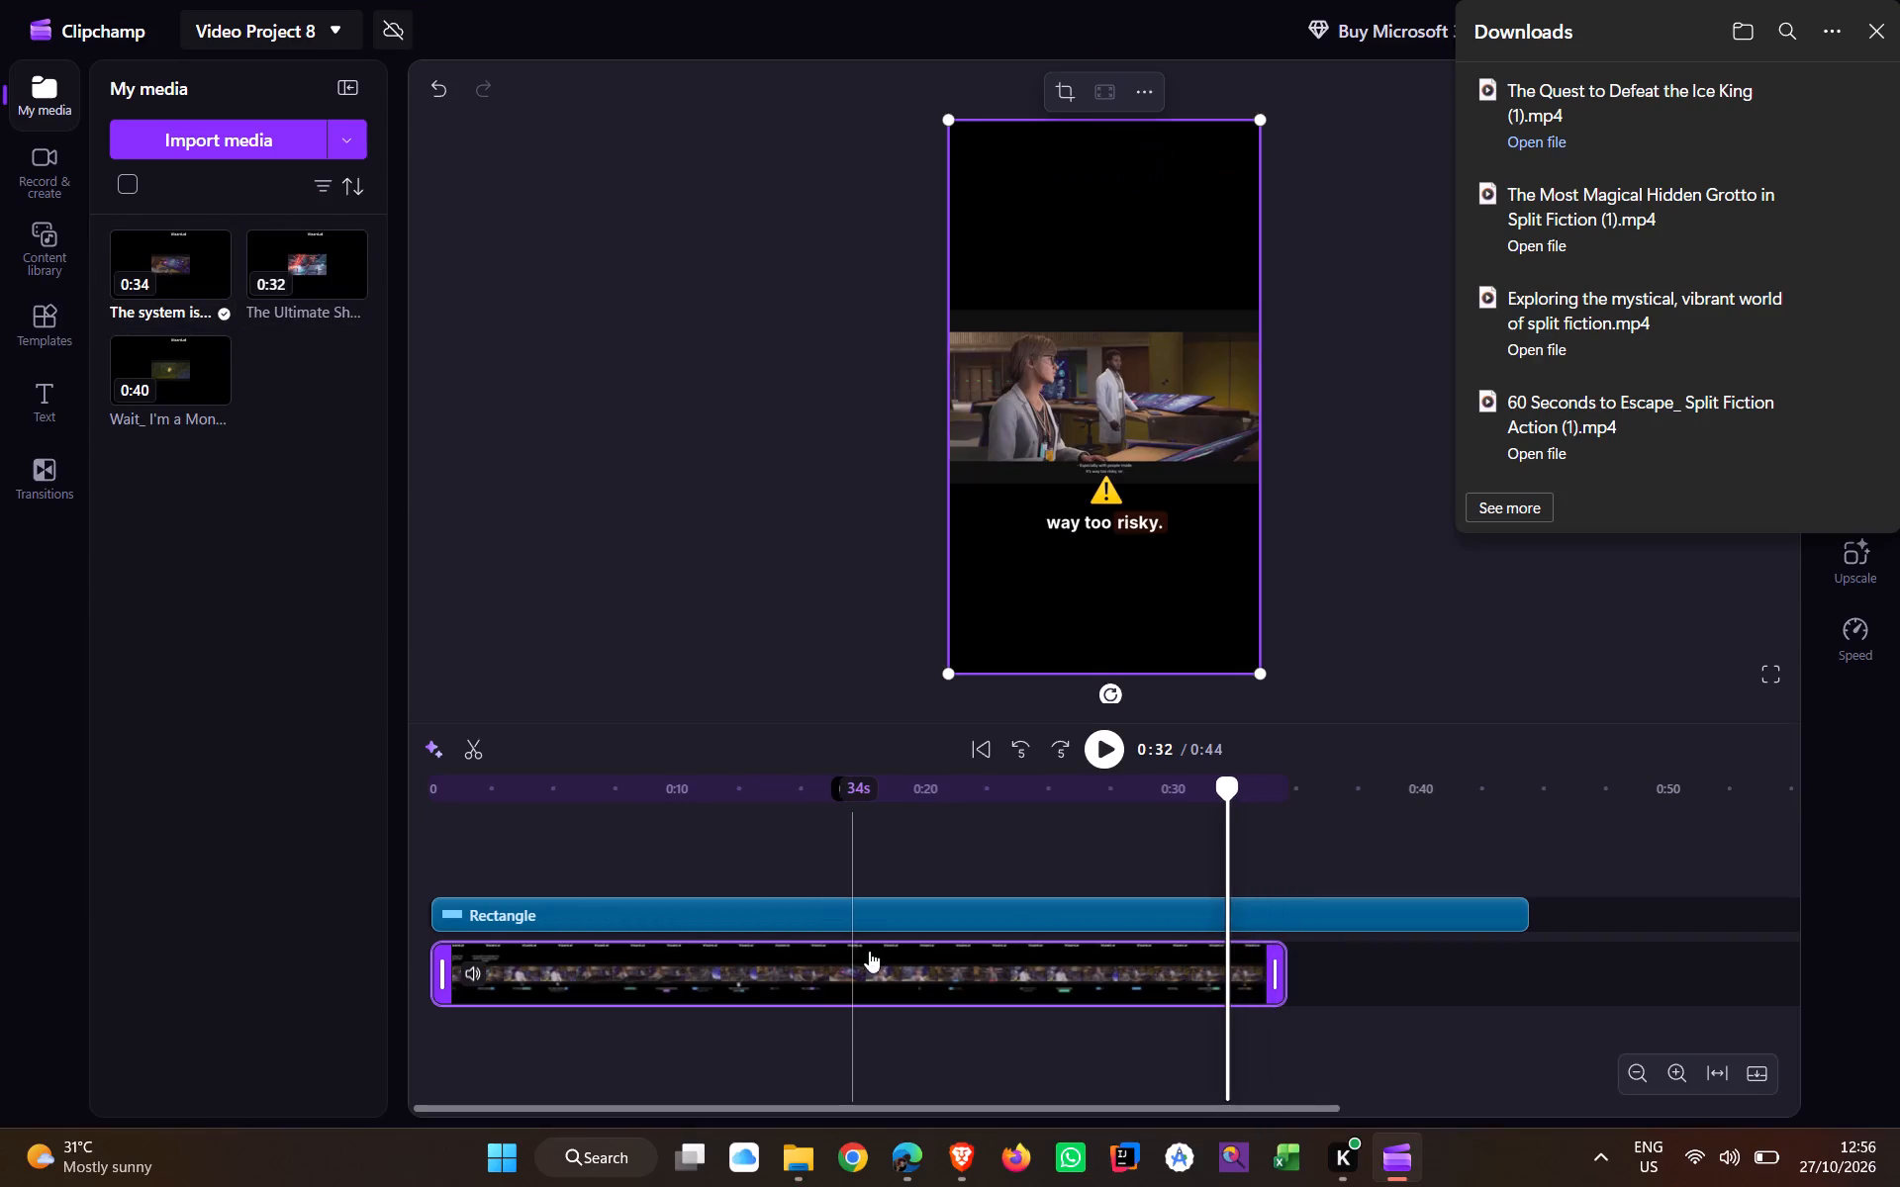
click(464, 738)
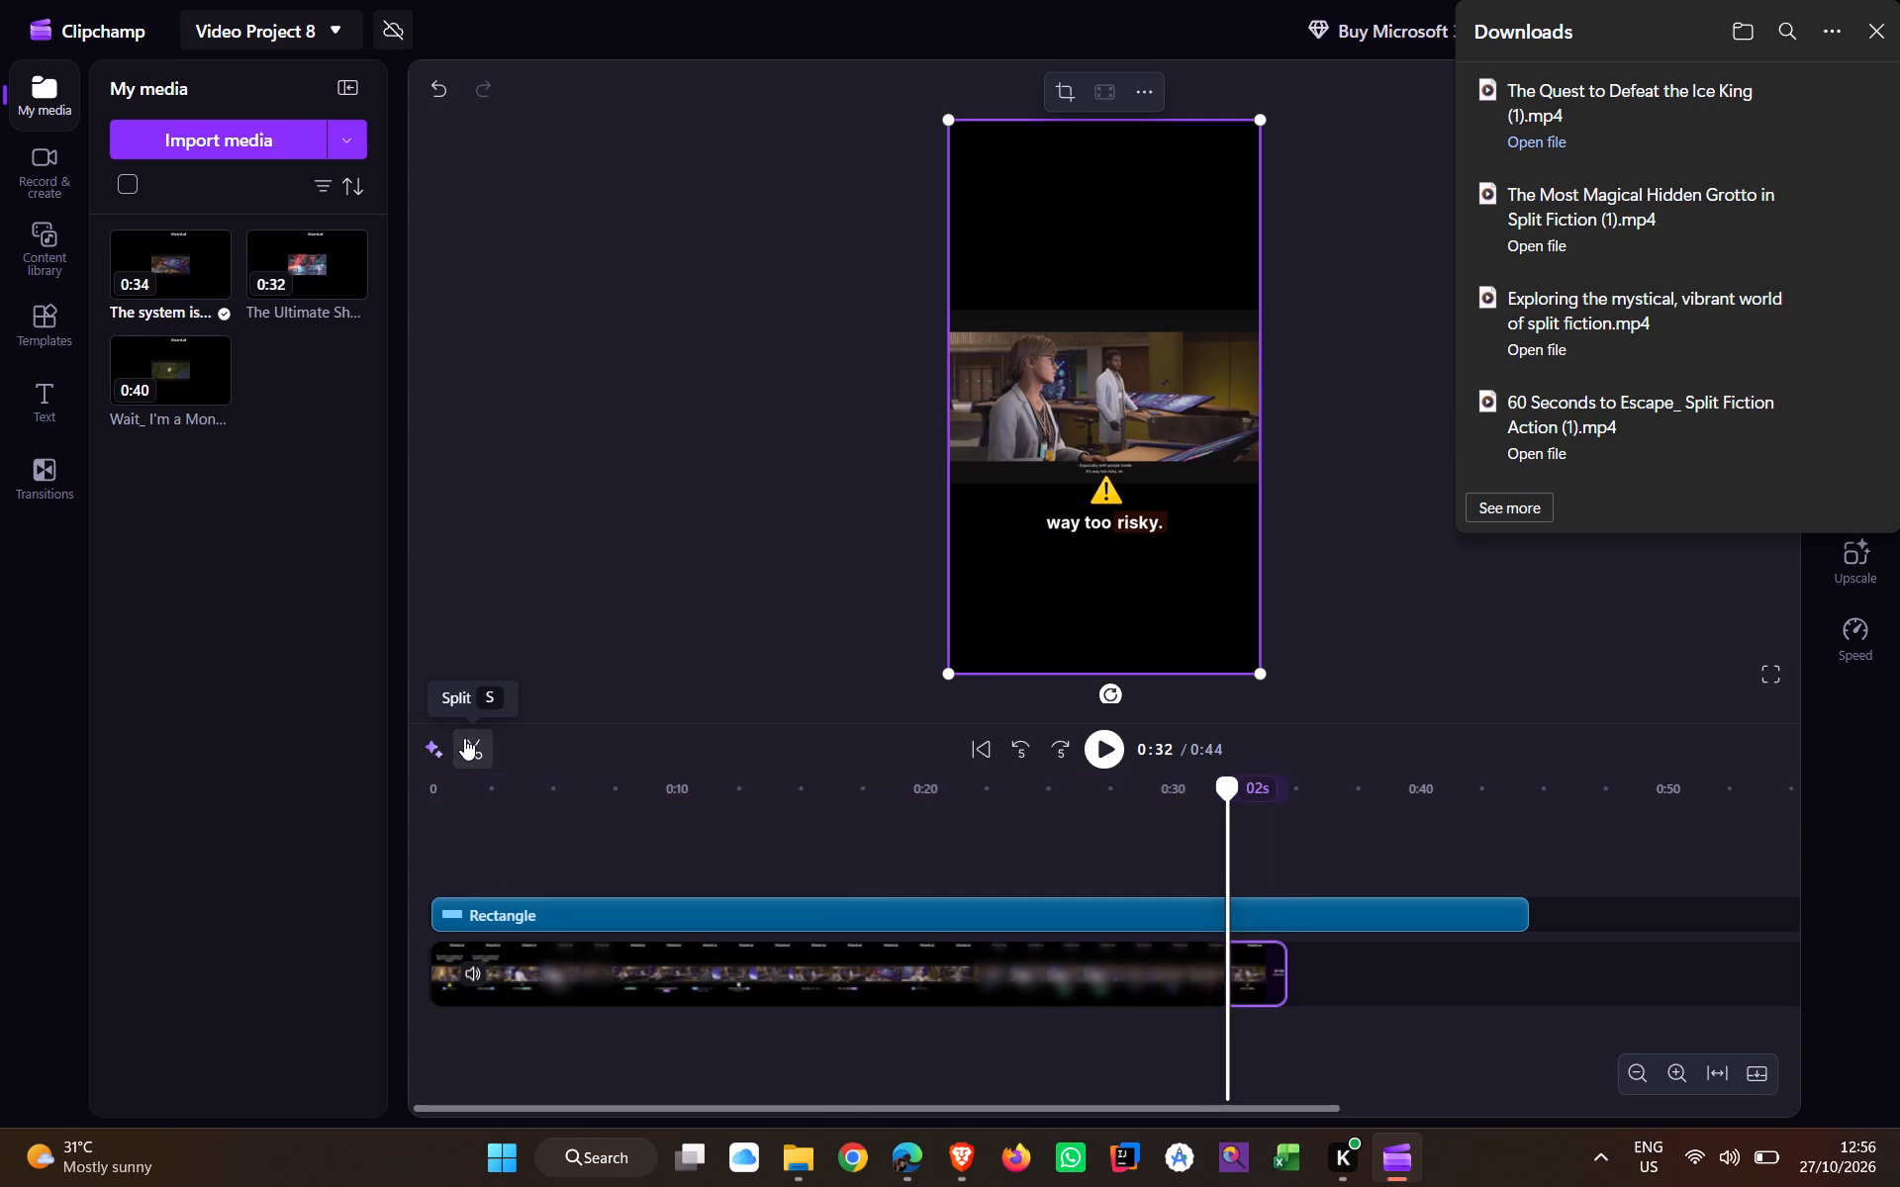
key(Delete)
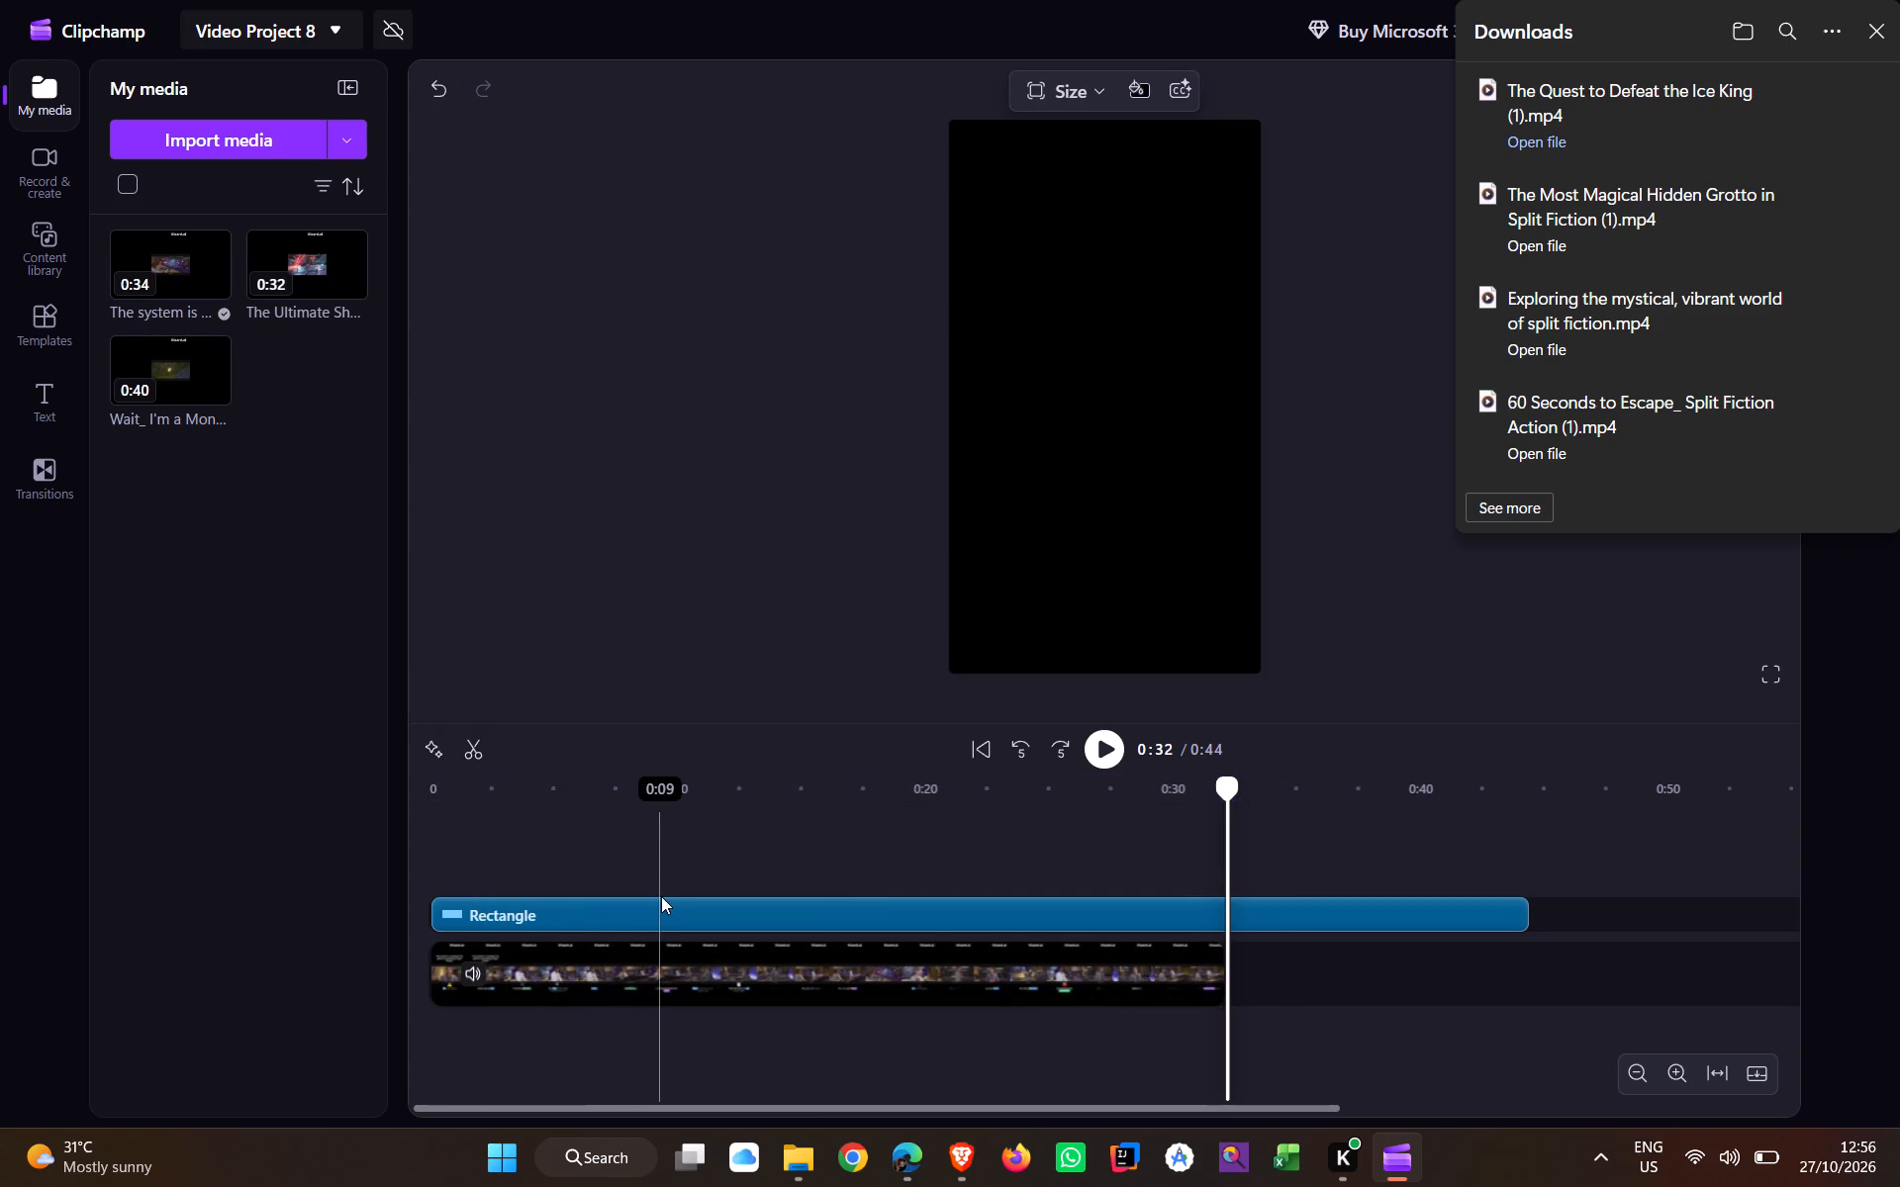
Split the black Rectangle overlay at 0:32, where the video clip ends, and delete its excess part.
click(664, 907)
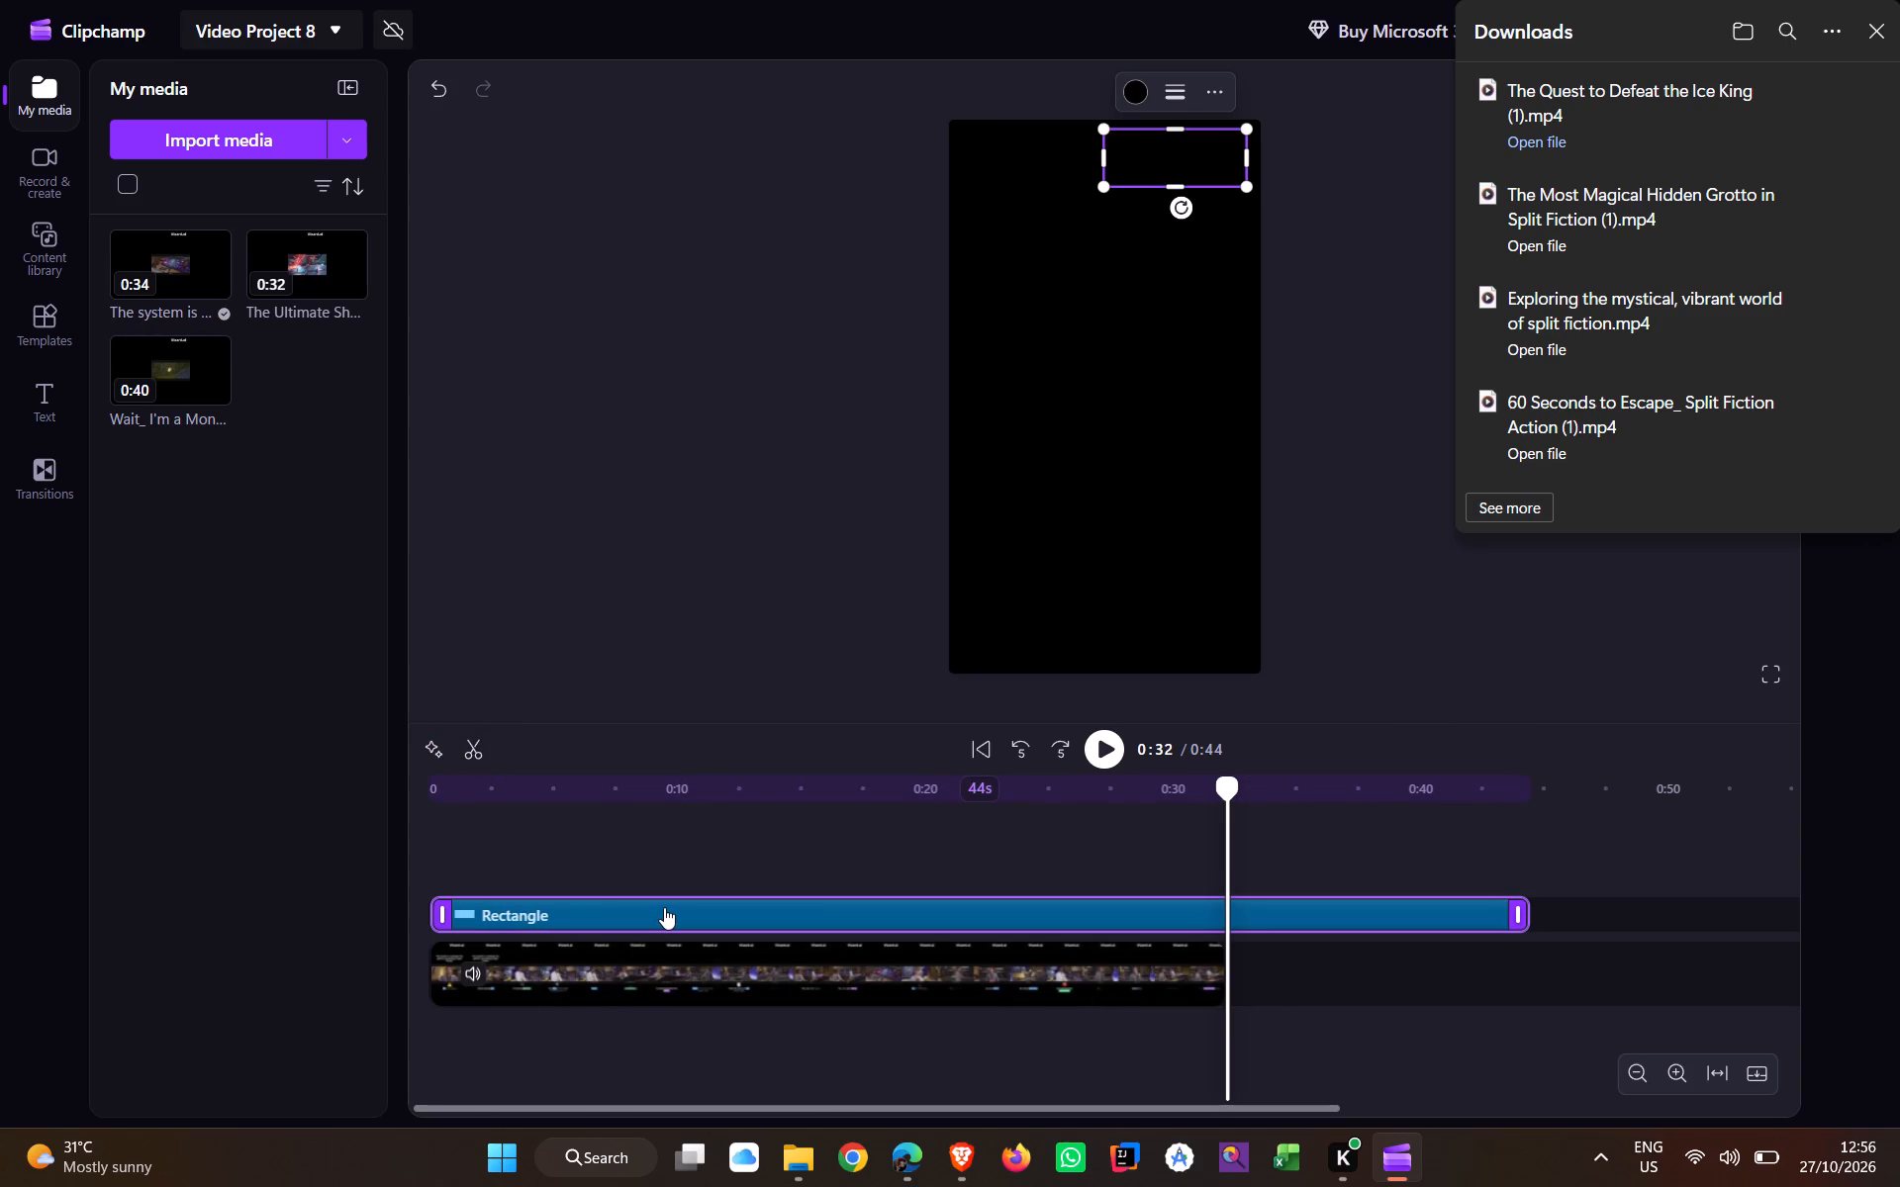
click(469, 751)
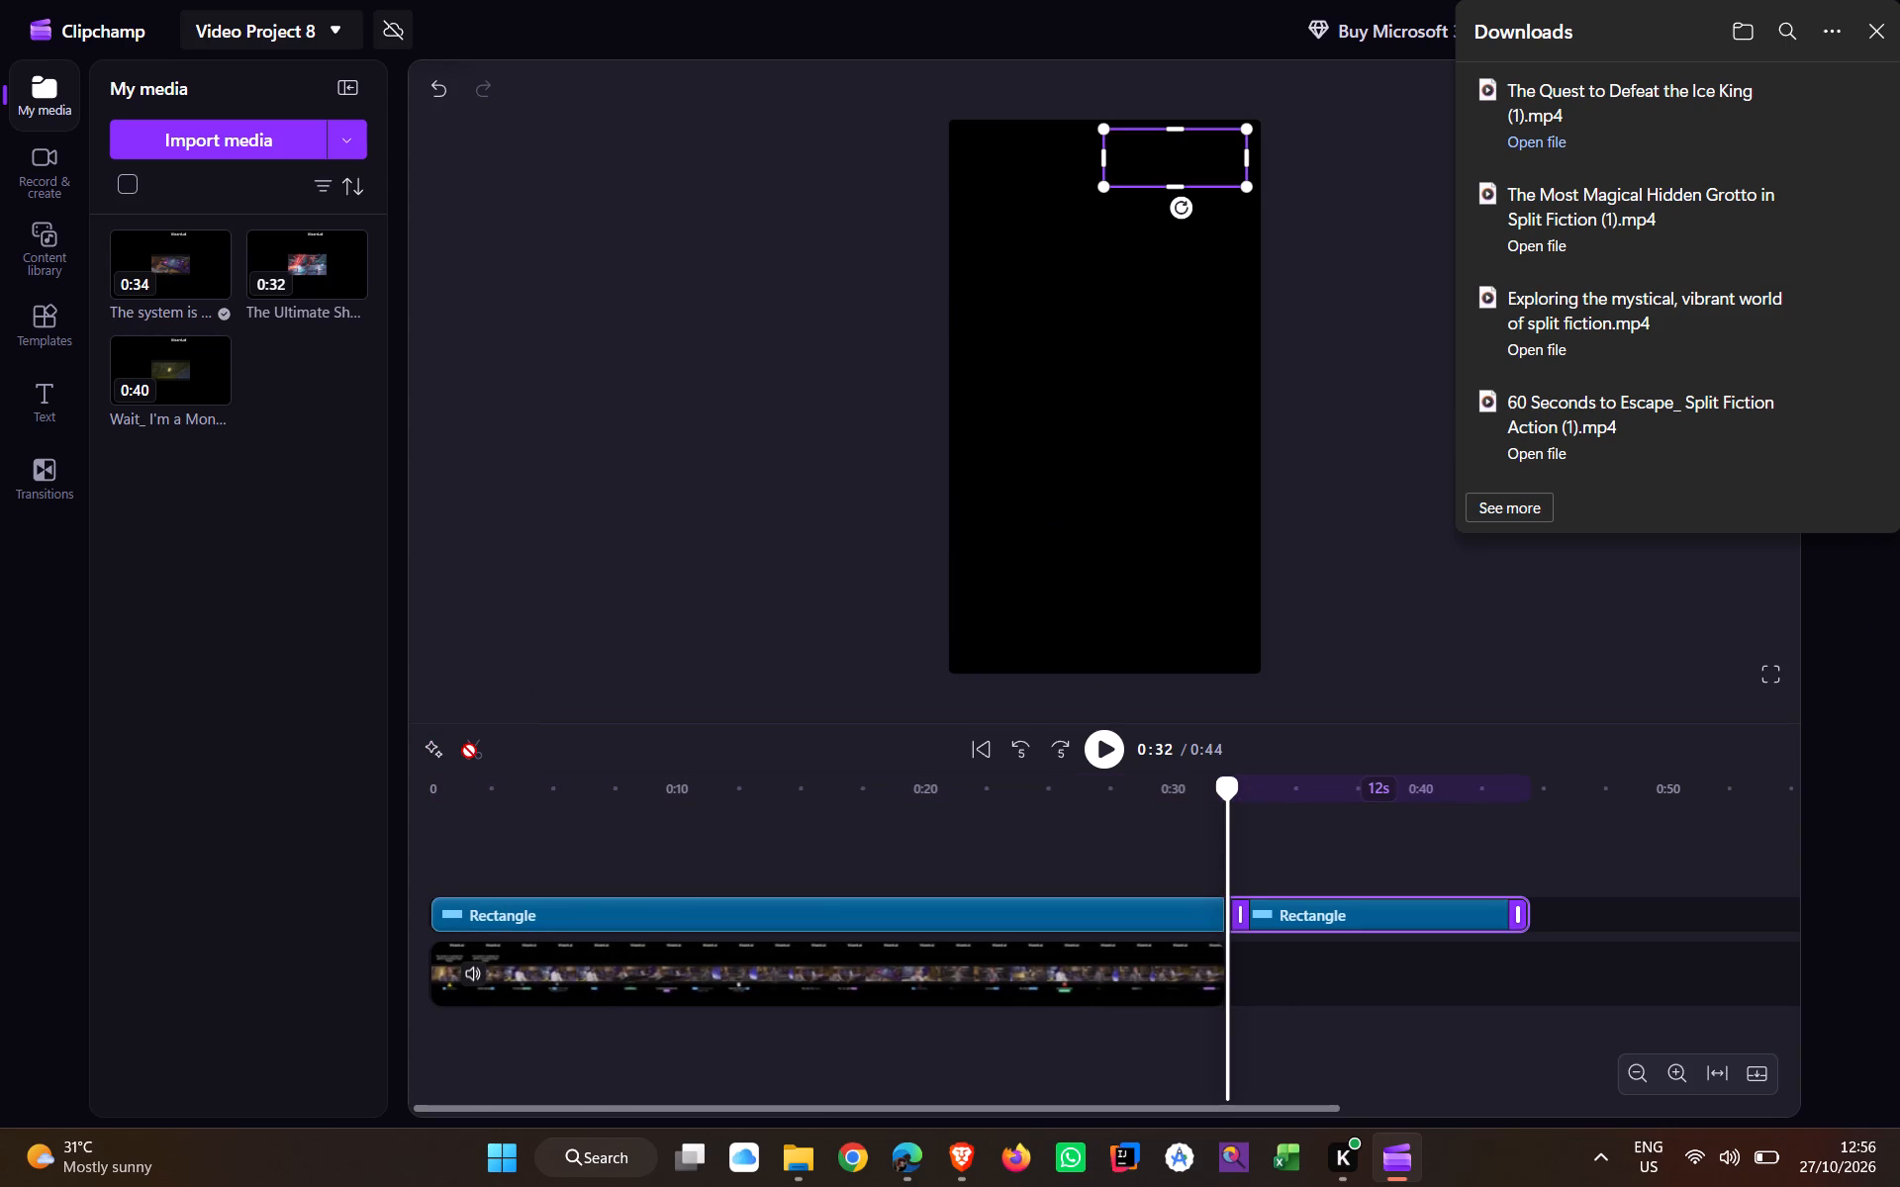
key(Delete)
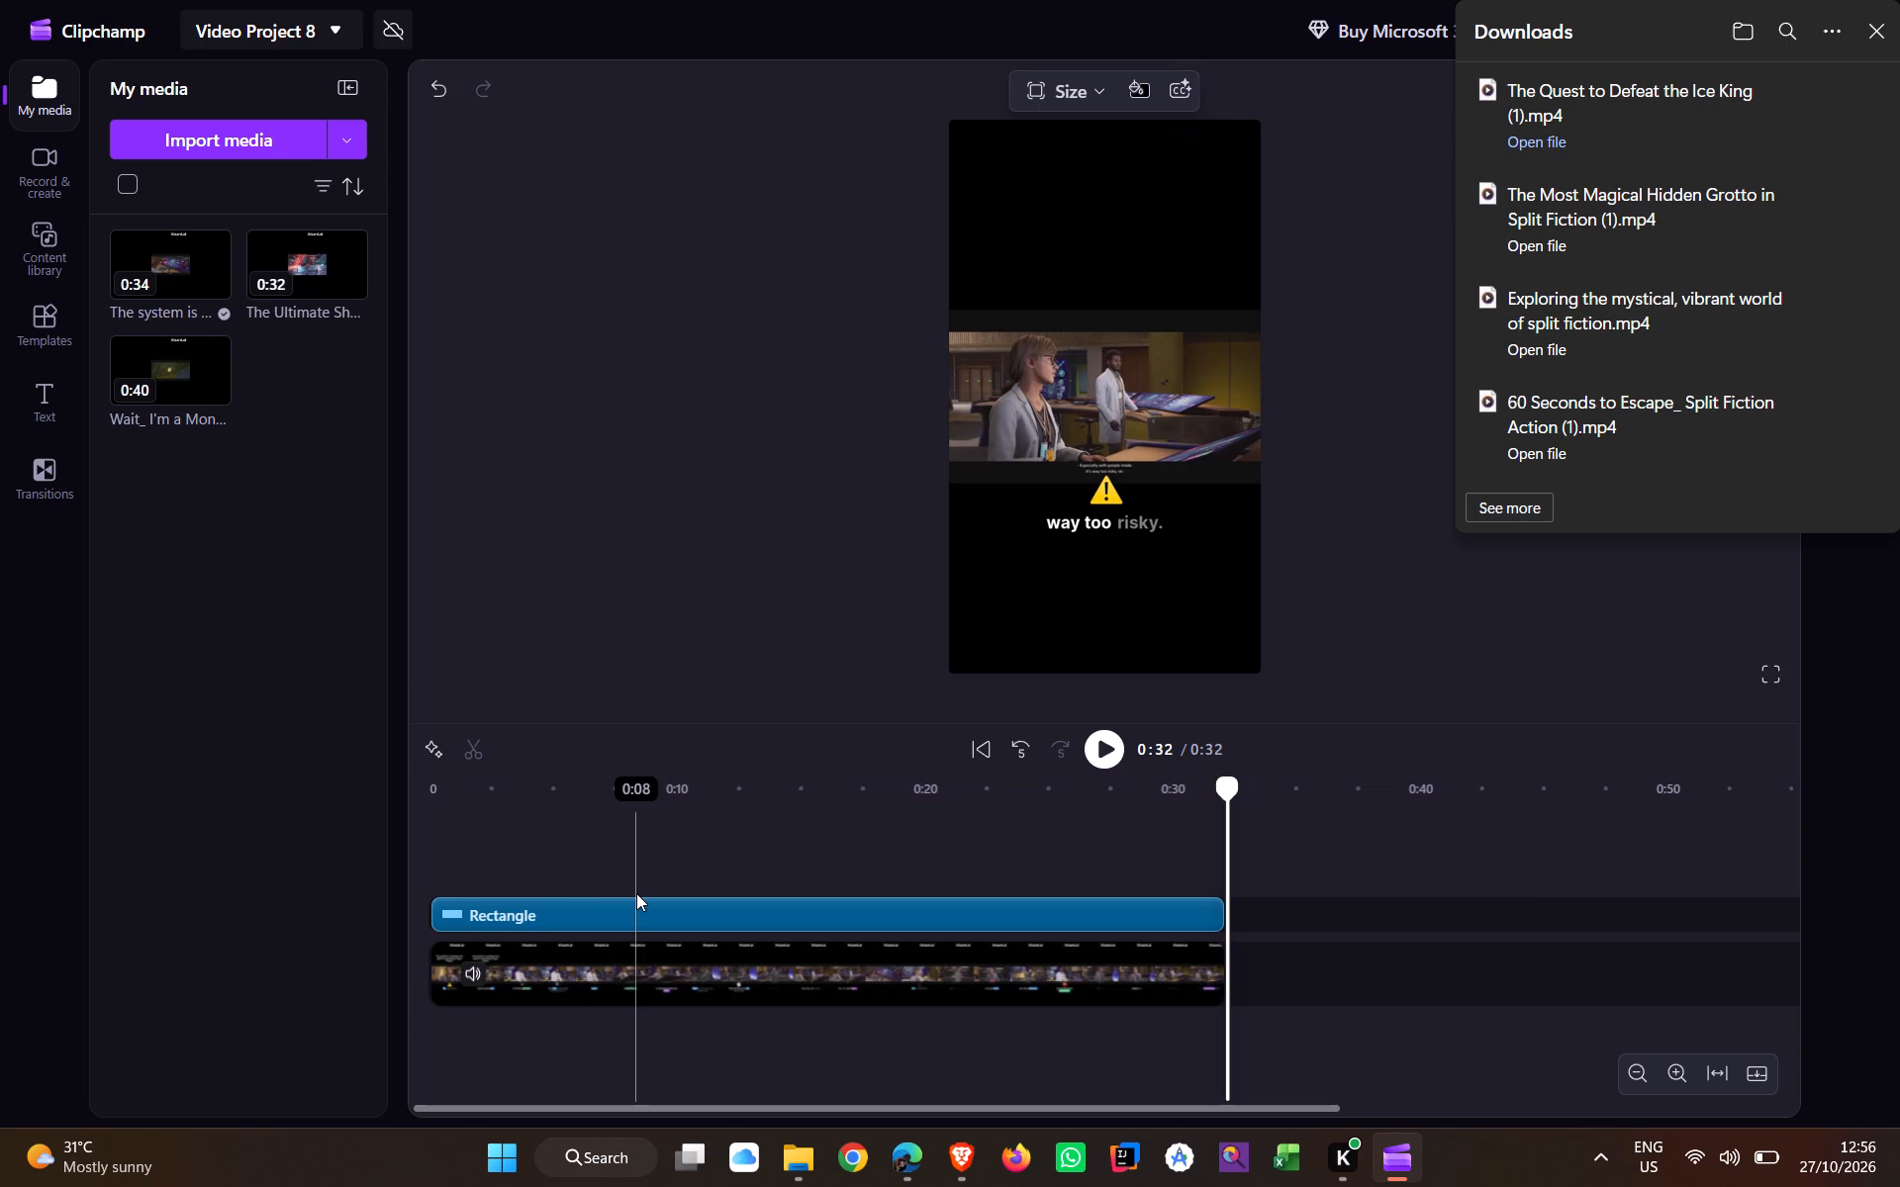
Step back through the trimmed video to its start, checking the frames and the rectangle's watermark coverage.
key(Left)
key(Left)
key(Left)
key(Left)
key(Left)
key(Left)
key(Left)
key(Left)
key(Left)
key(Left)
key(Left)
key(Left)
key(Left)
key(Left)
key(Left)
key(Left)
key(Left)
key(Left)
key(Left)
key(Left)
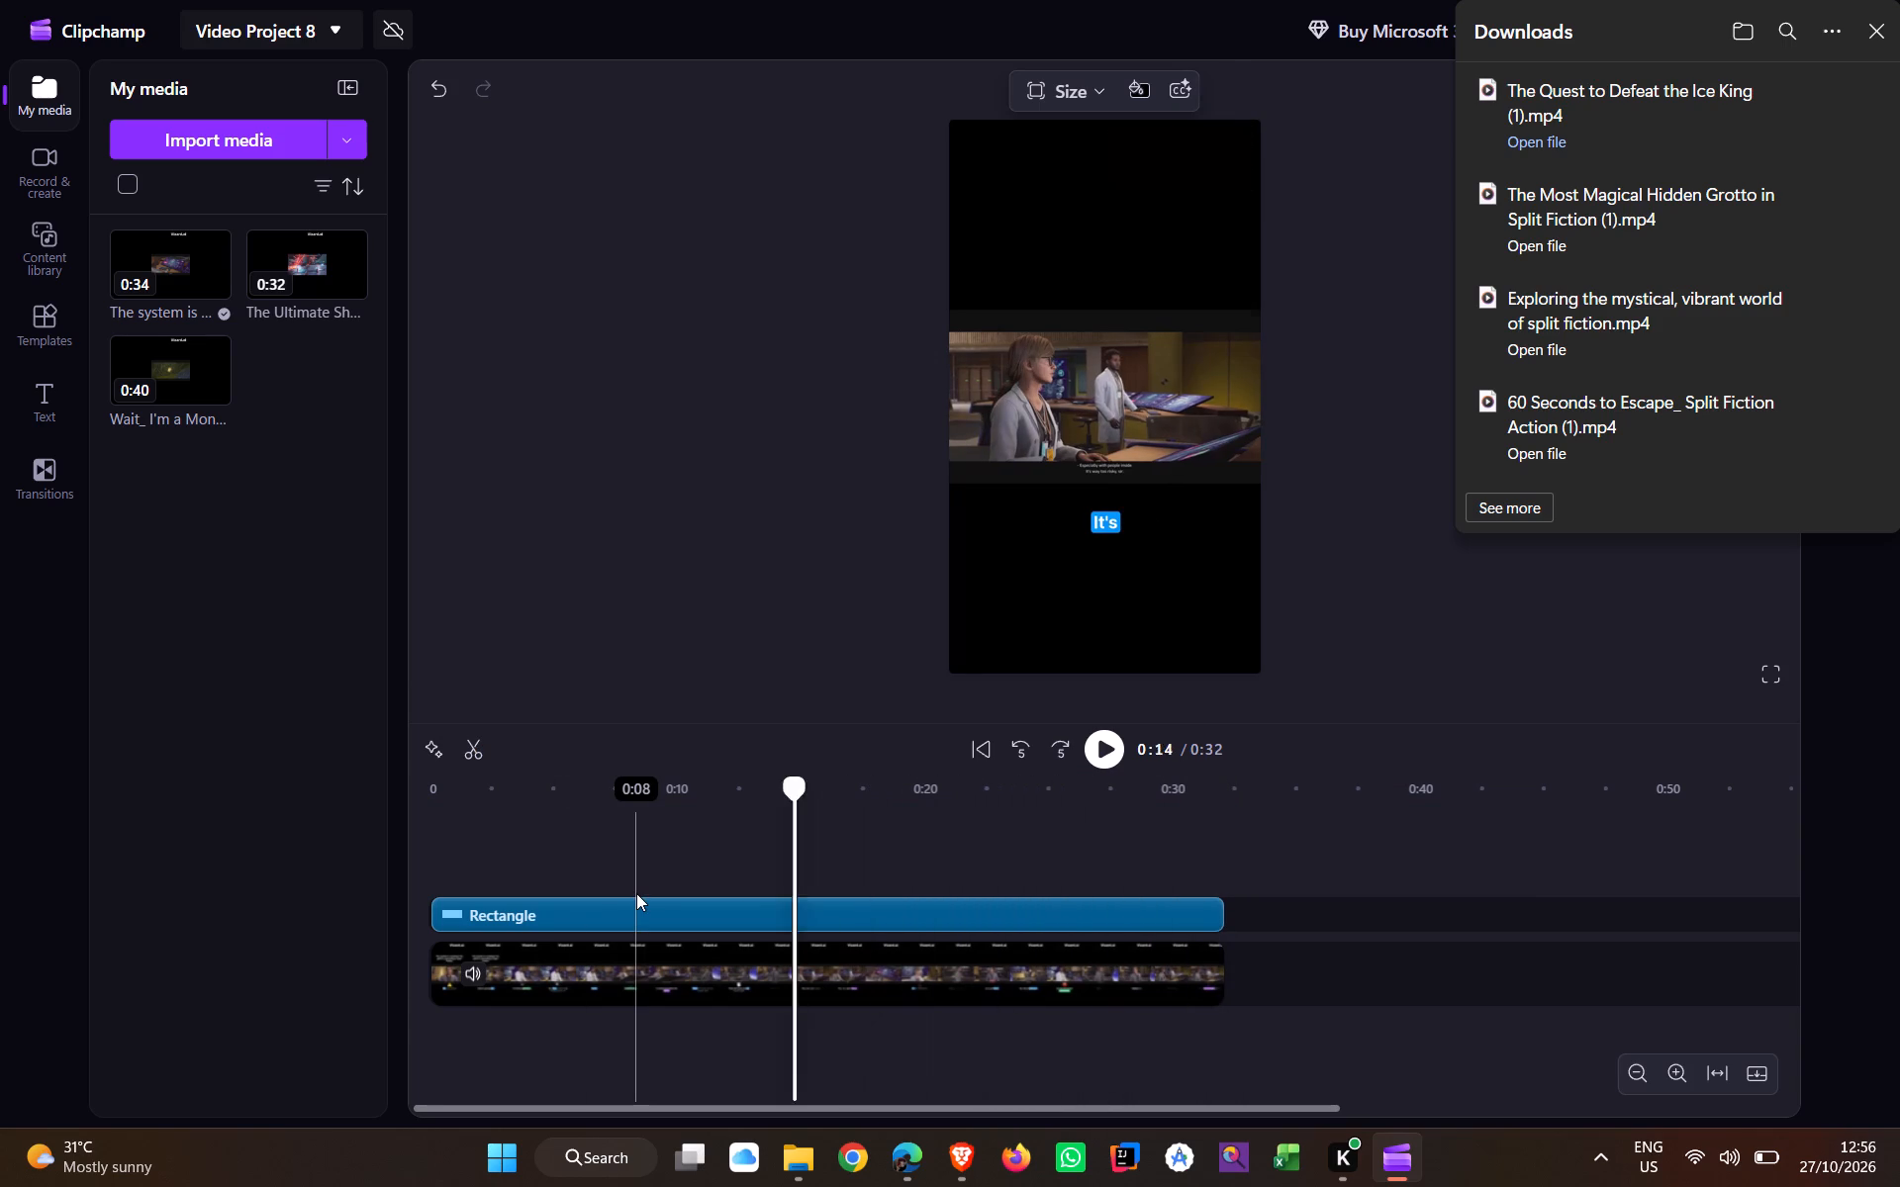
In File Explorer, copy the file name "The system is crashing! The glitch is spreading in Split Fiction" and return to Clipchamp.
key(alt+Tab)
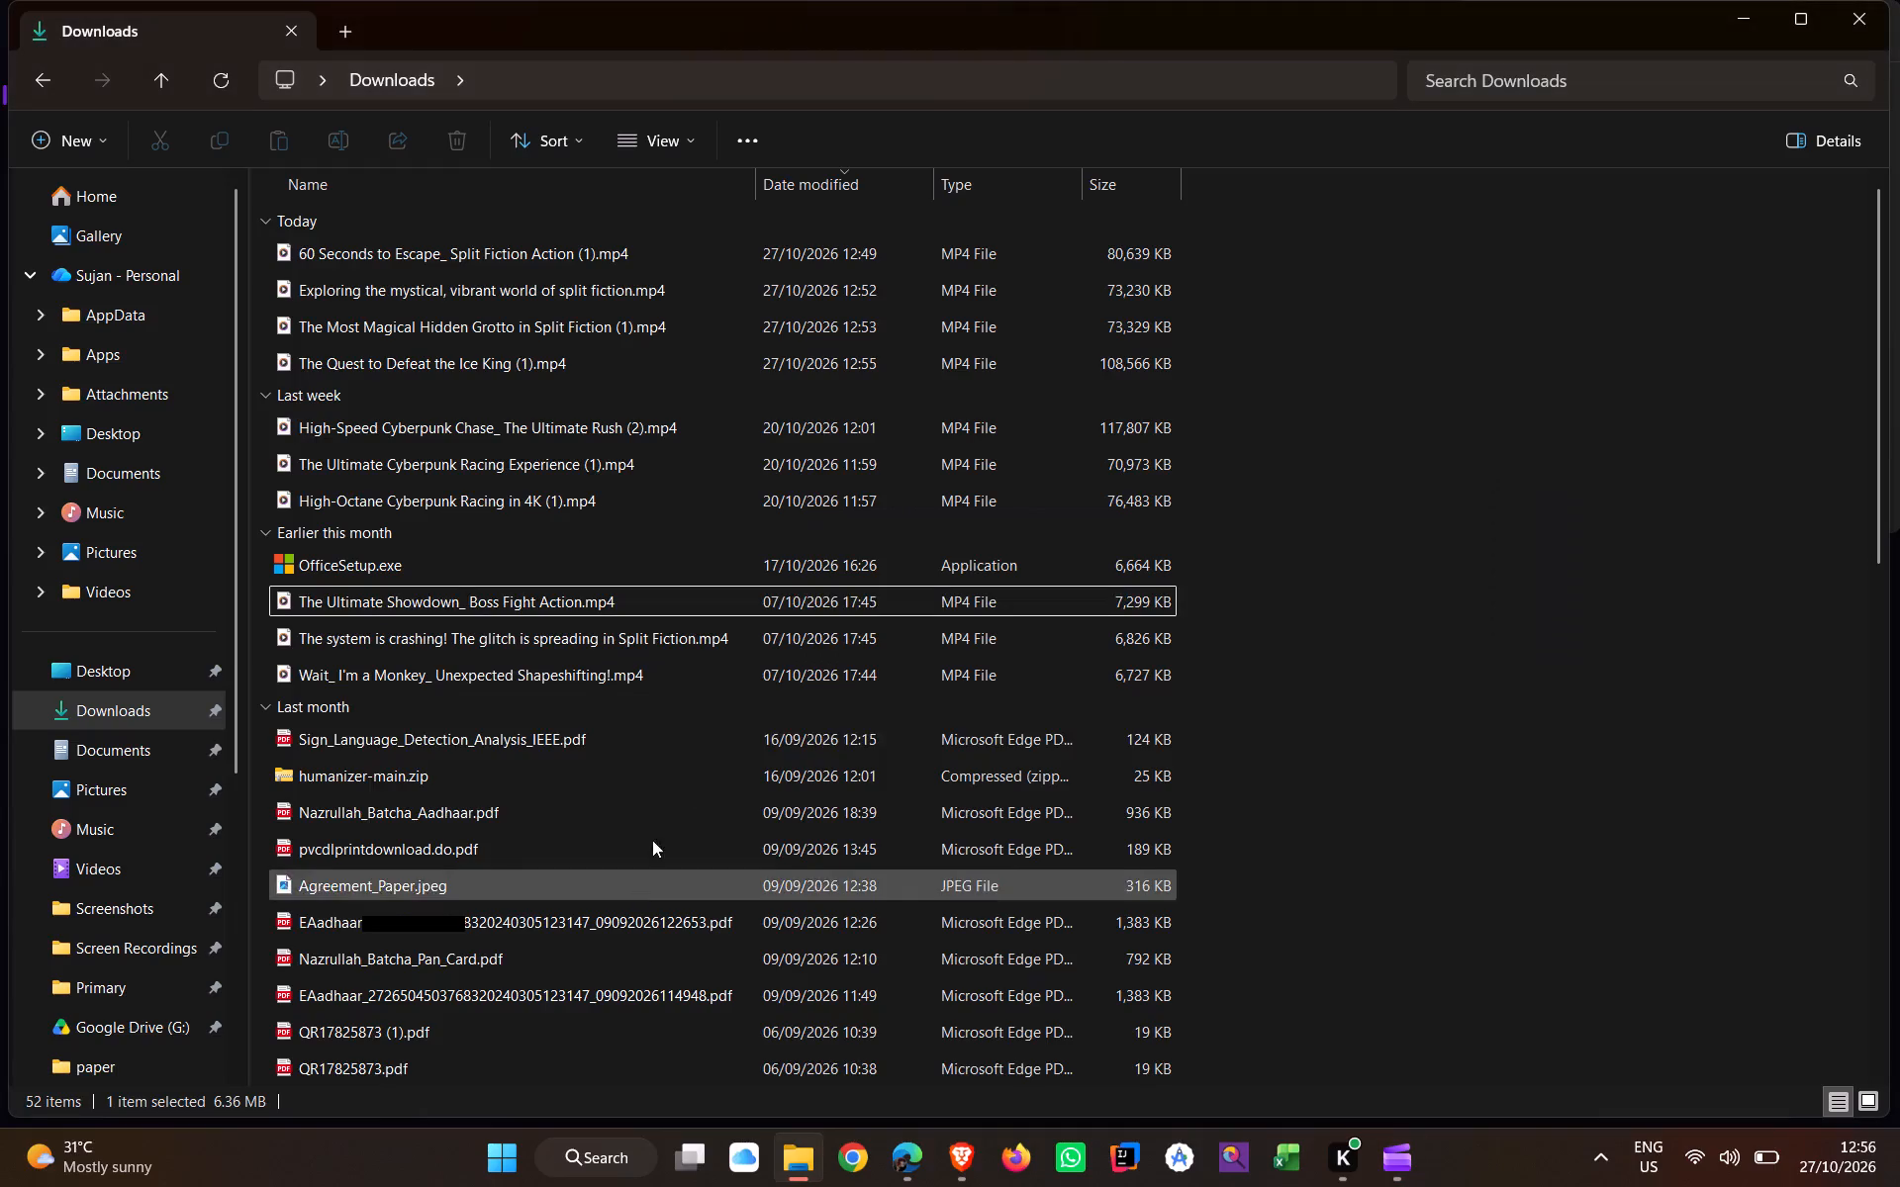
click(560, 632)
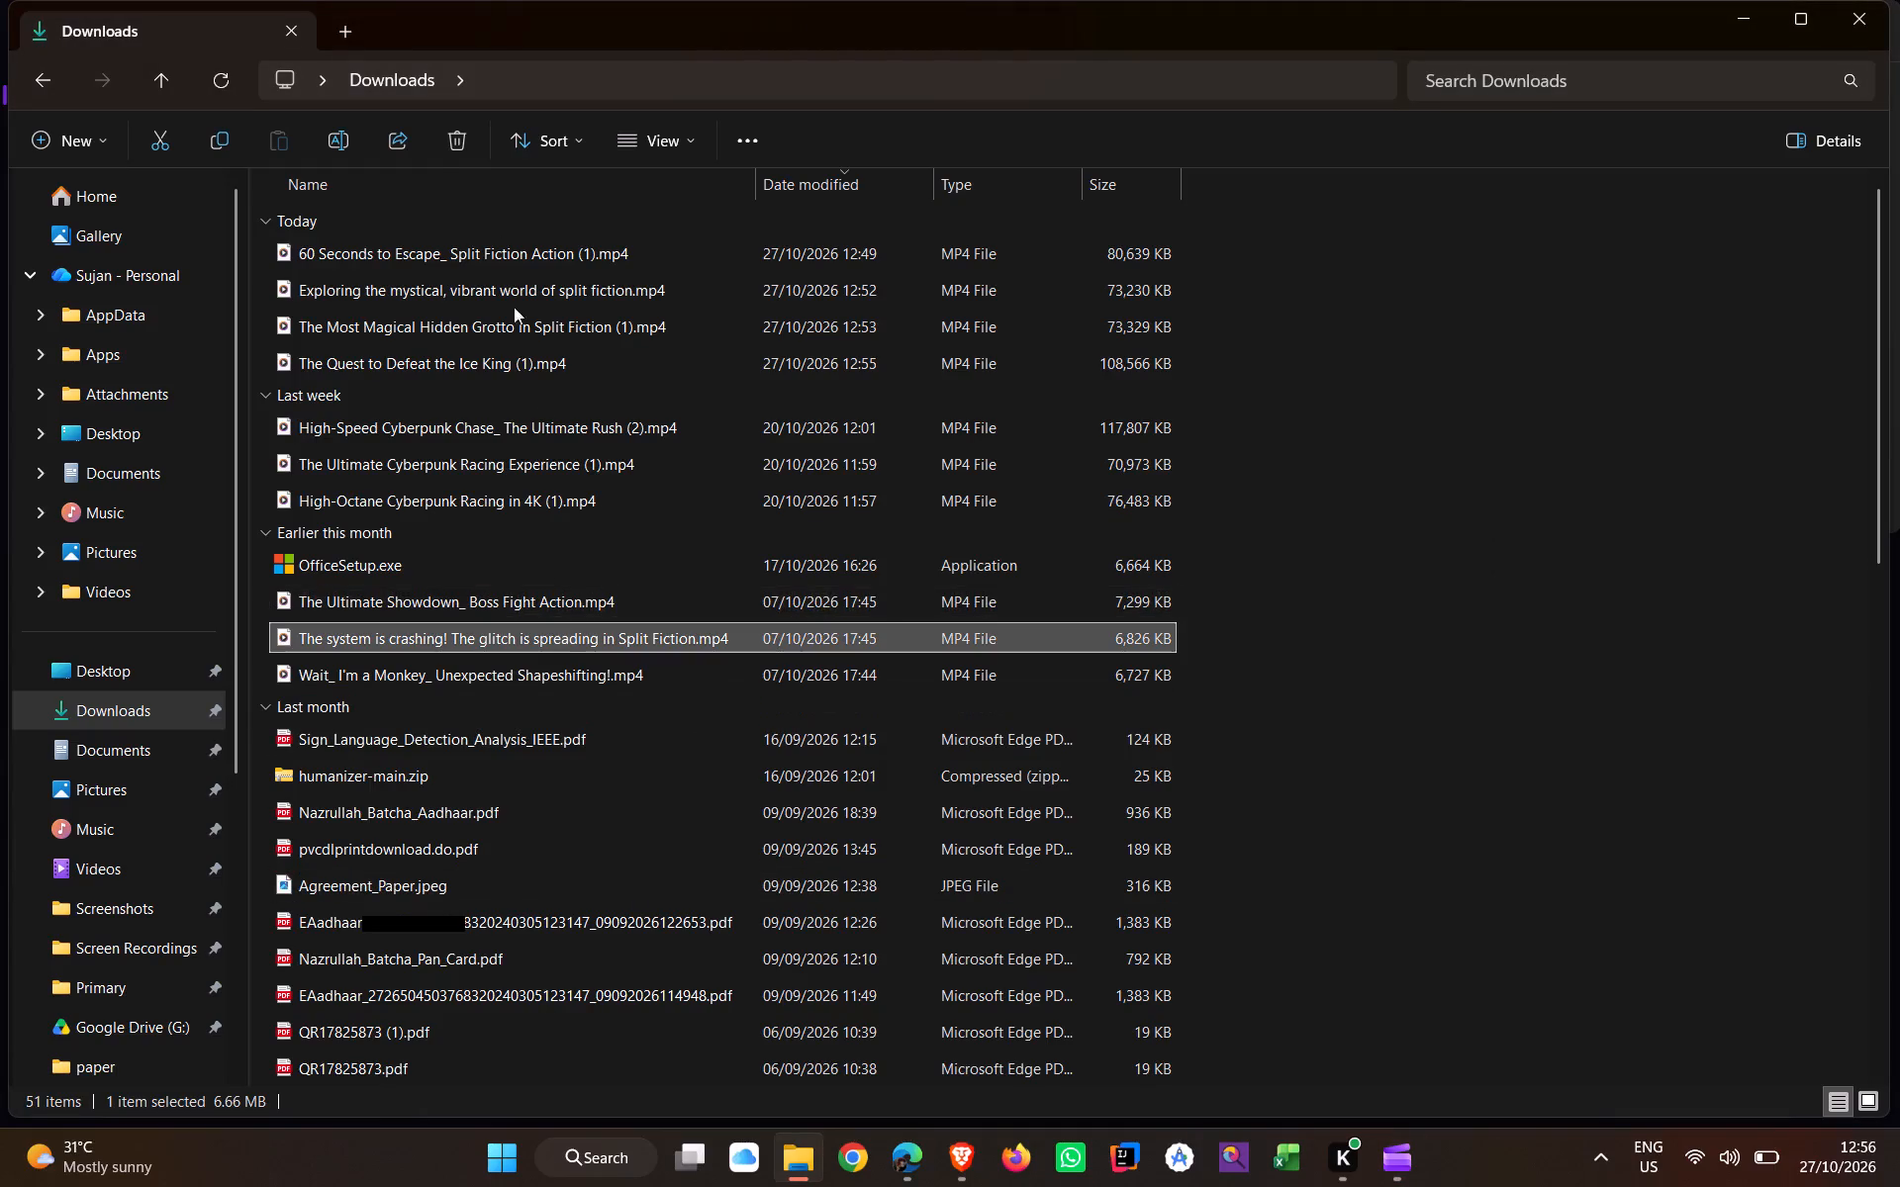
click(331, 140)
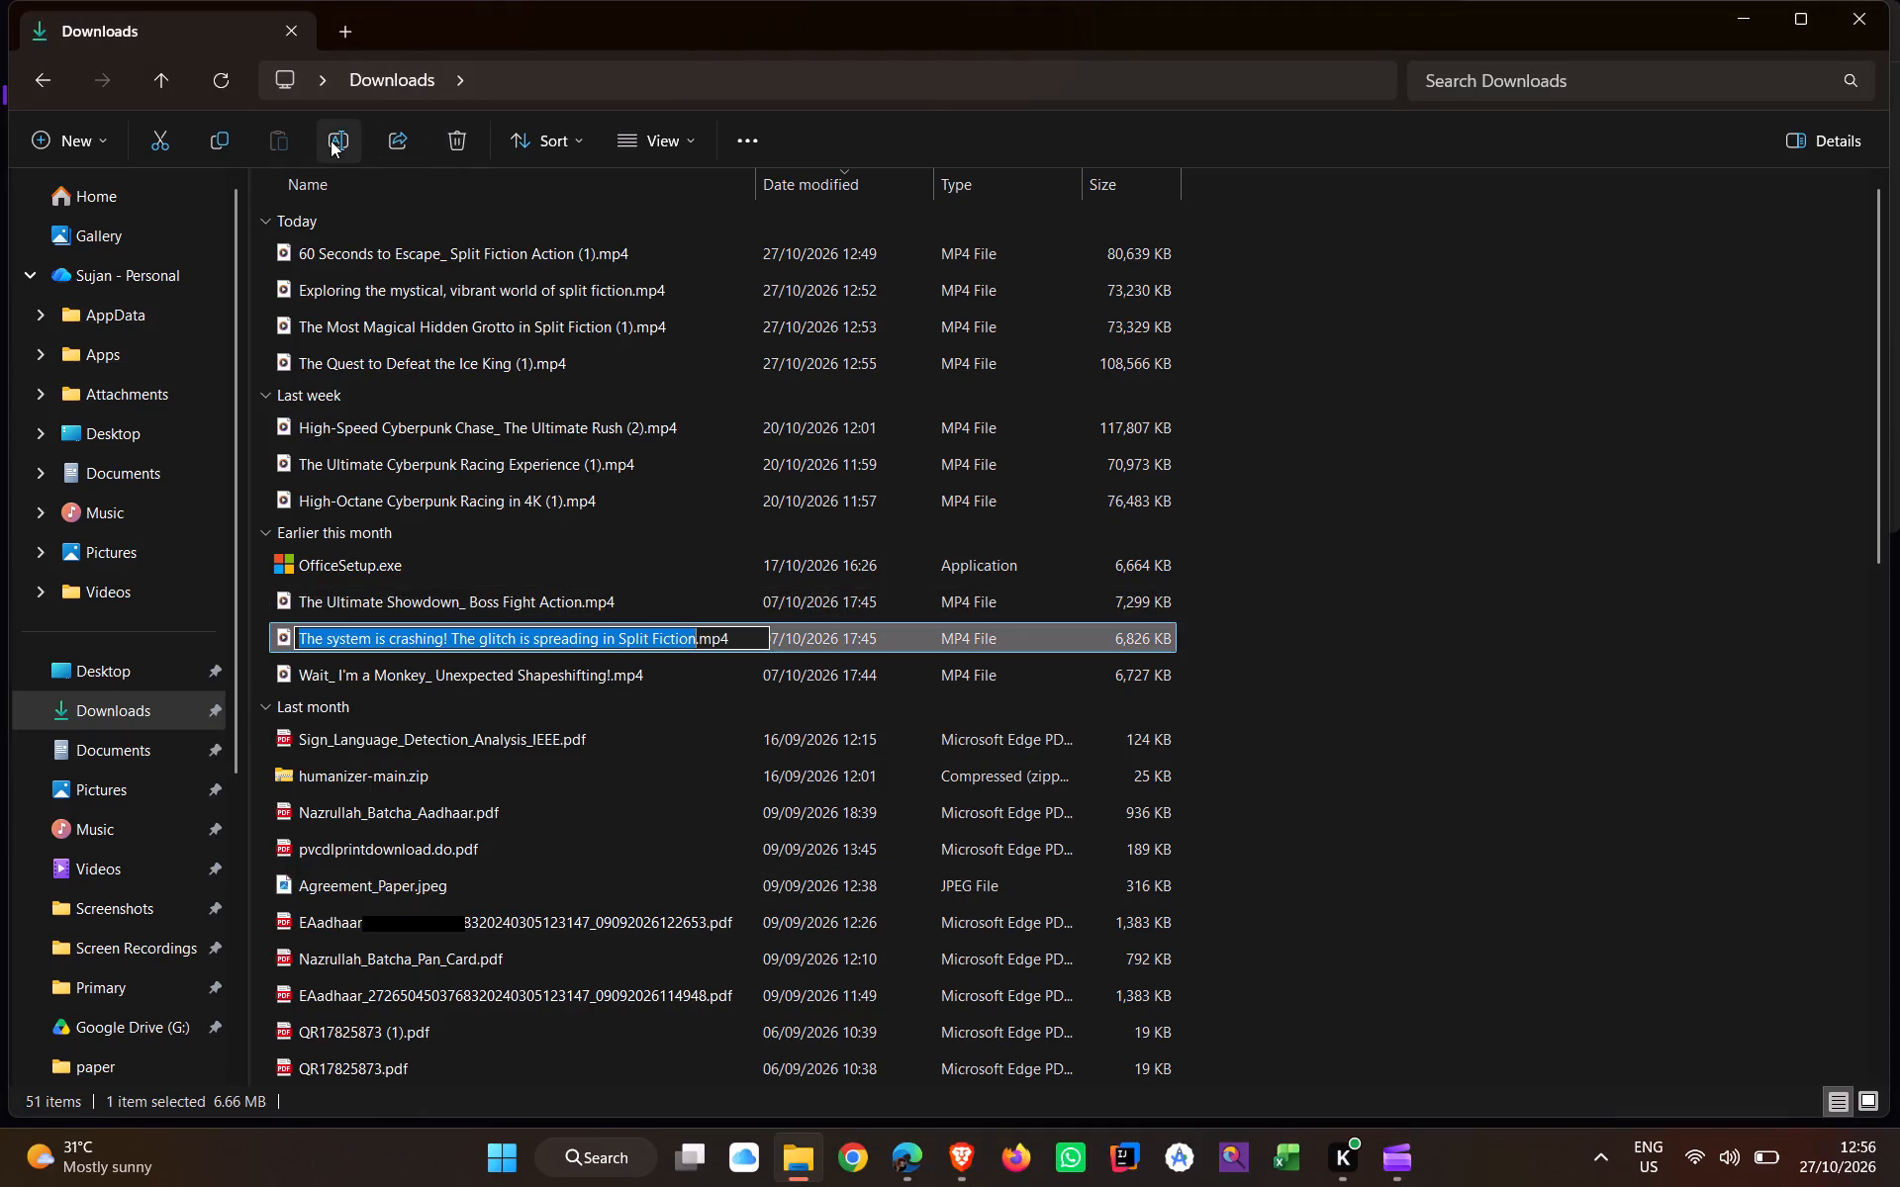
key(ctrl+c)
click(1887, 391)
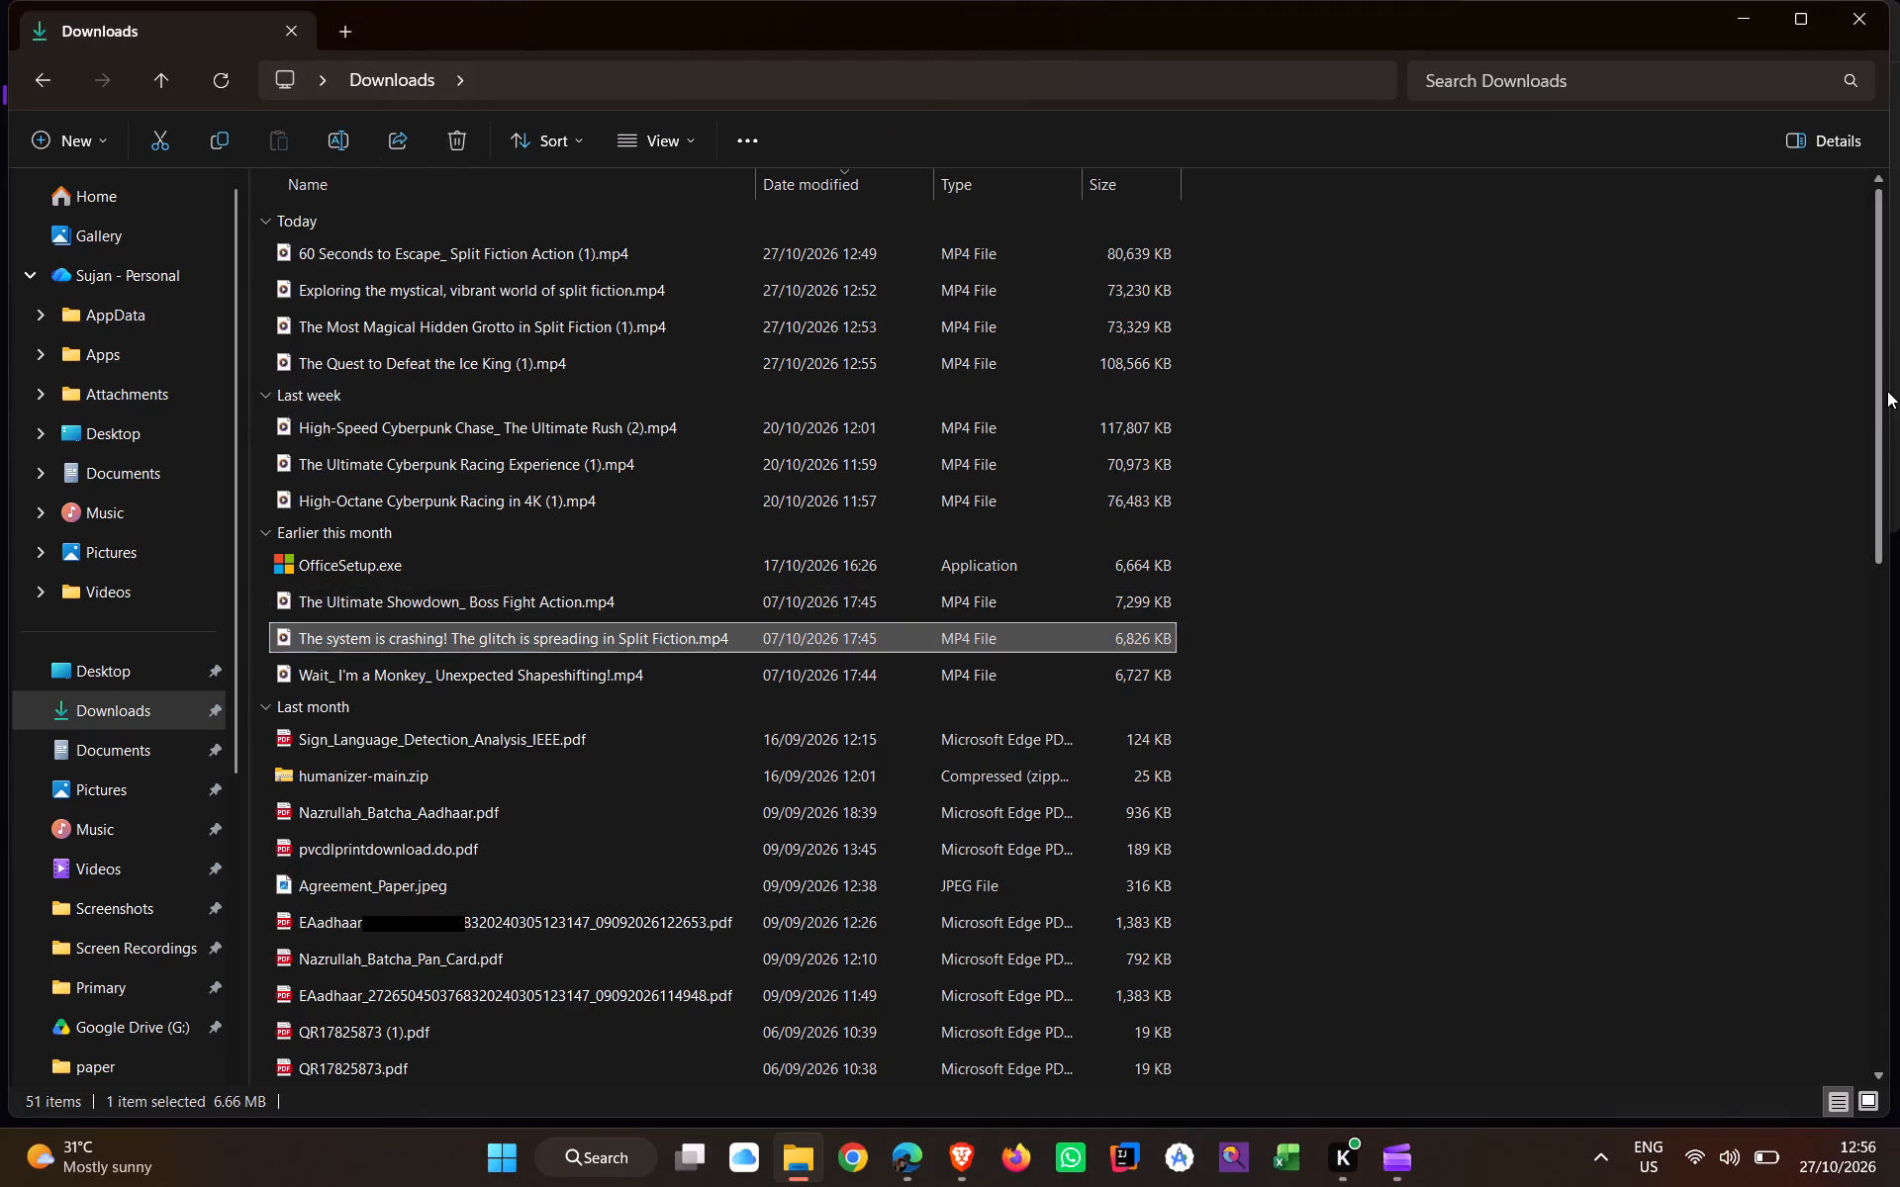
click(1861, 395)
key(alt+Tab)
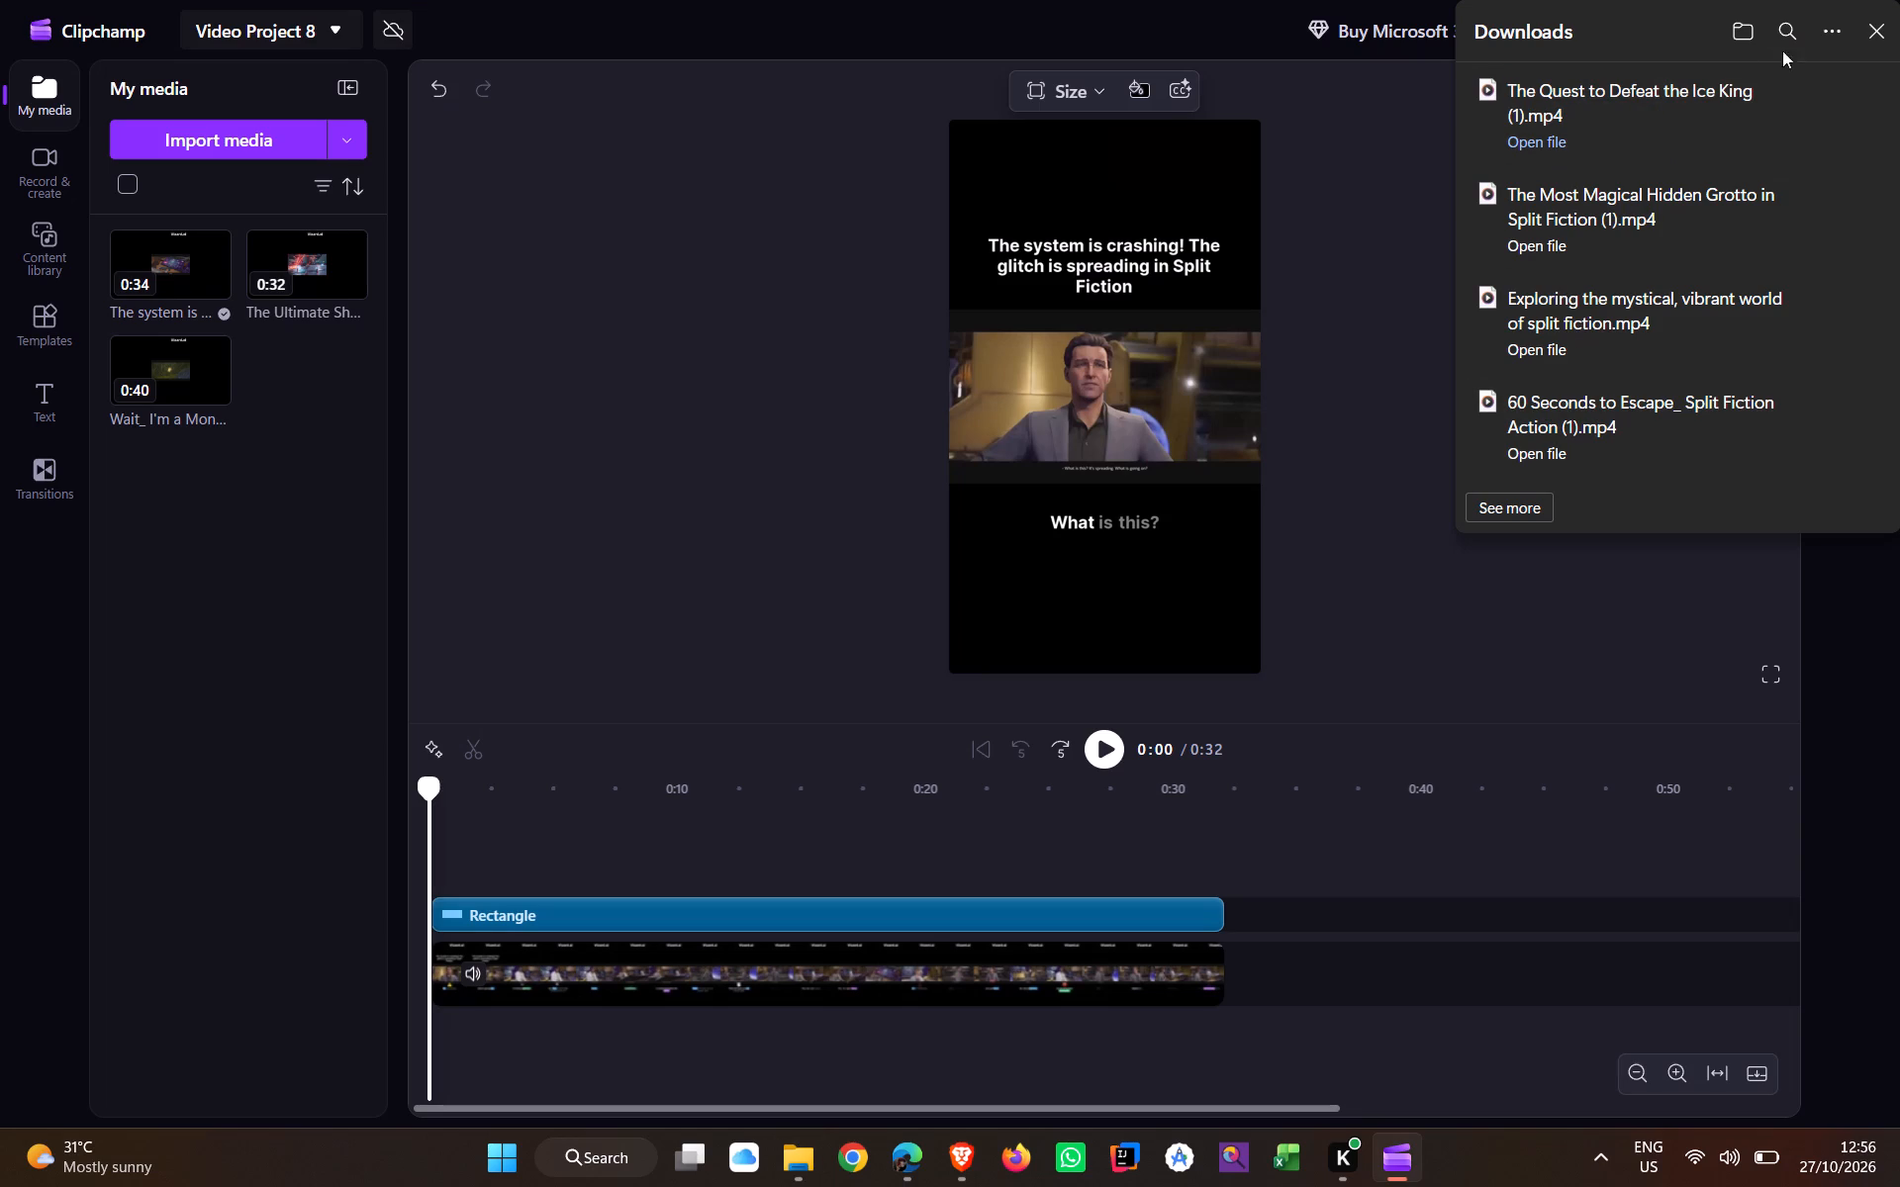
Close the downloads list and export the video at 1080p with the file name "The system is crashing! The glitch is spreading in Split Fiction".
click(1869, 39)
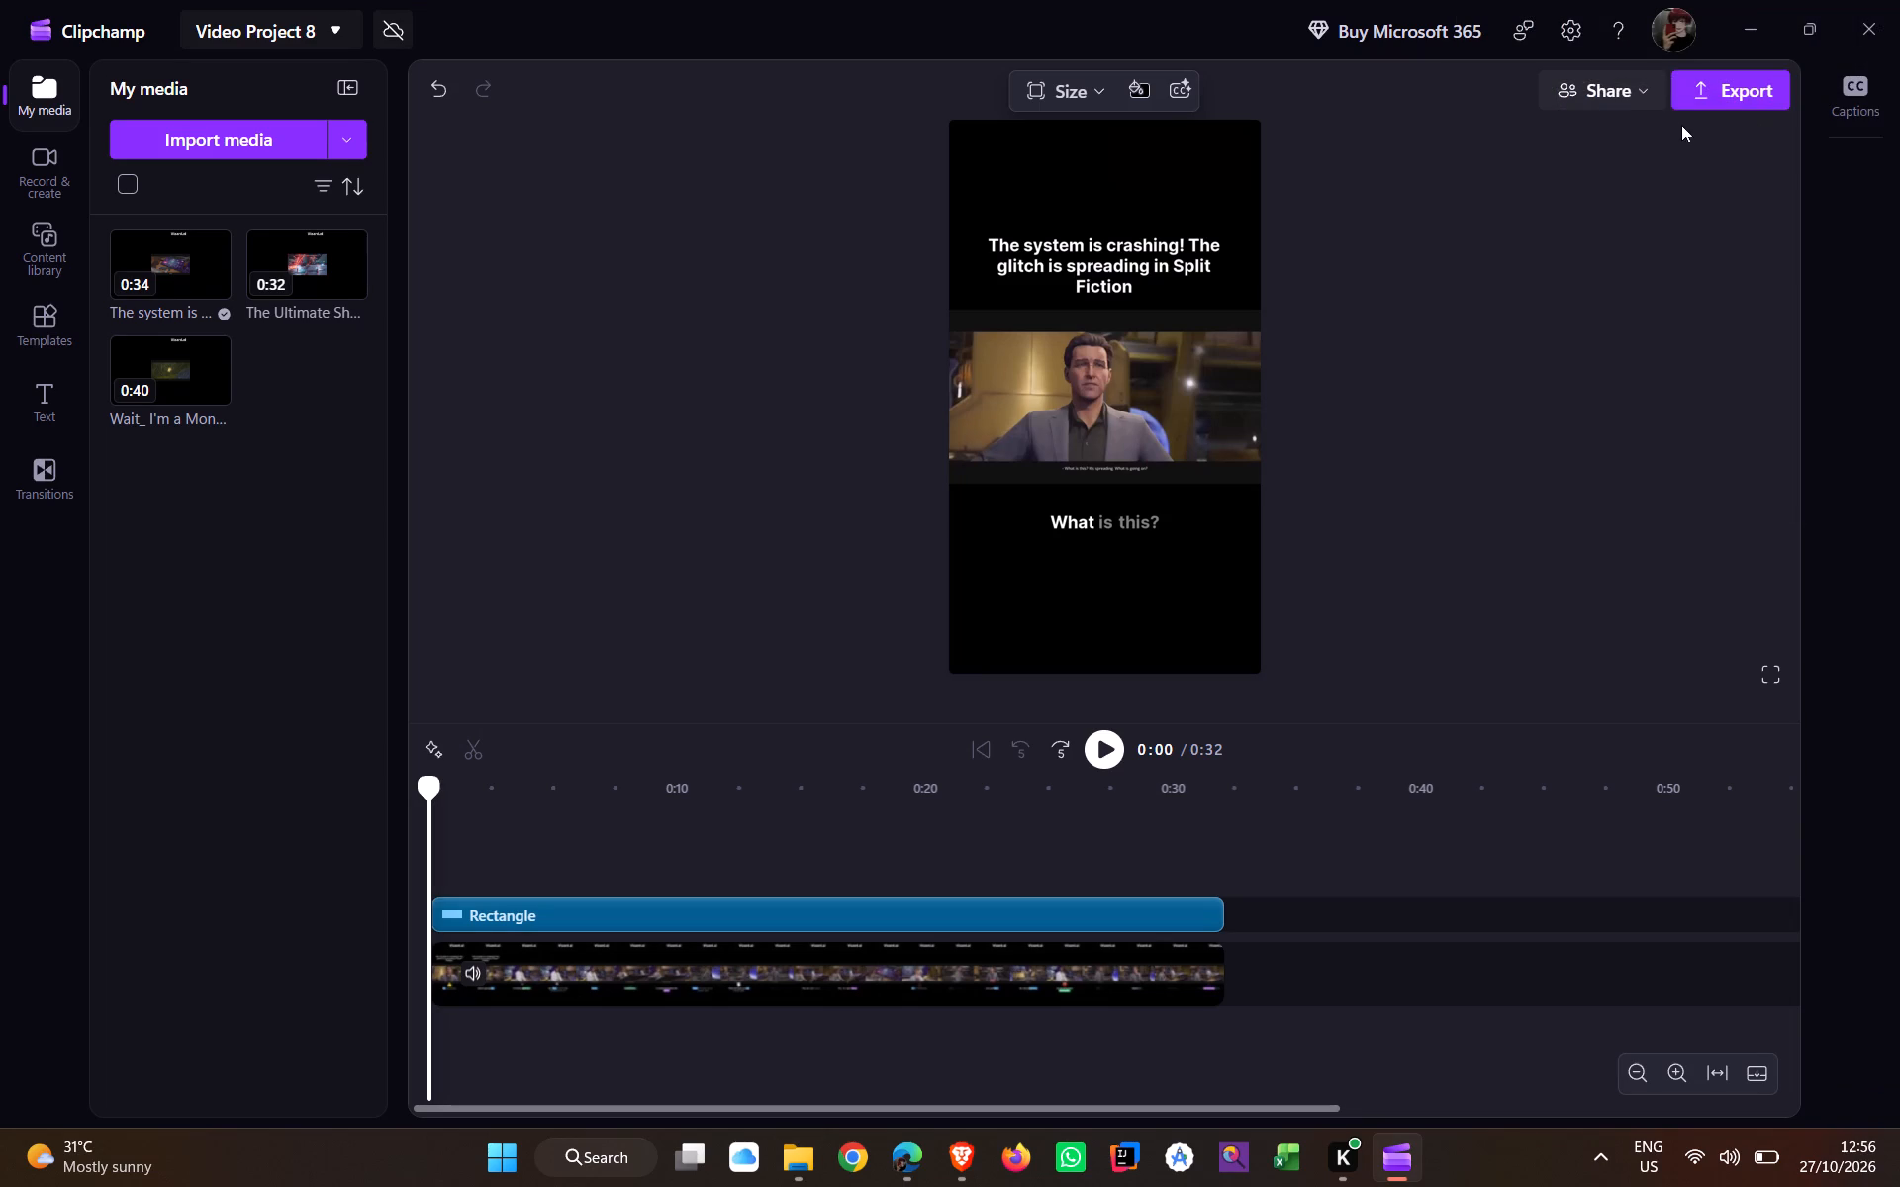
click(1720, 93)
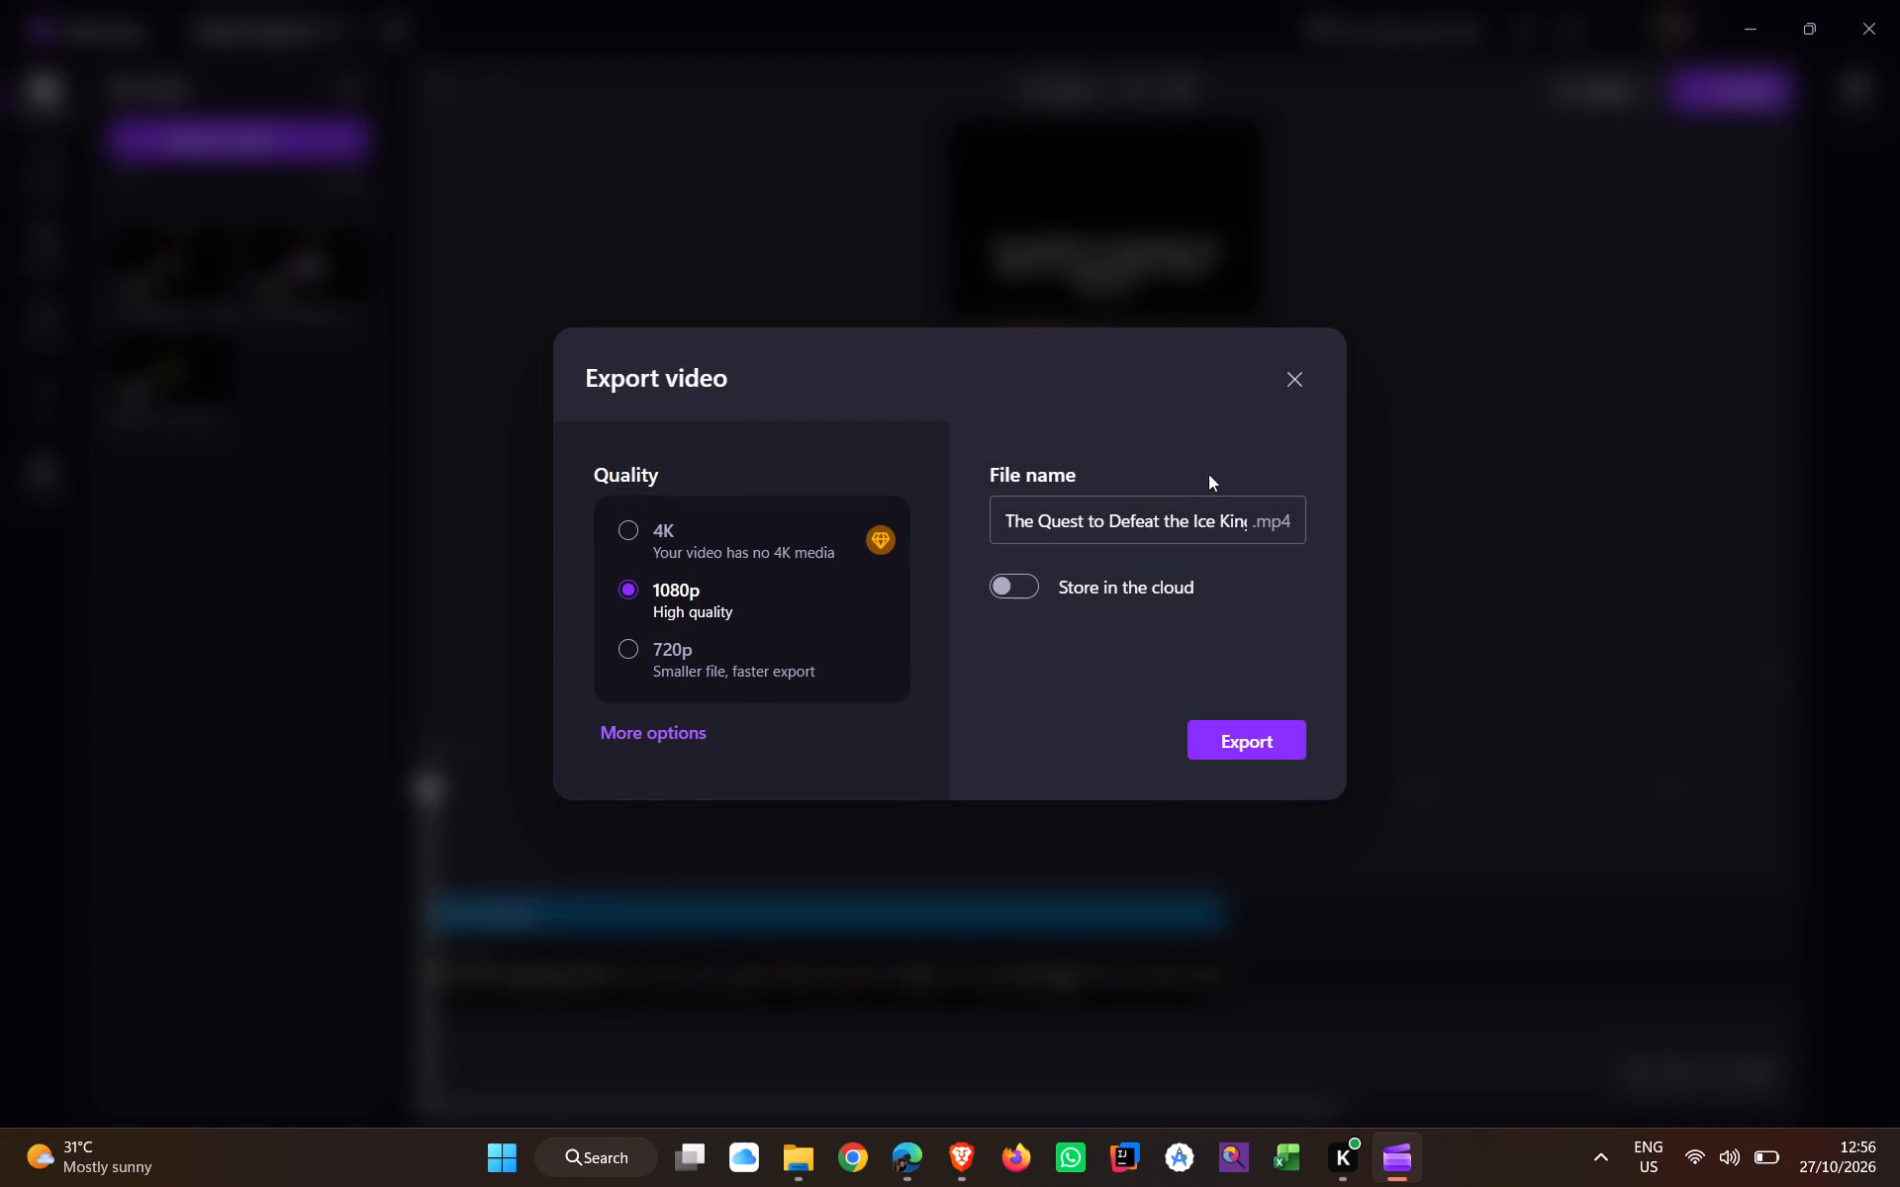
click(1132, 516)
key(ctrl+a)
key(ctrl+v)
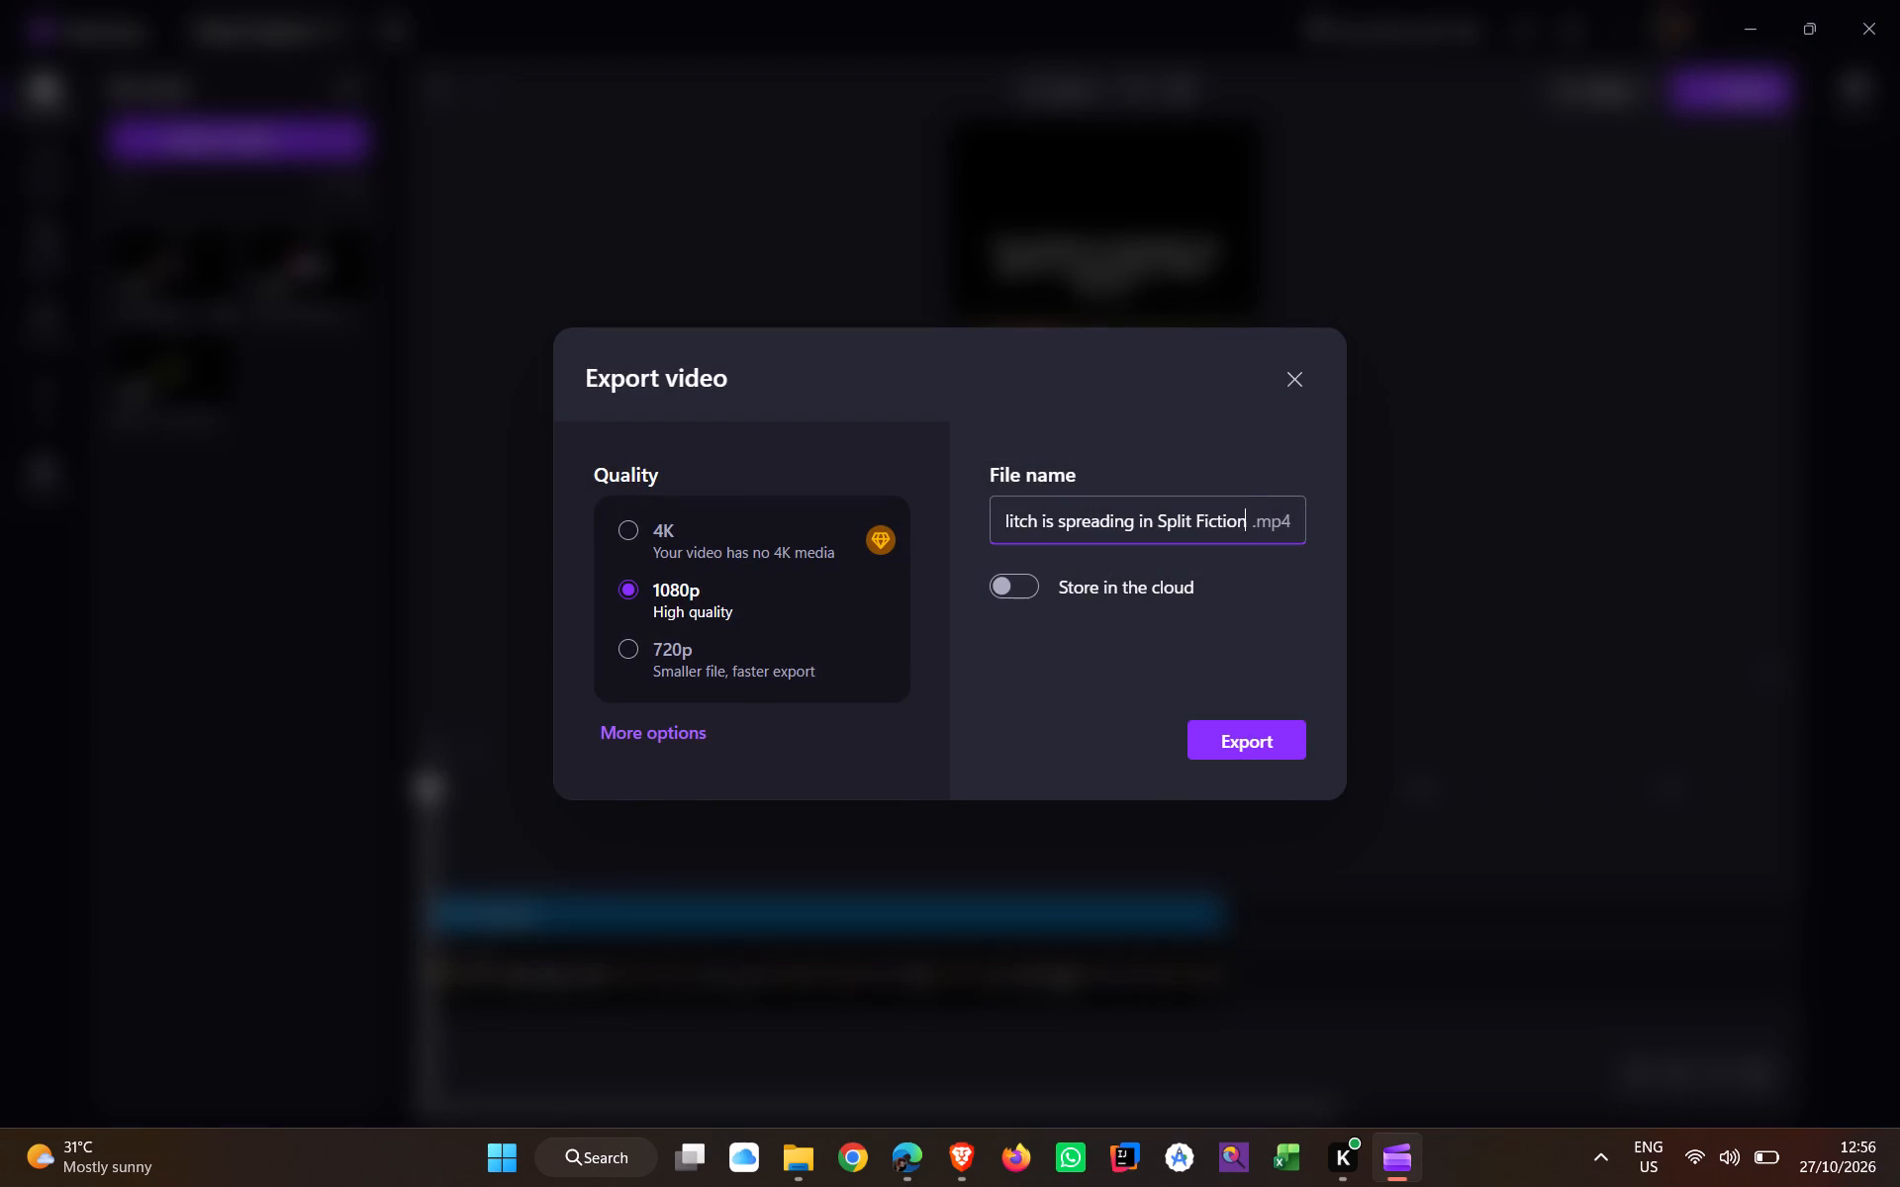
click(1244, 751)
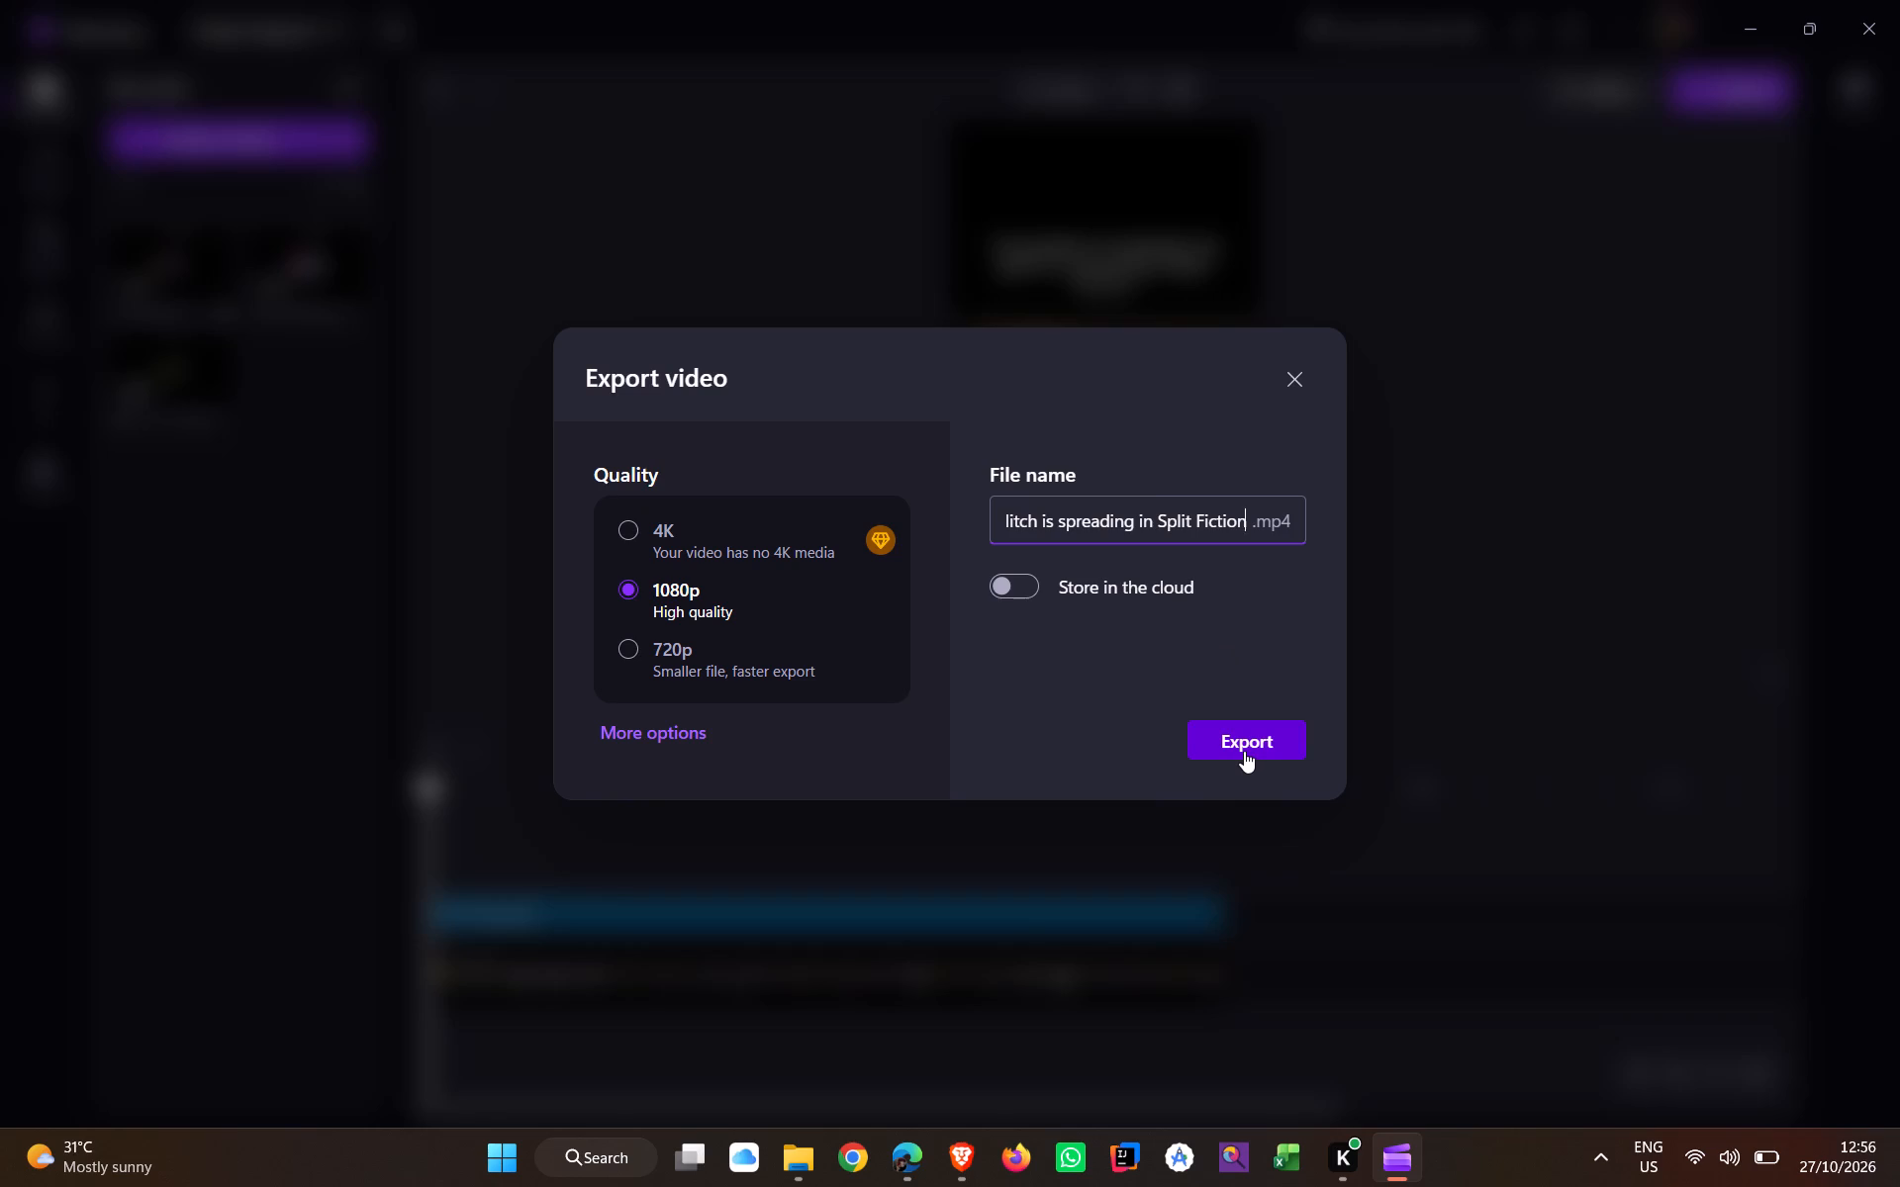
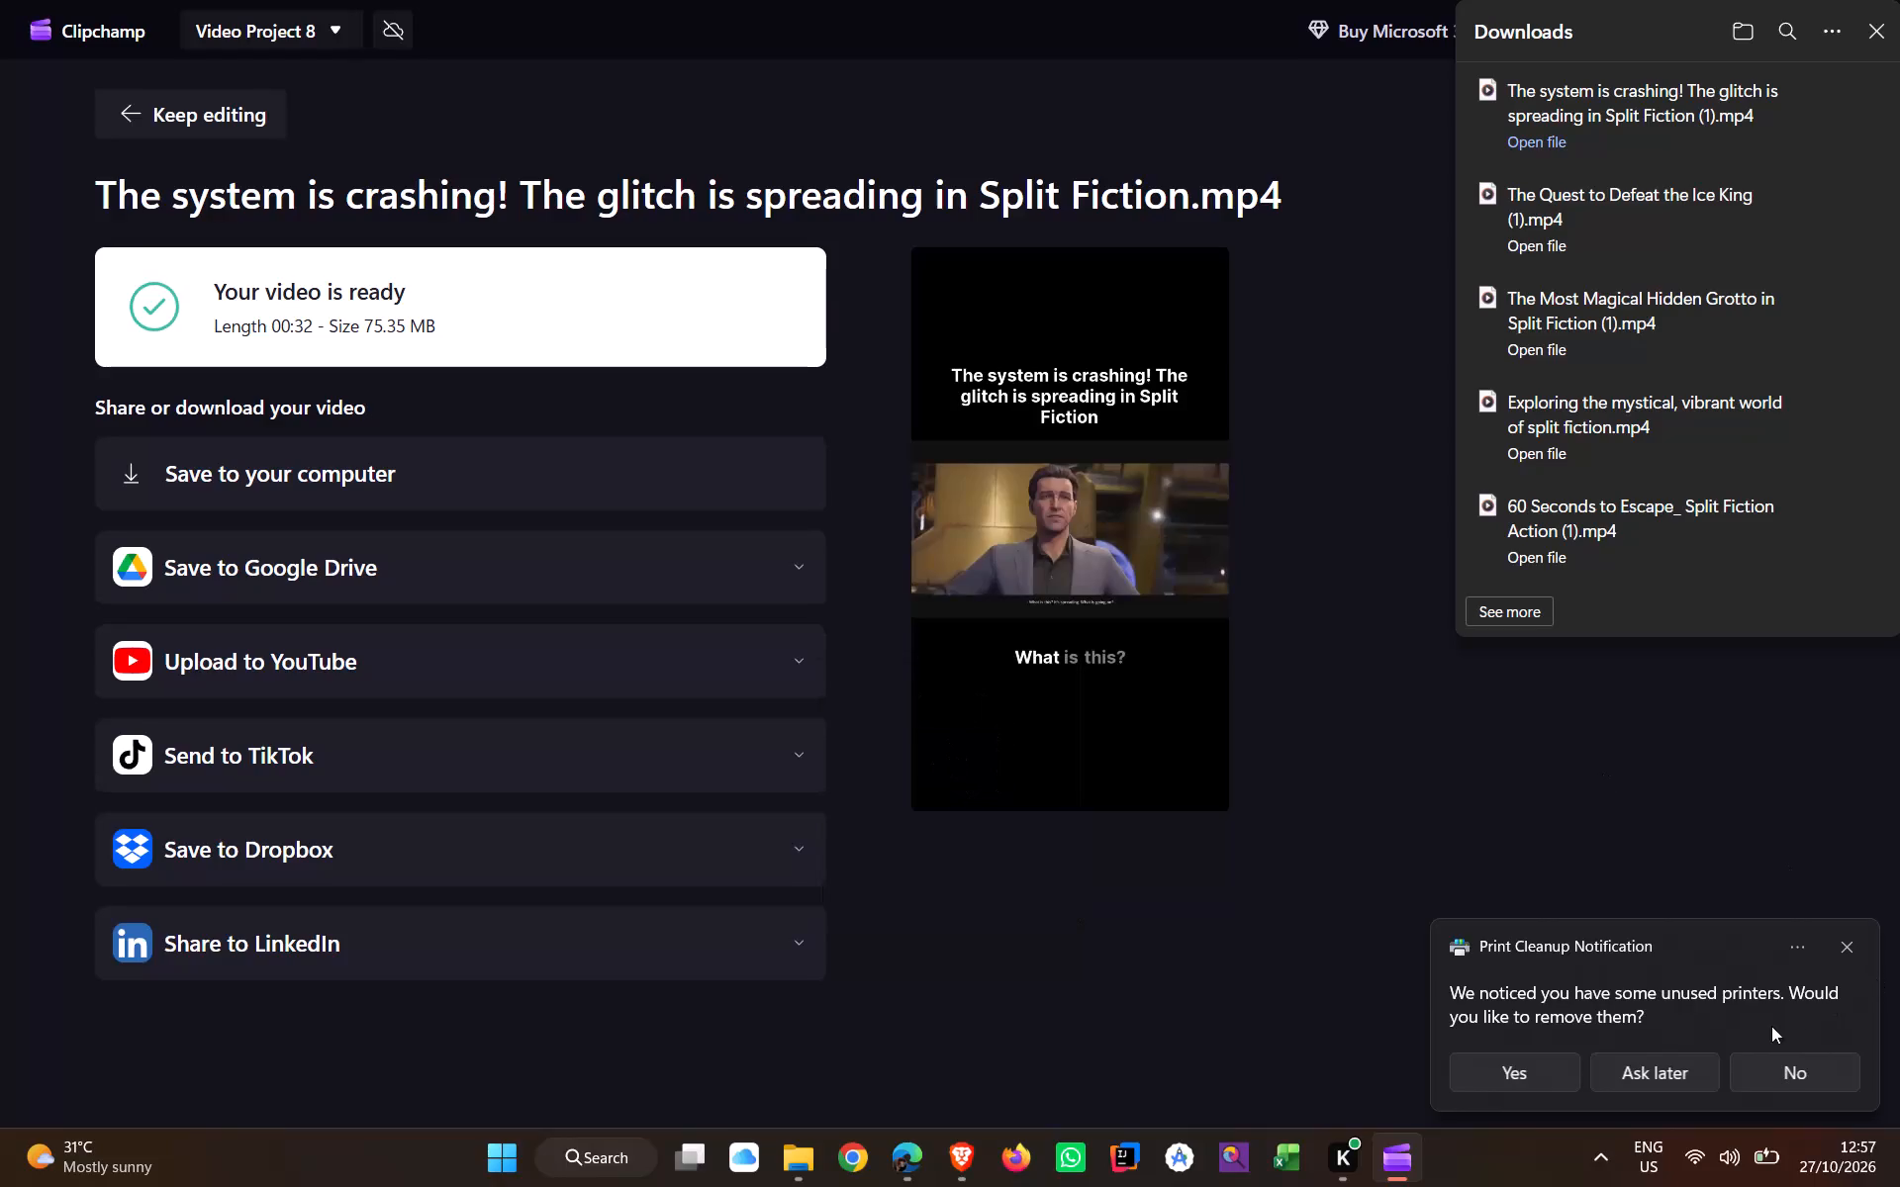
Decline the removal of unused printers in the notification and close the downloads list.
click(1783, 1074)
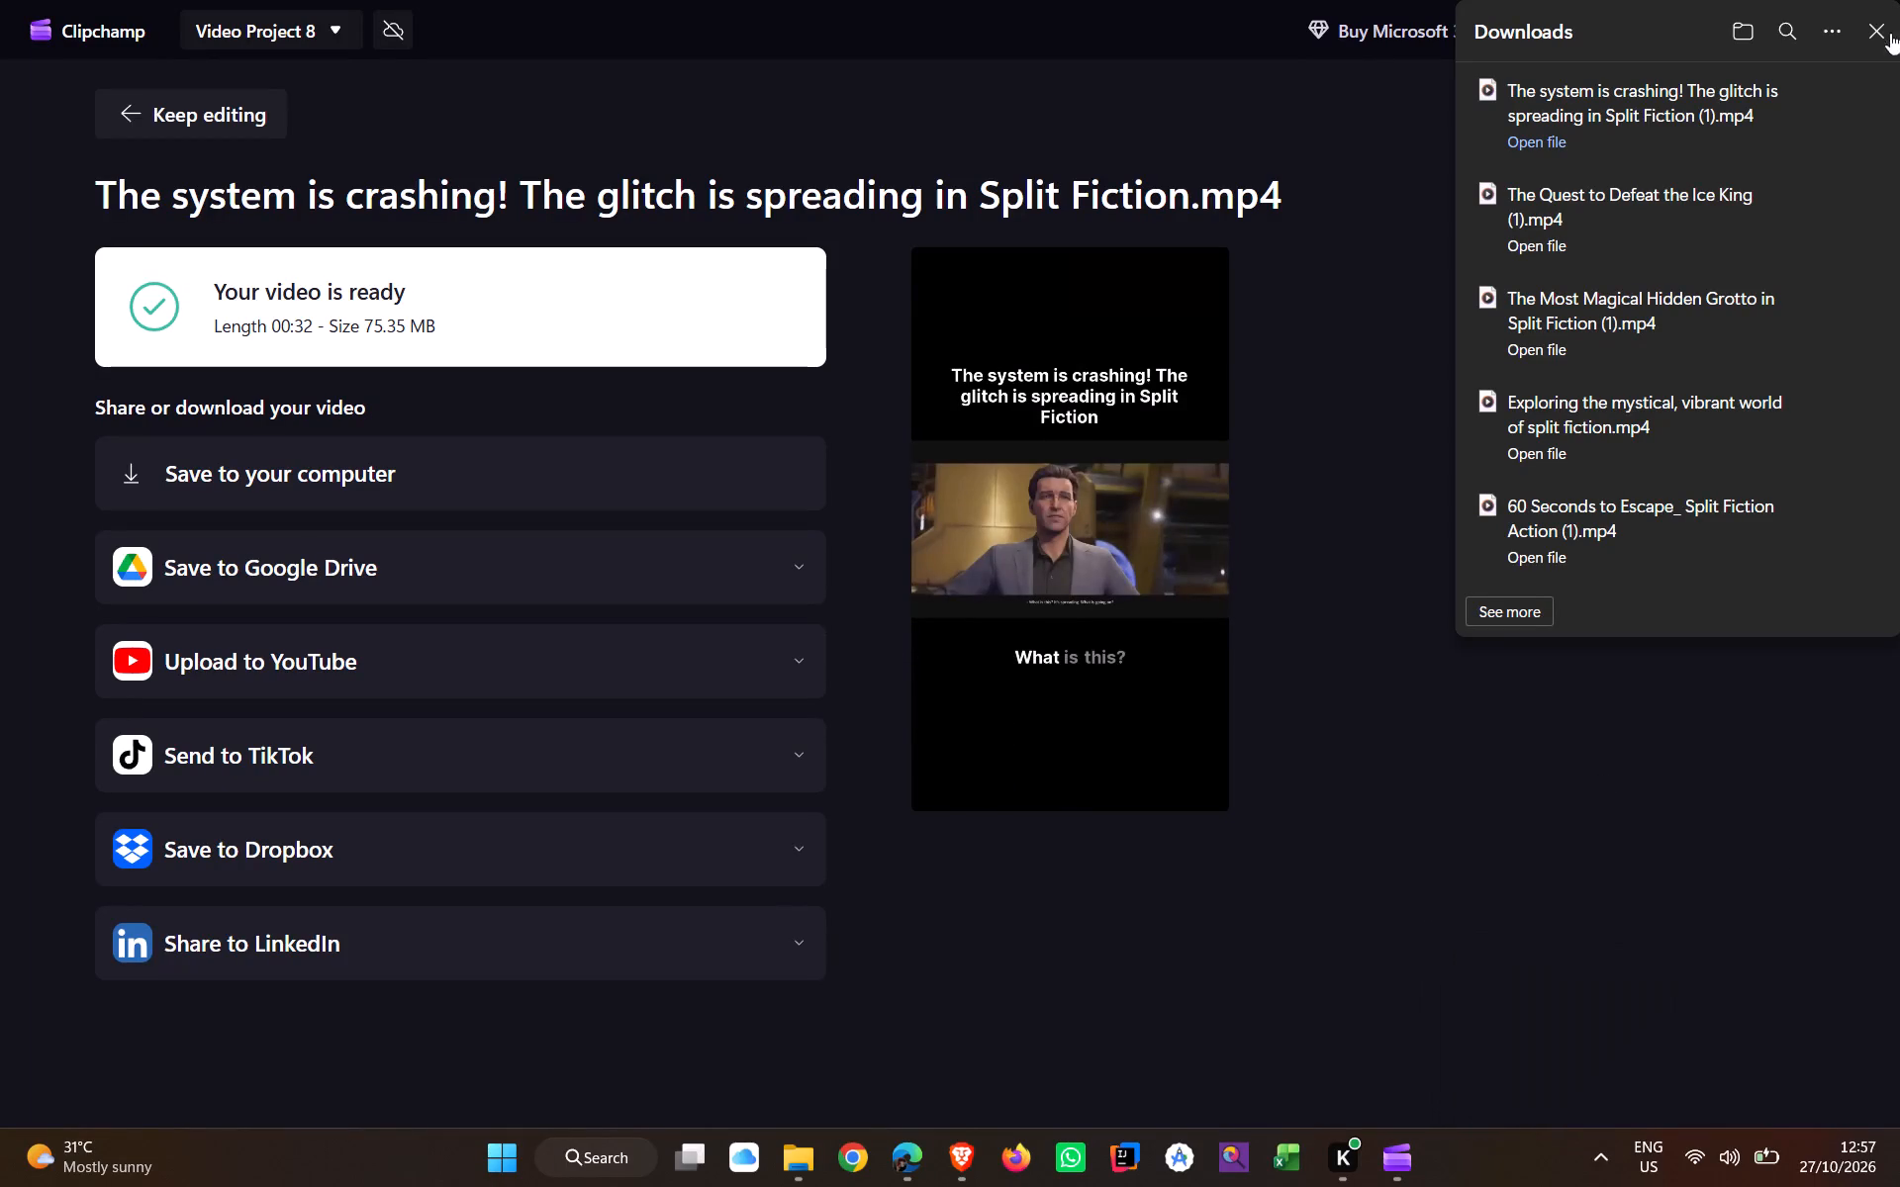
click(1880, 28)
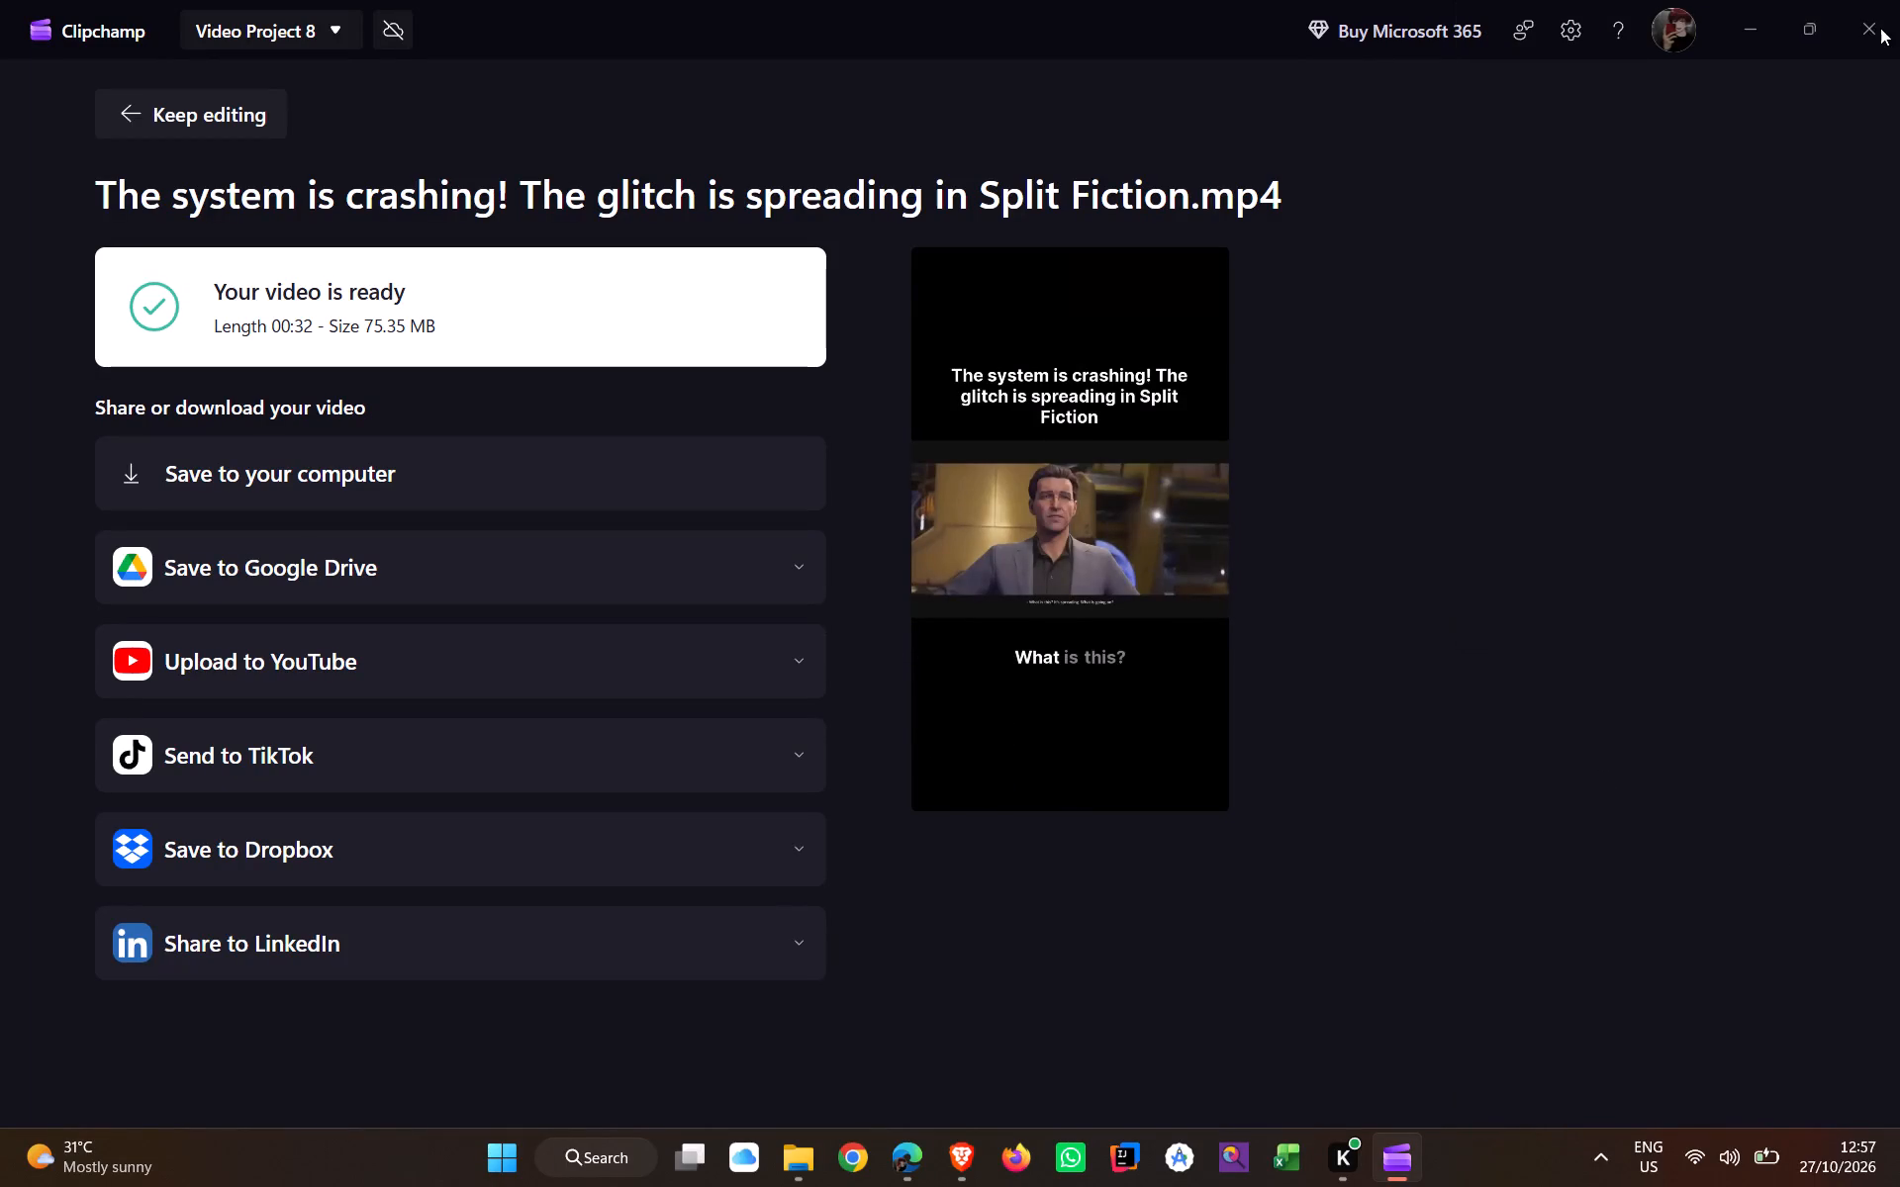
In File Explorer, delete the source "The system is crashing! The glitch is spreading in Split Fiction.mp4" from Downloads, and return to Clipchamp.
key(alt+Tab)
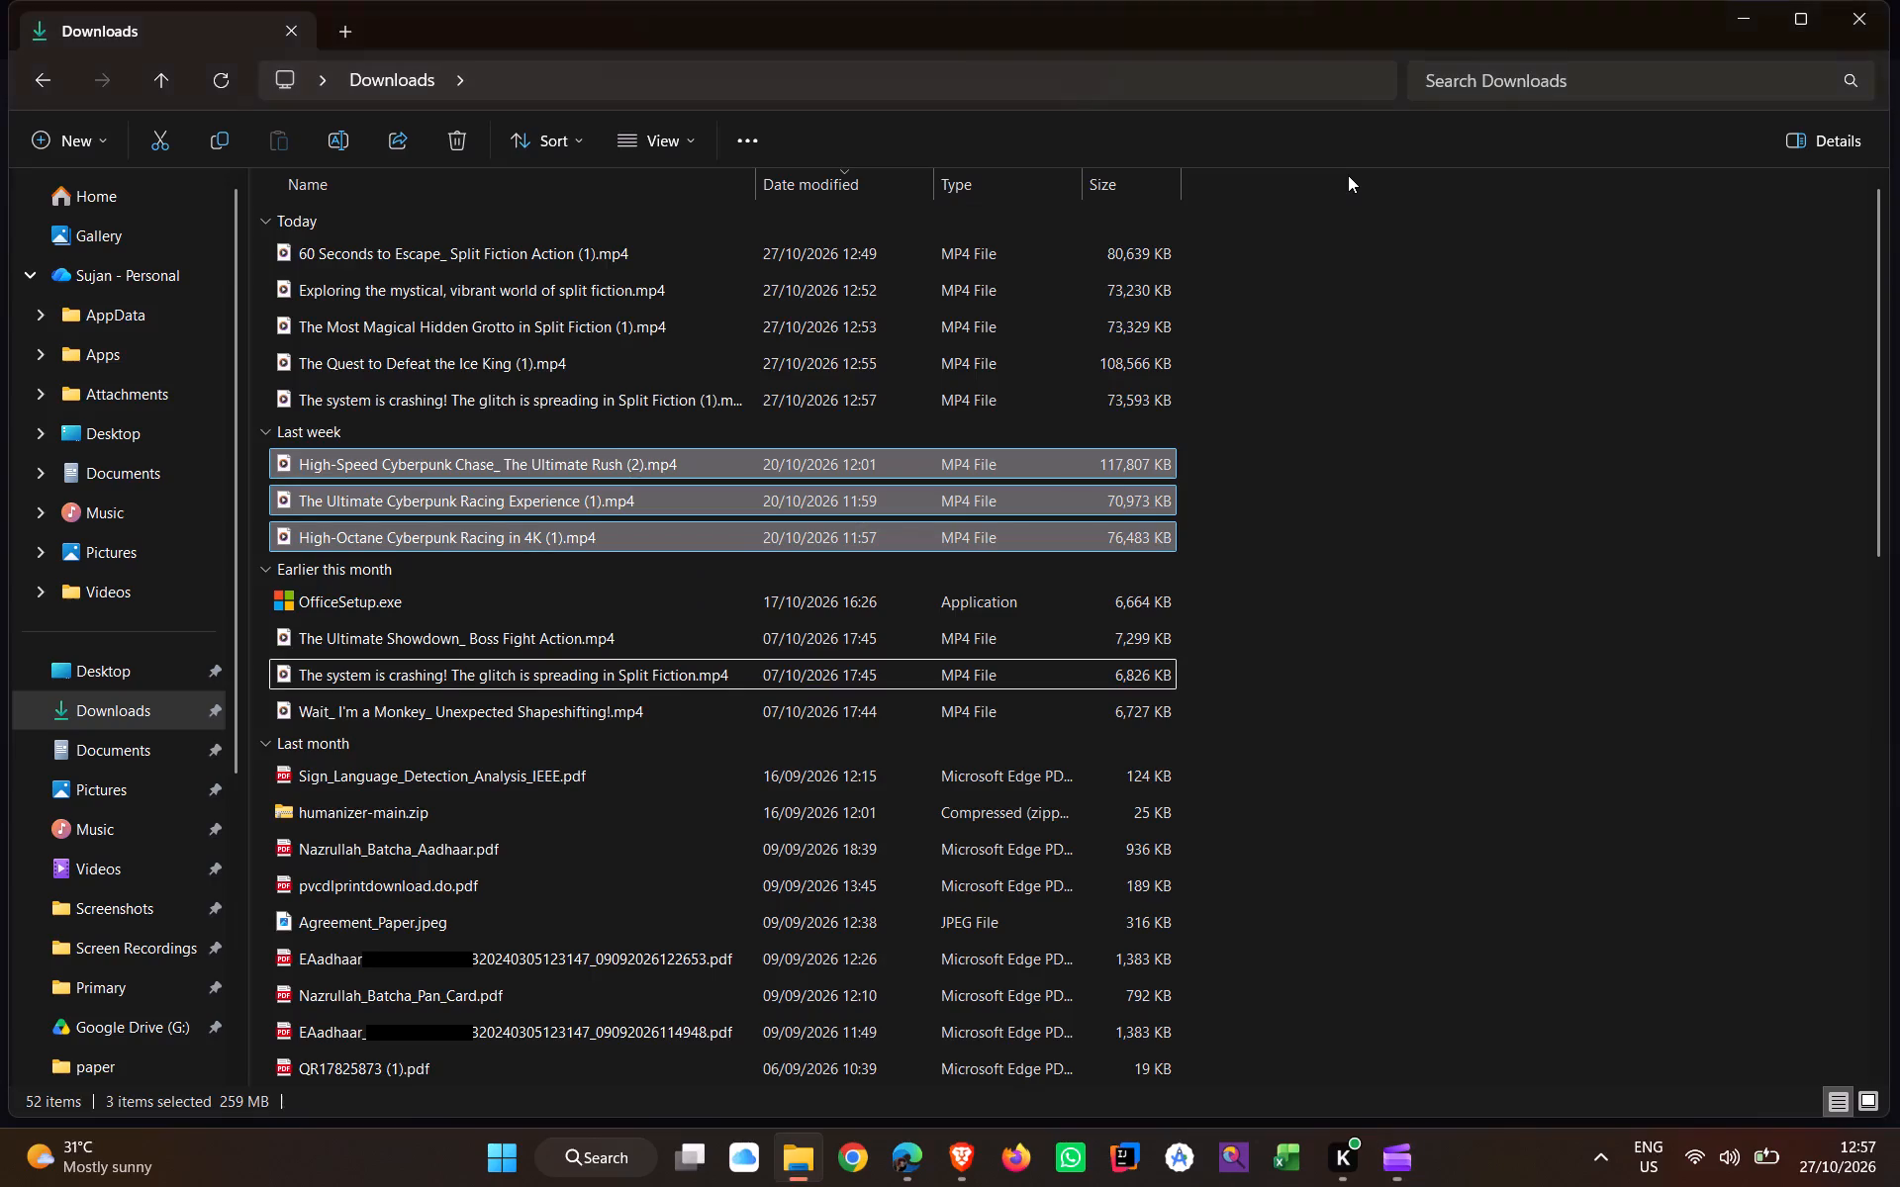
key(alt+Tab)
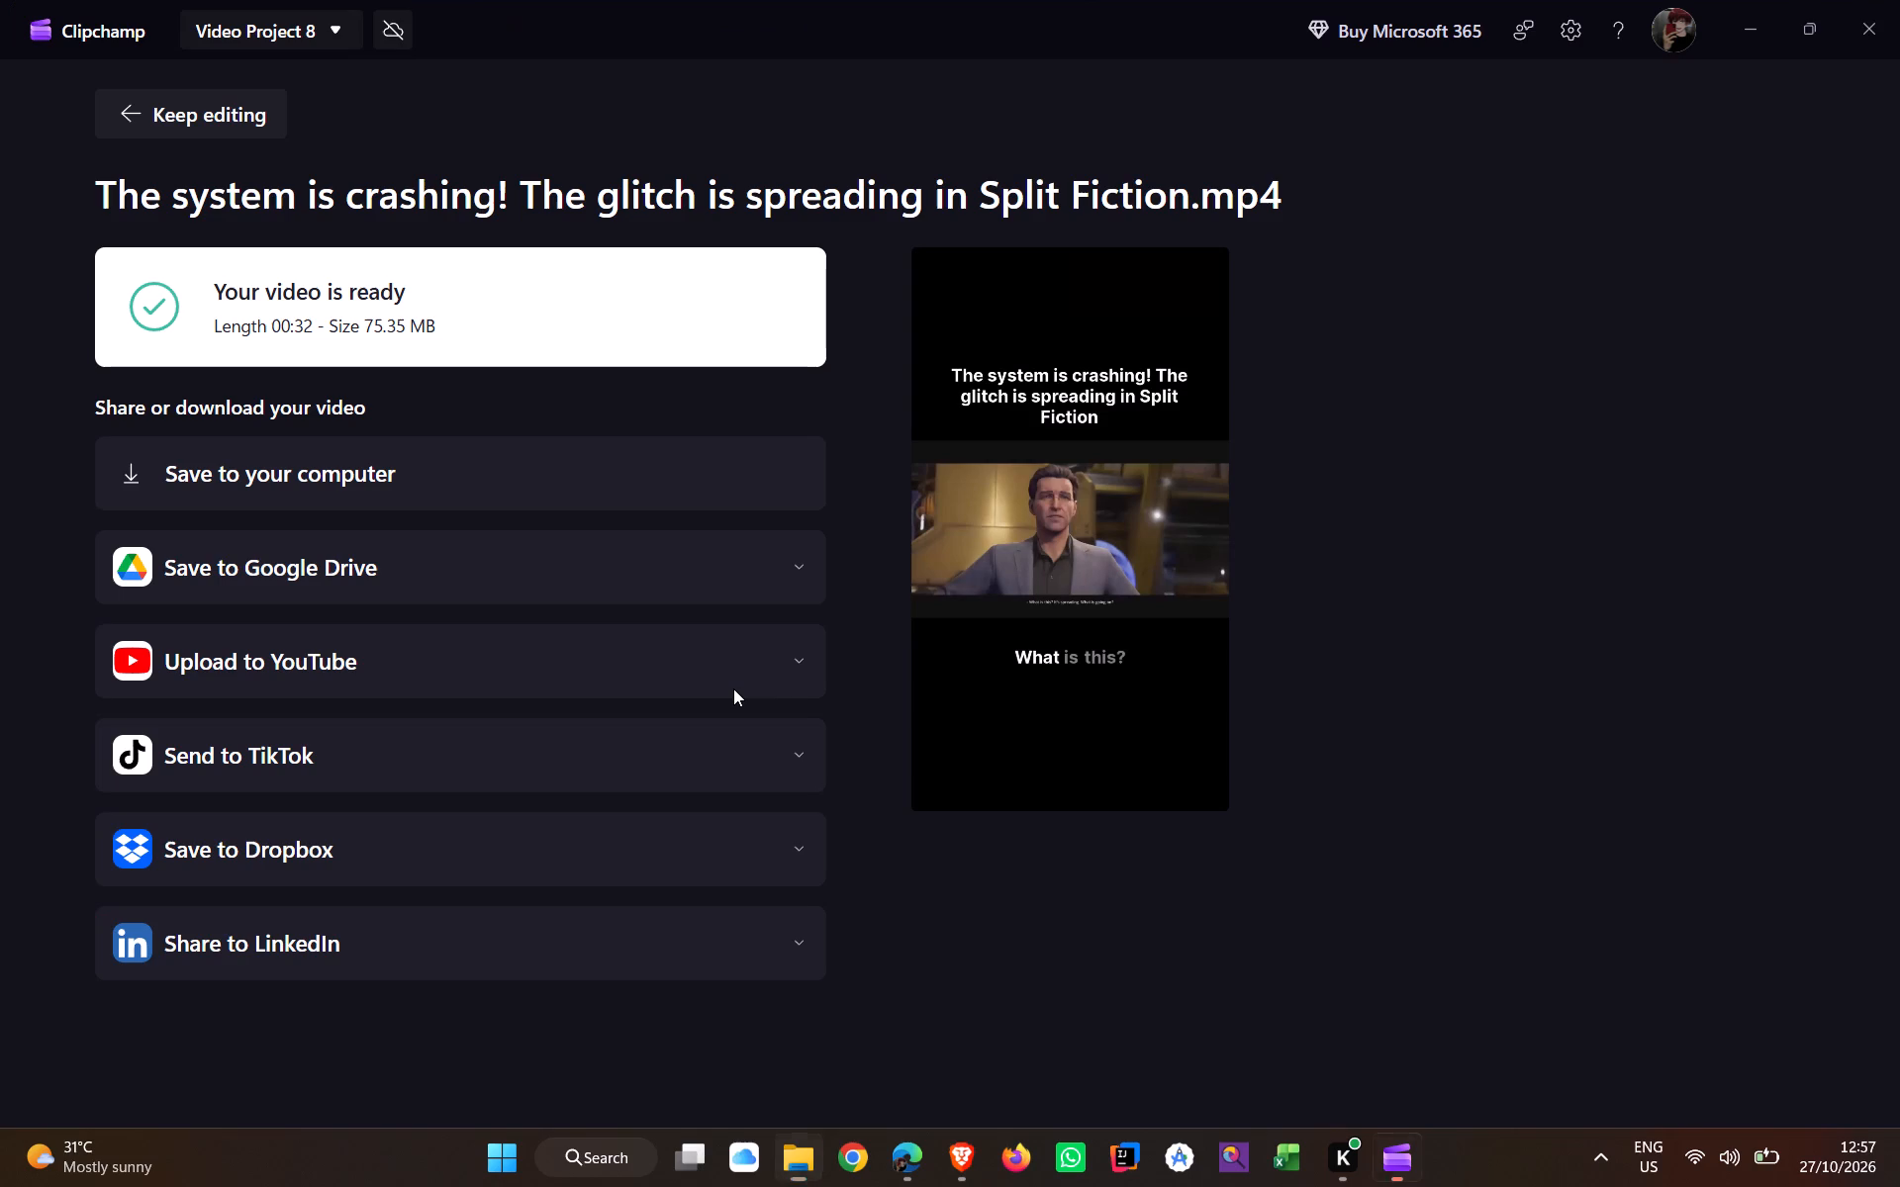
key(alt+Tab)
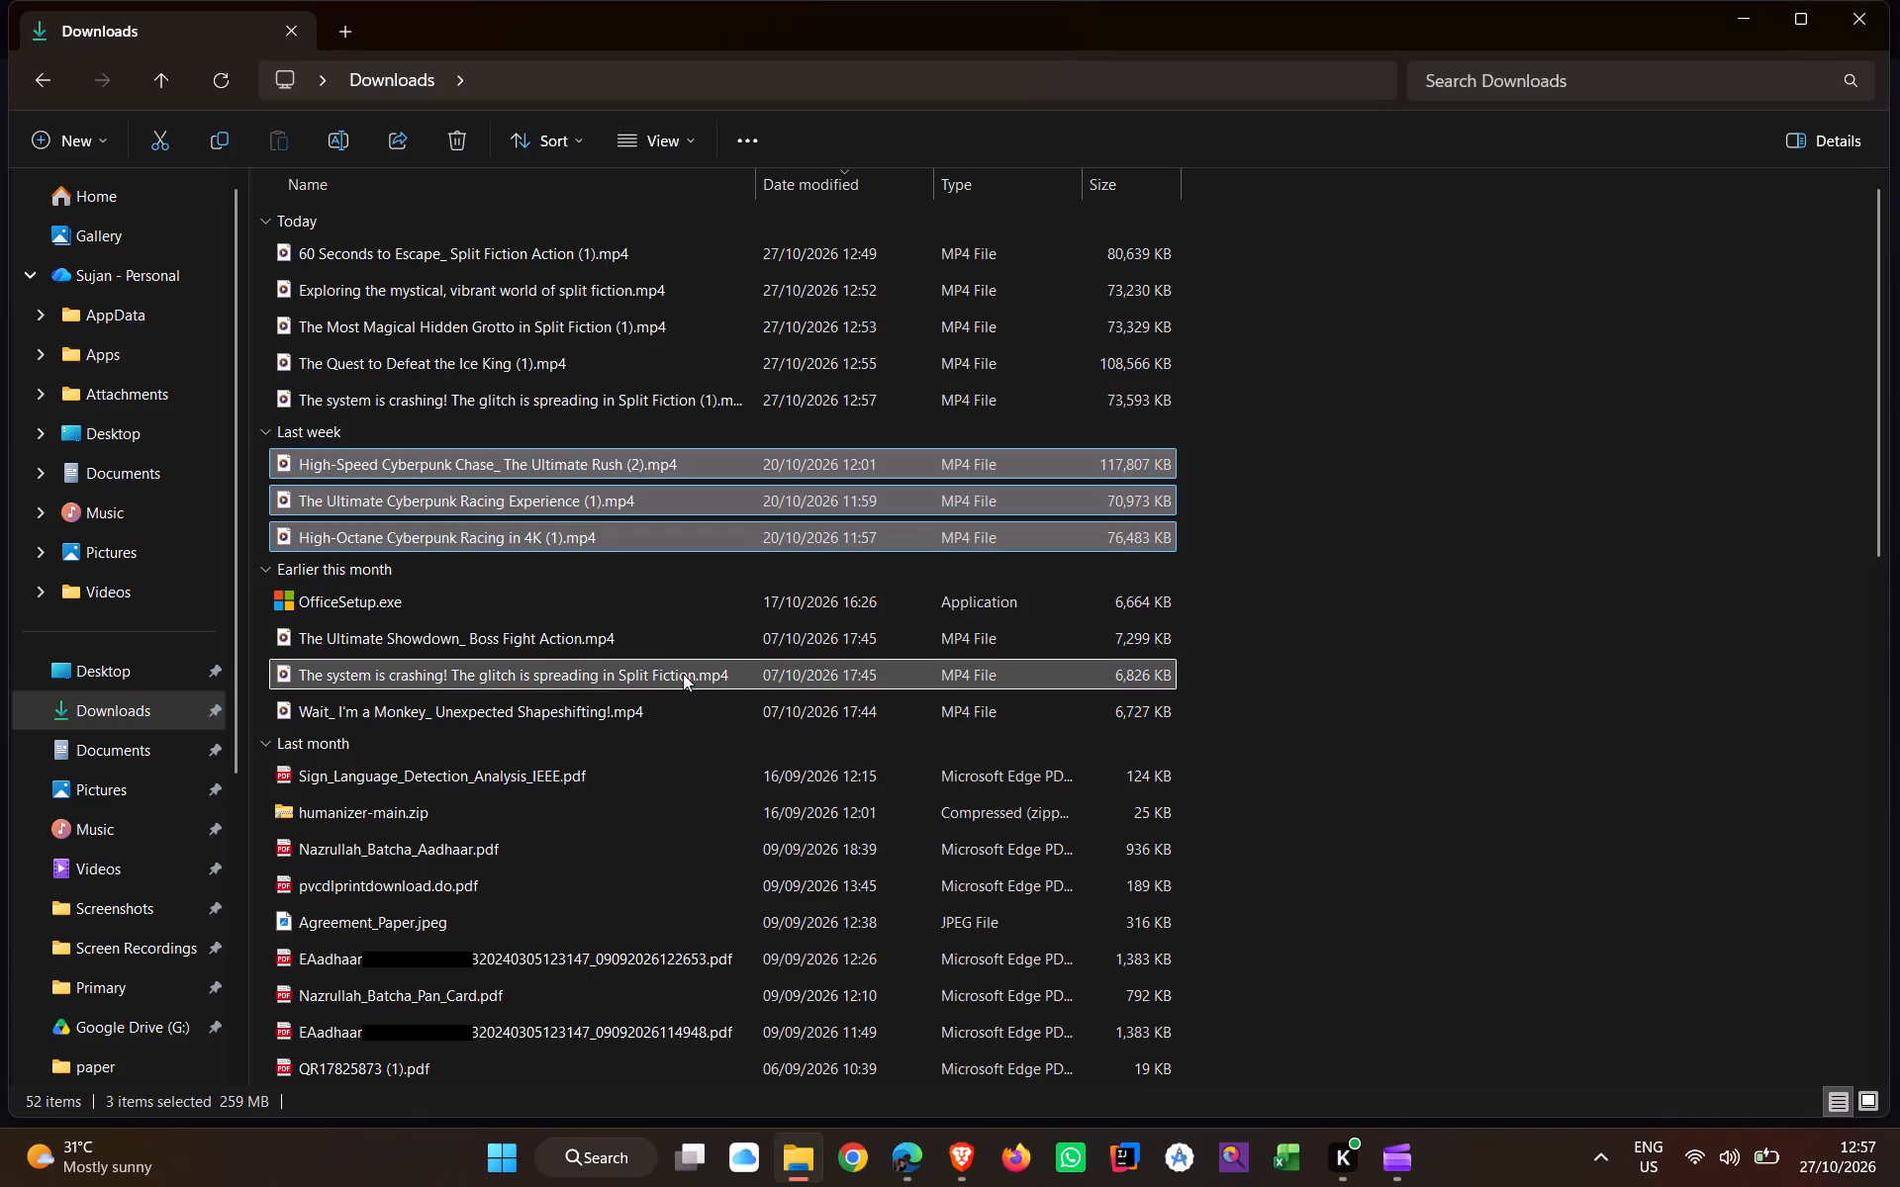
click(1371, 693)
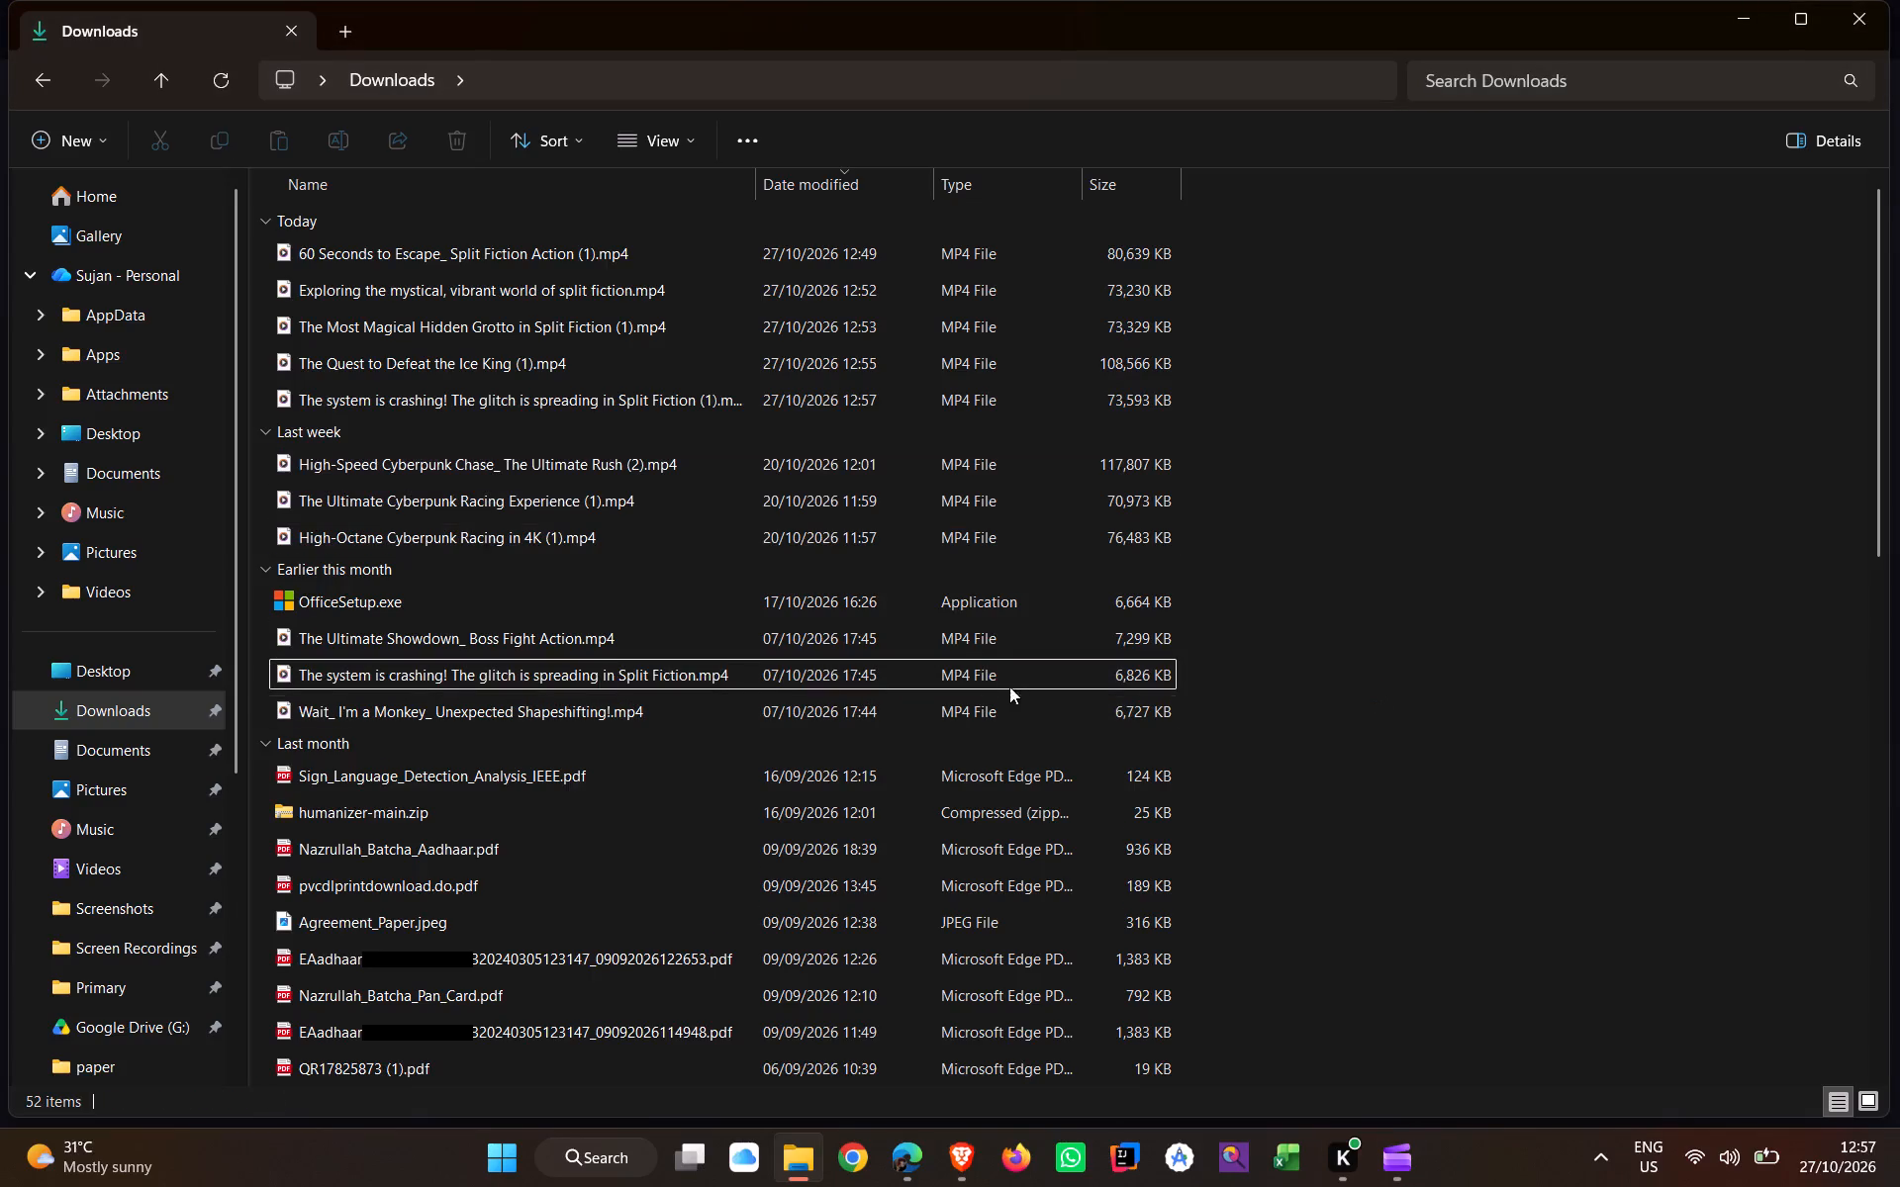
click(996, 679)
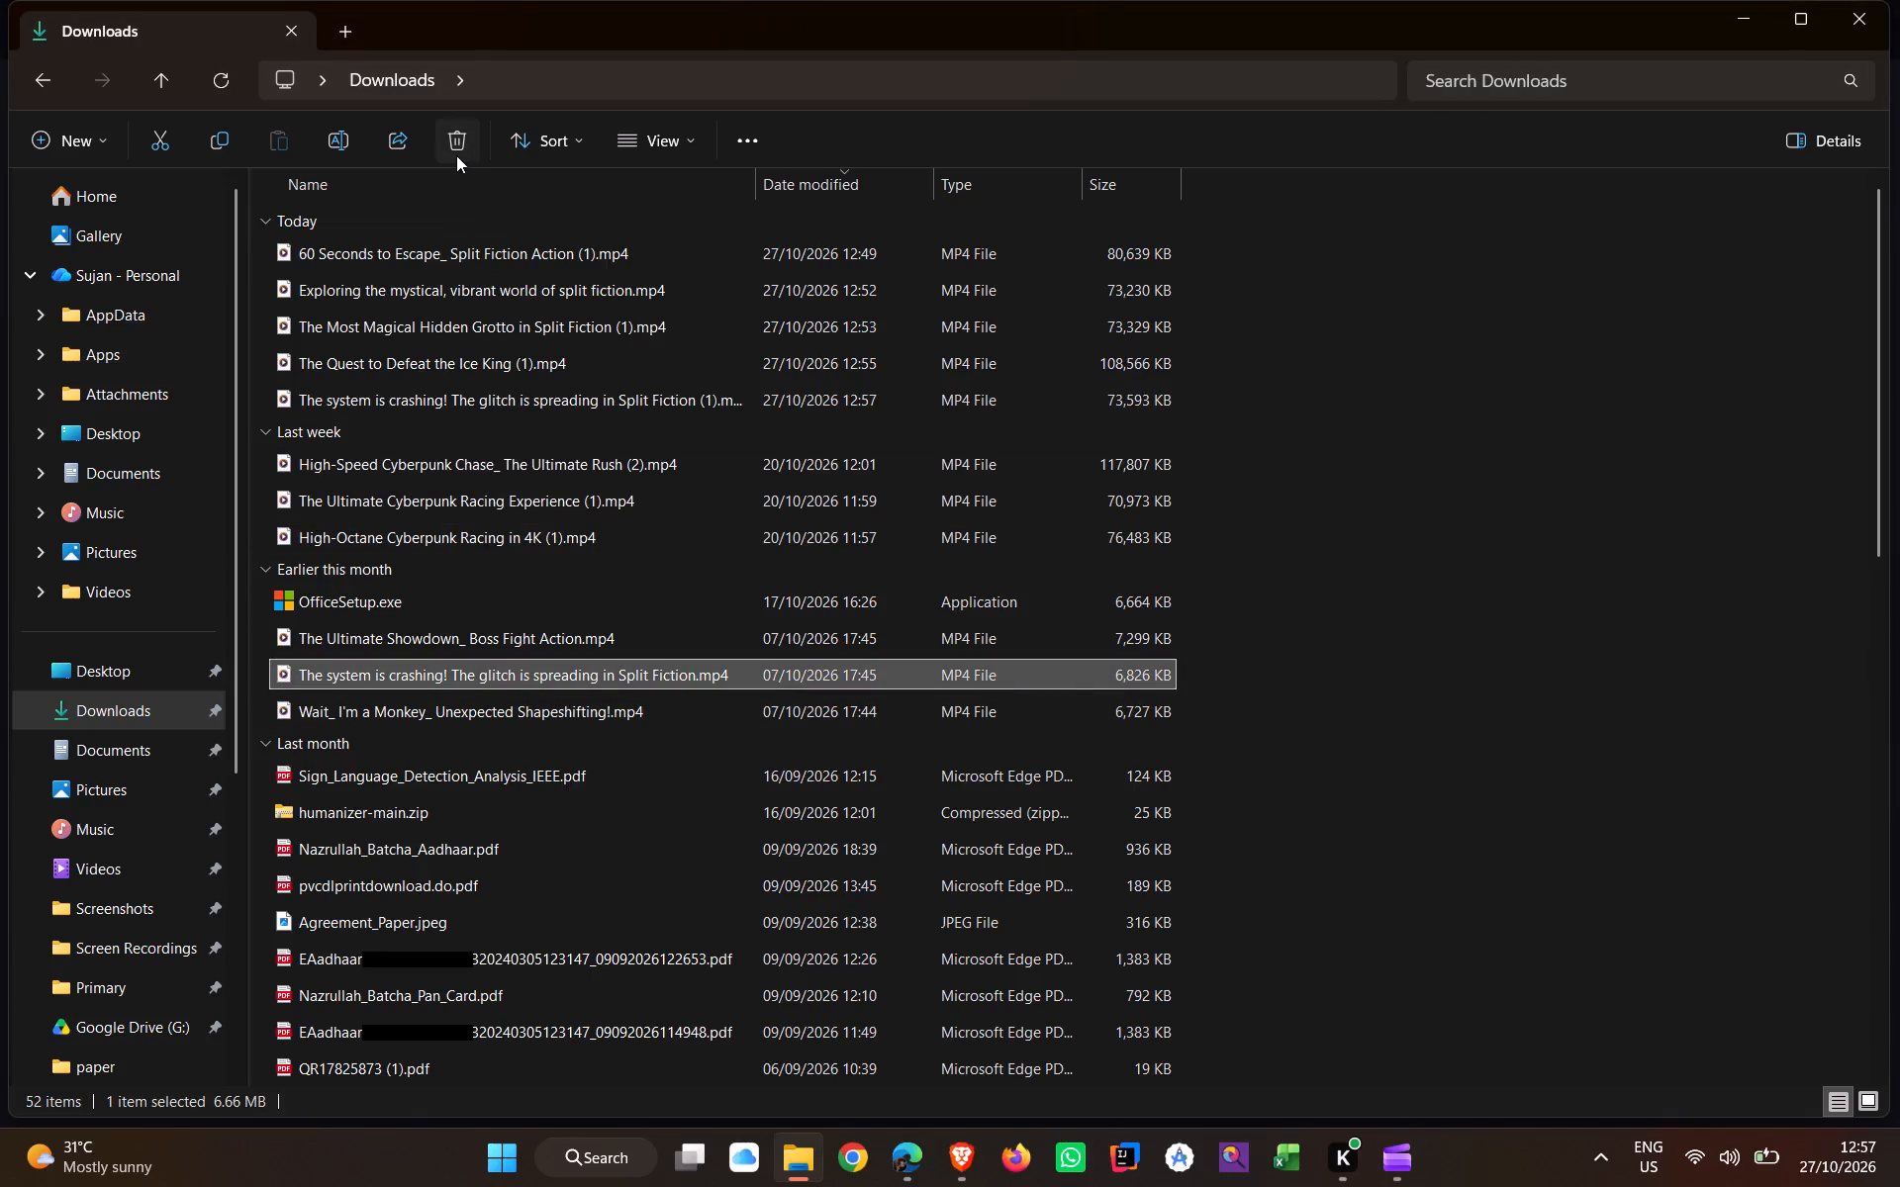
click(453, 150)
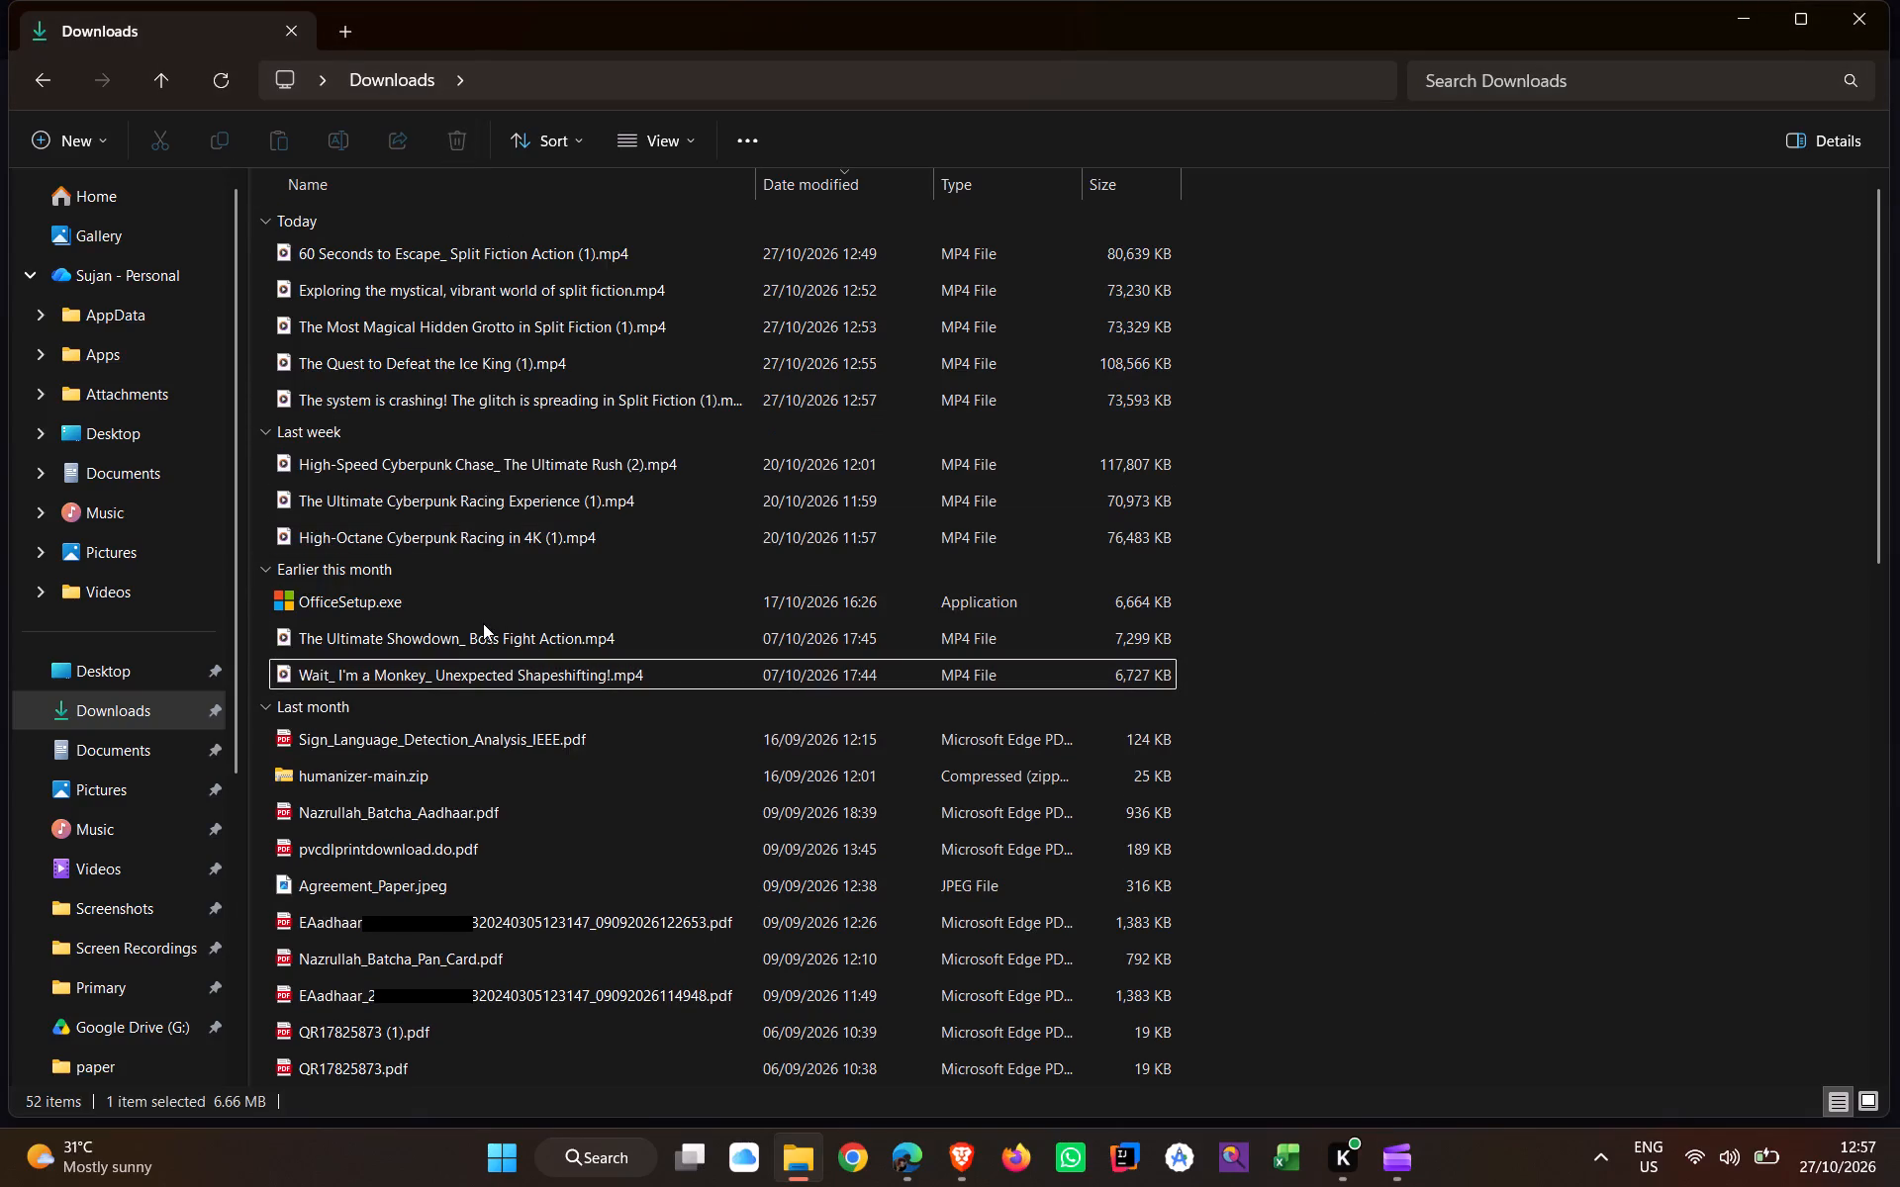
click(483, 623)
key(alt+Tab)
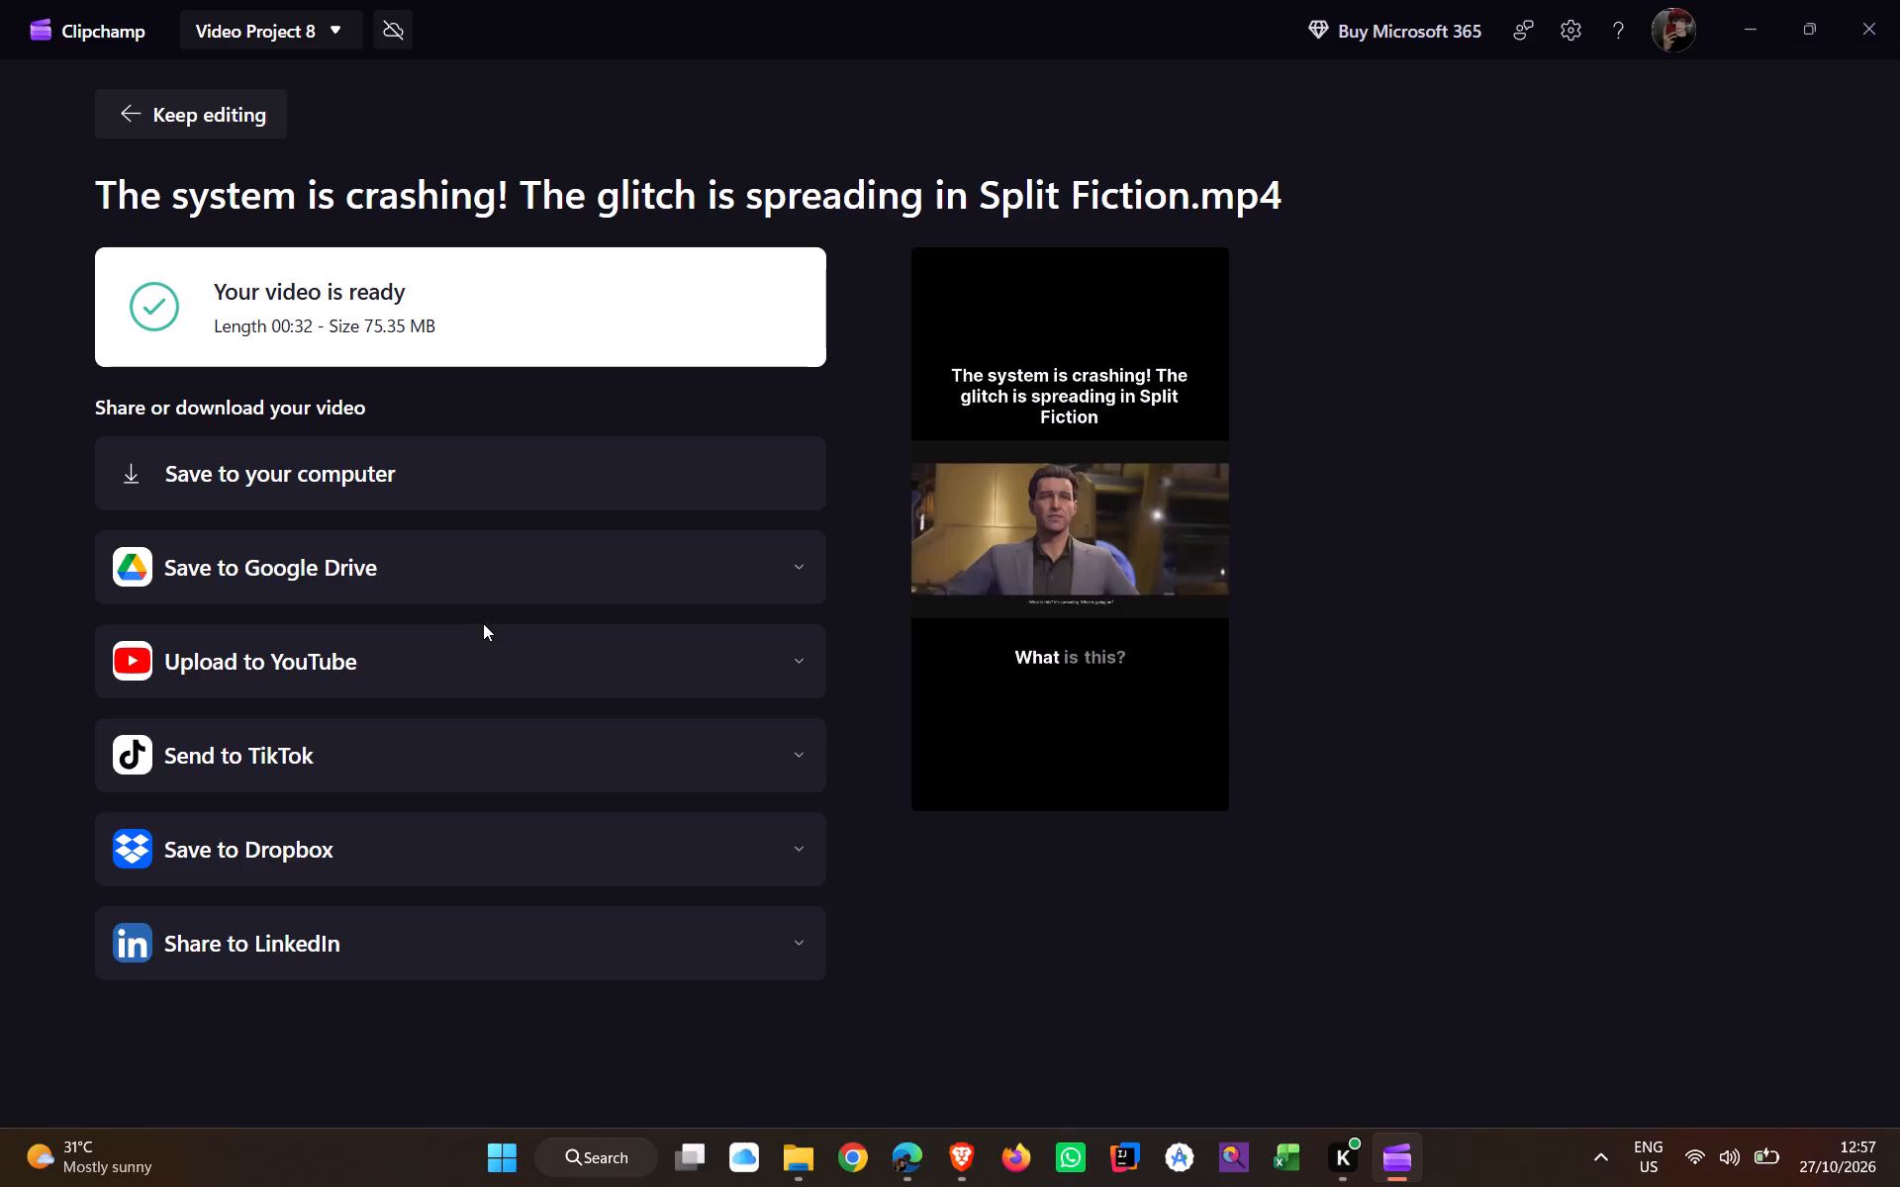
Return to editing and remove the "The system is crashing!" video asset from the project.
click(146, 110)
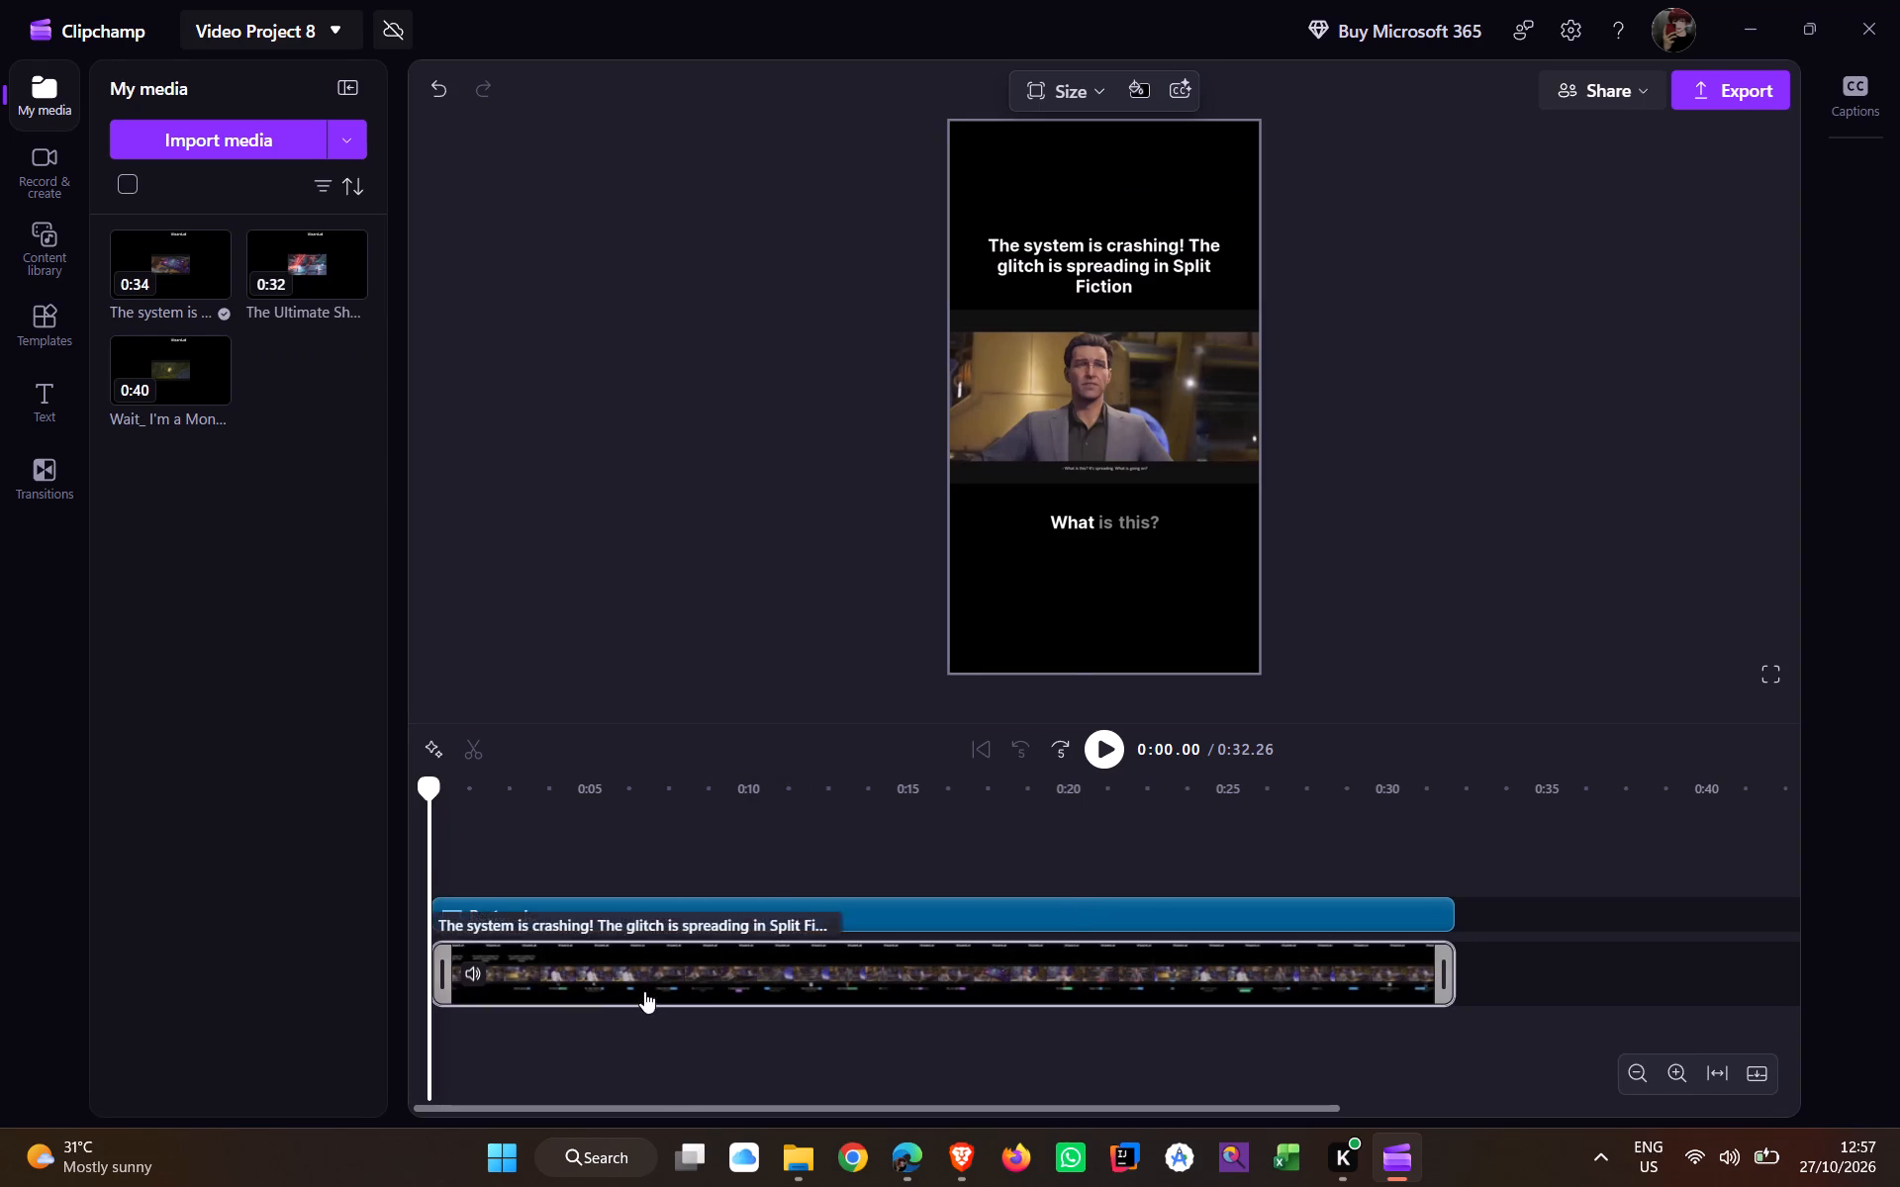
click(216, 250)
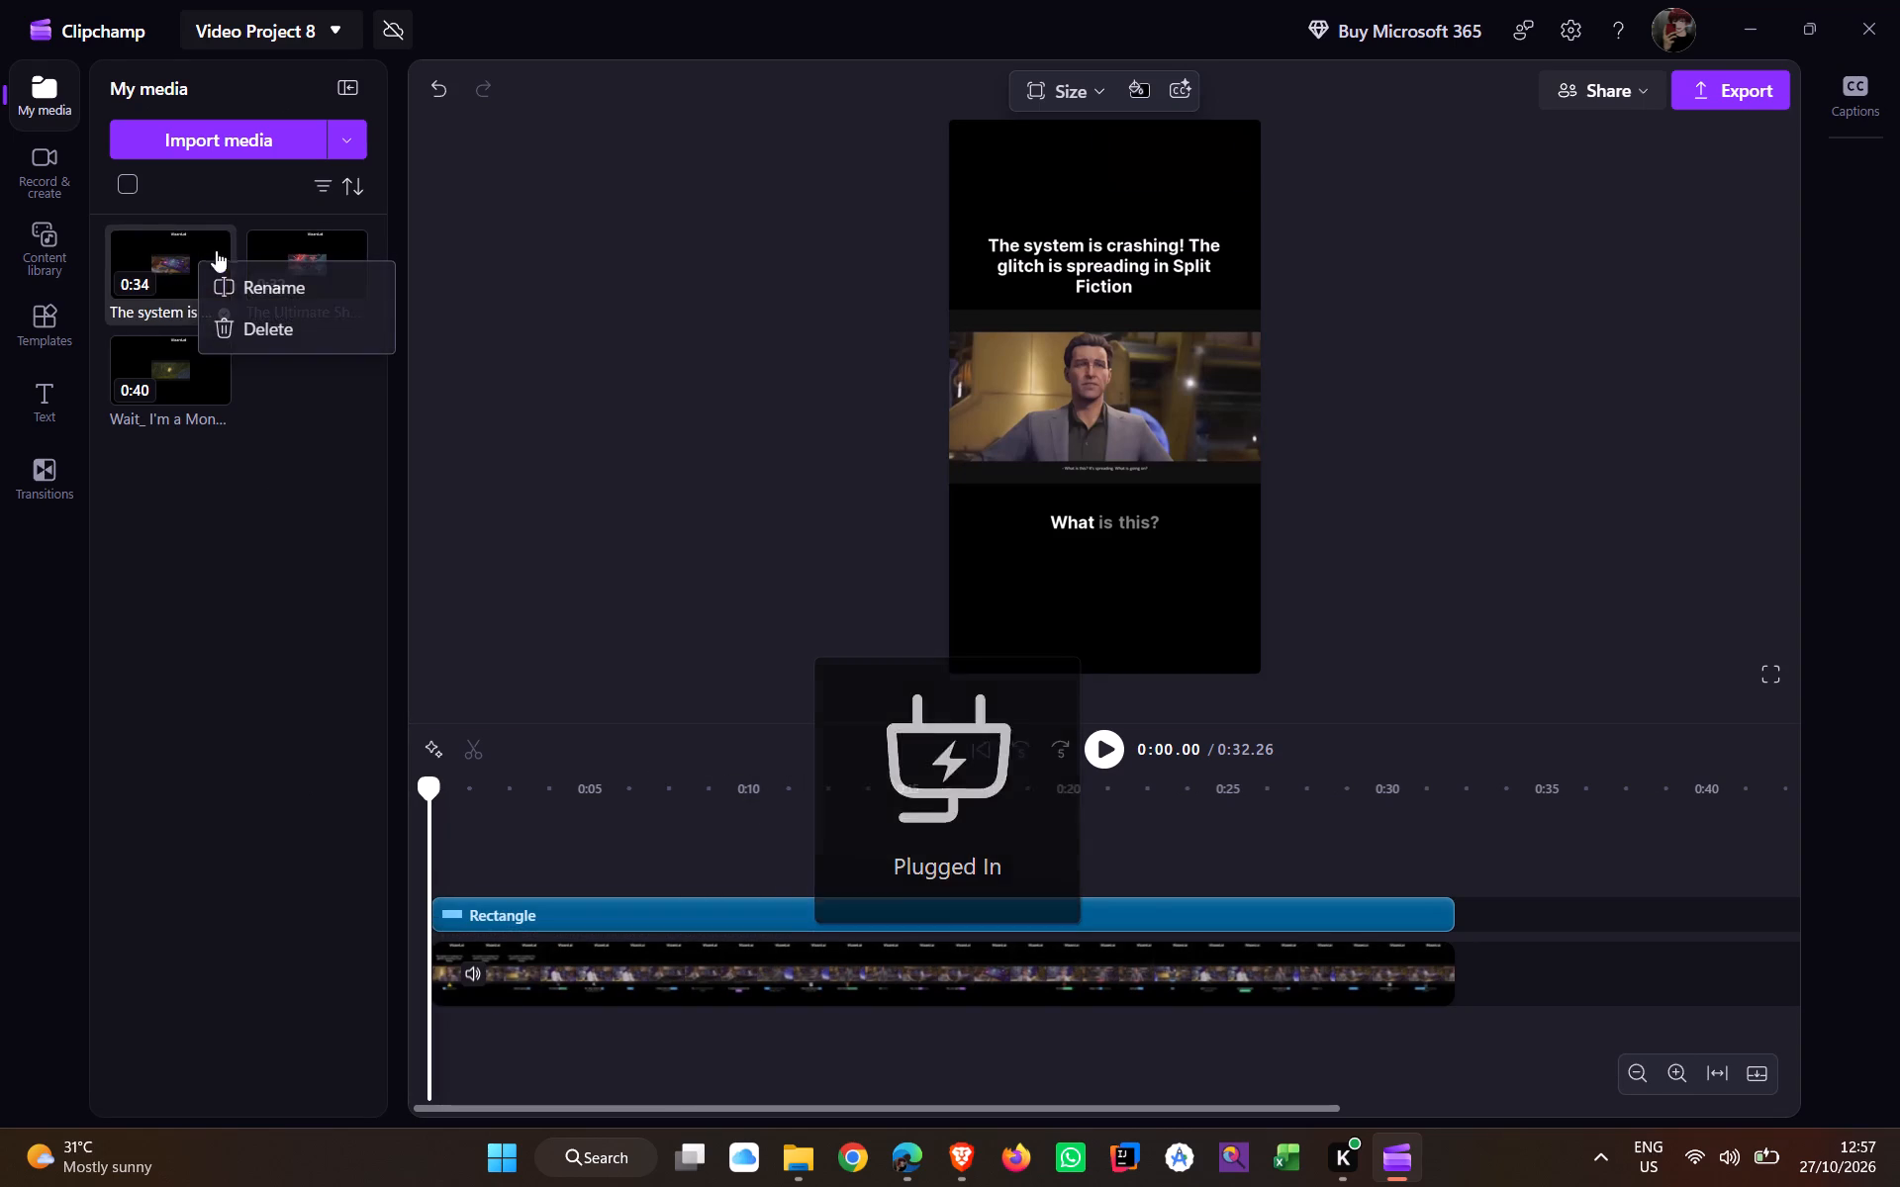
click(265, 335)
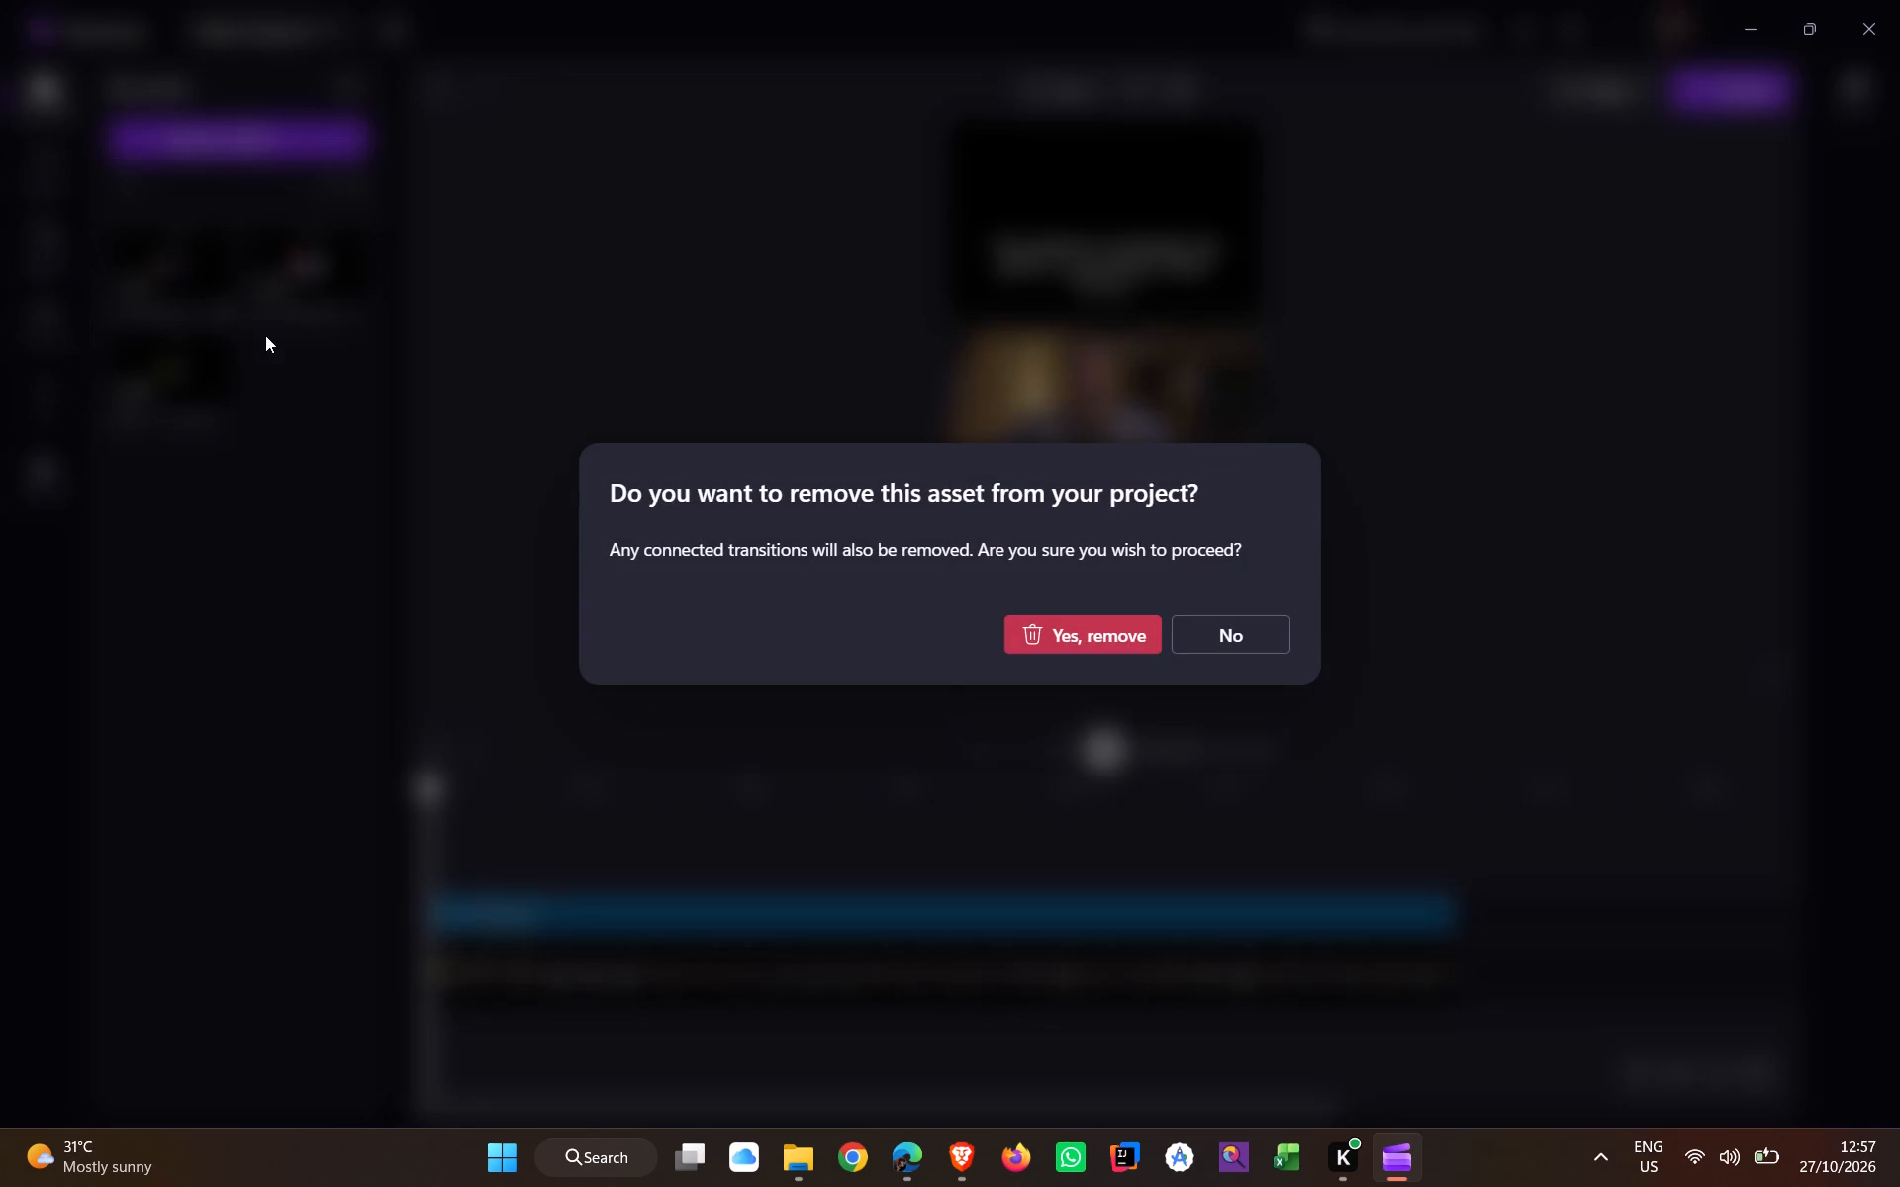
click(1014, 628)
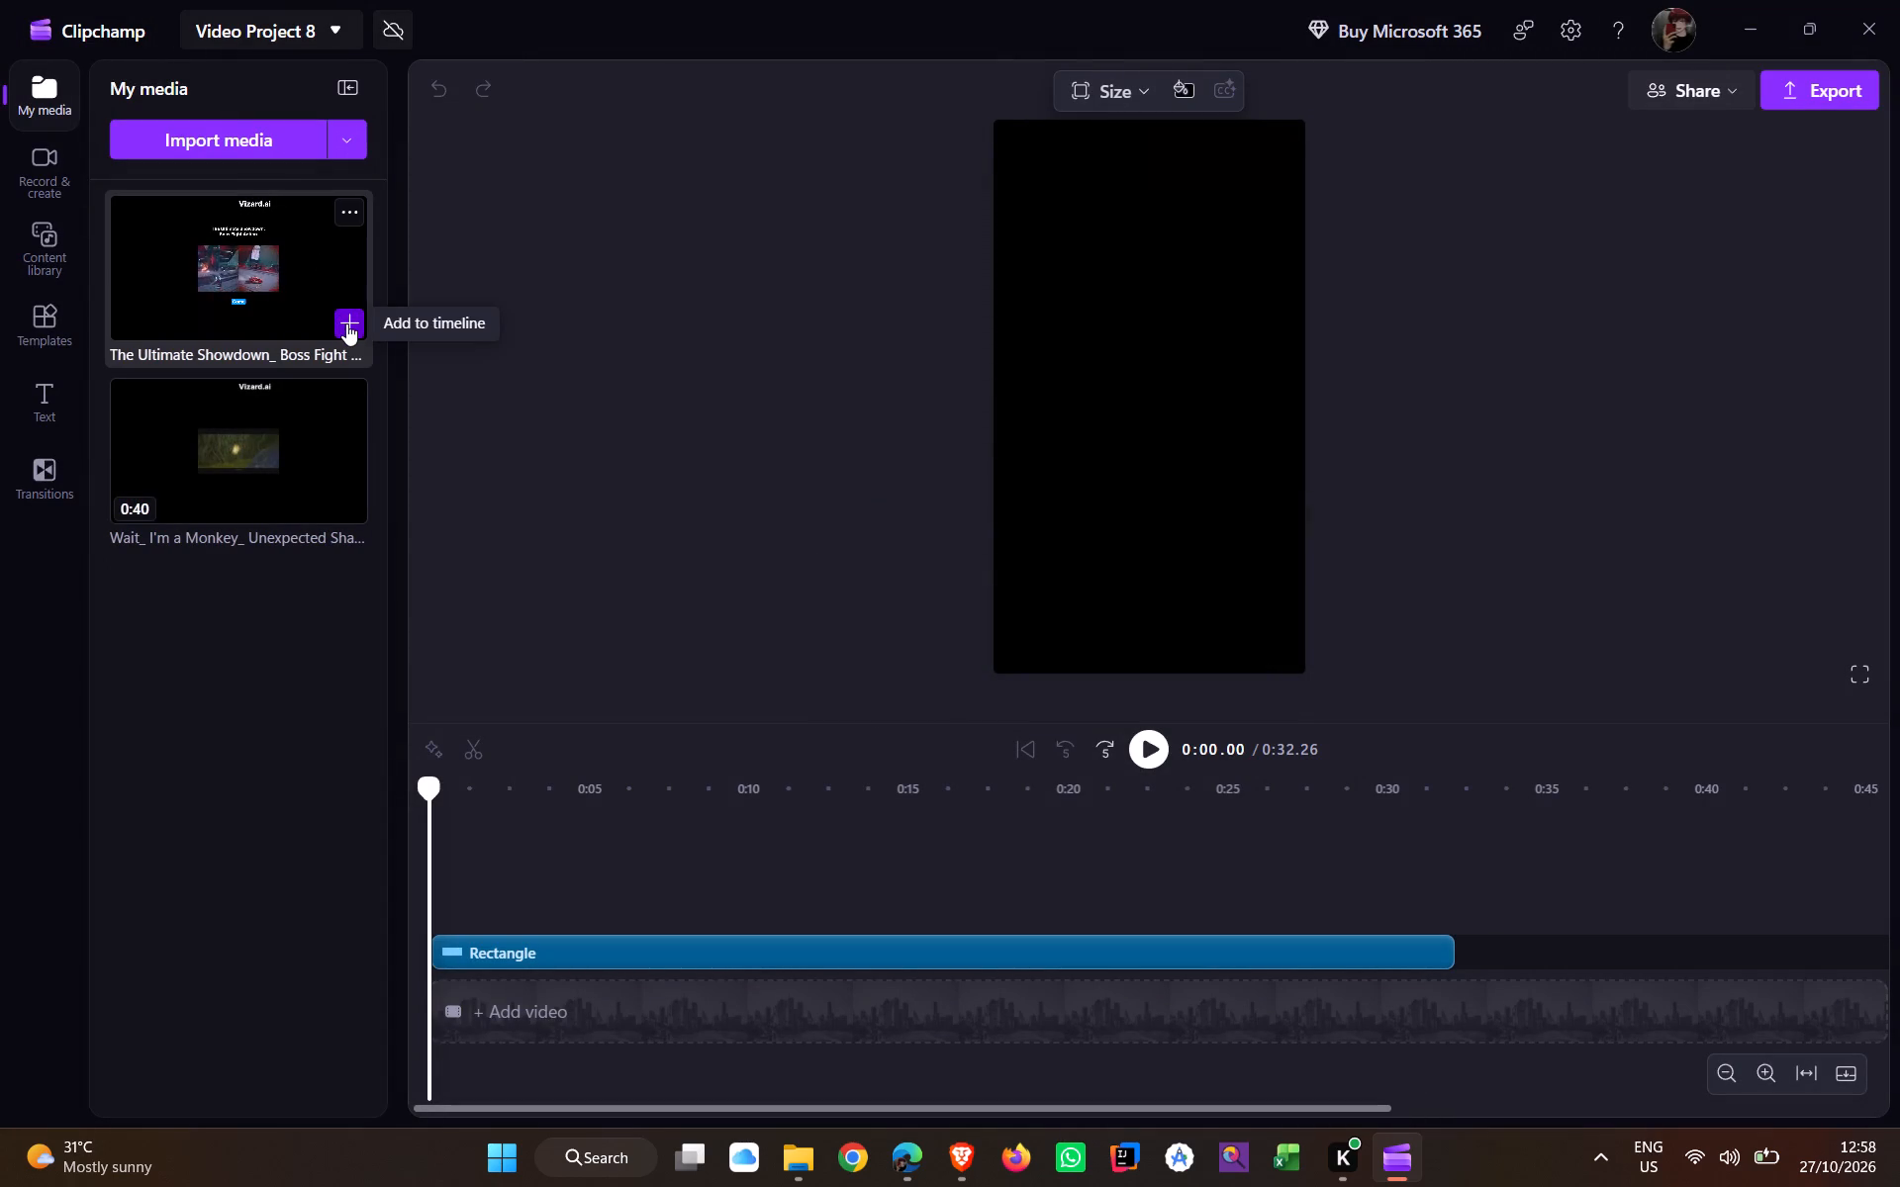
Add the "The Ultimate Showdown_ Boss Fight Action" video to the timeline.
click(346, 323)
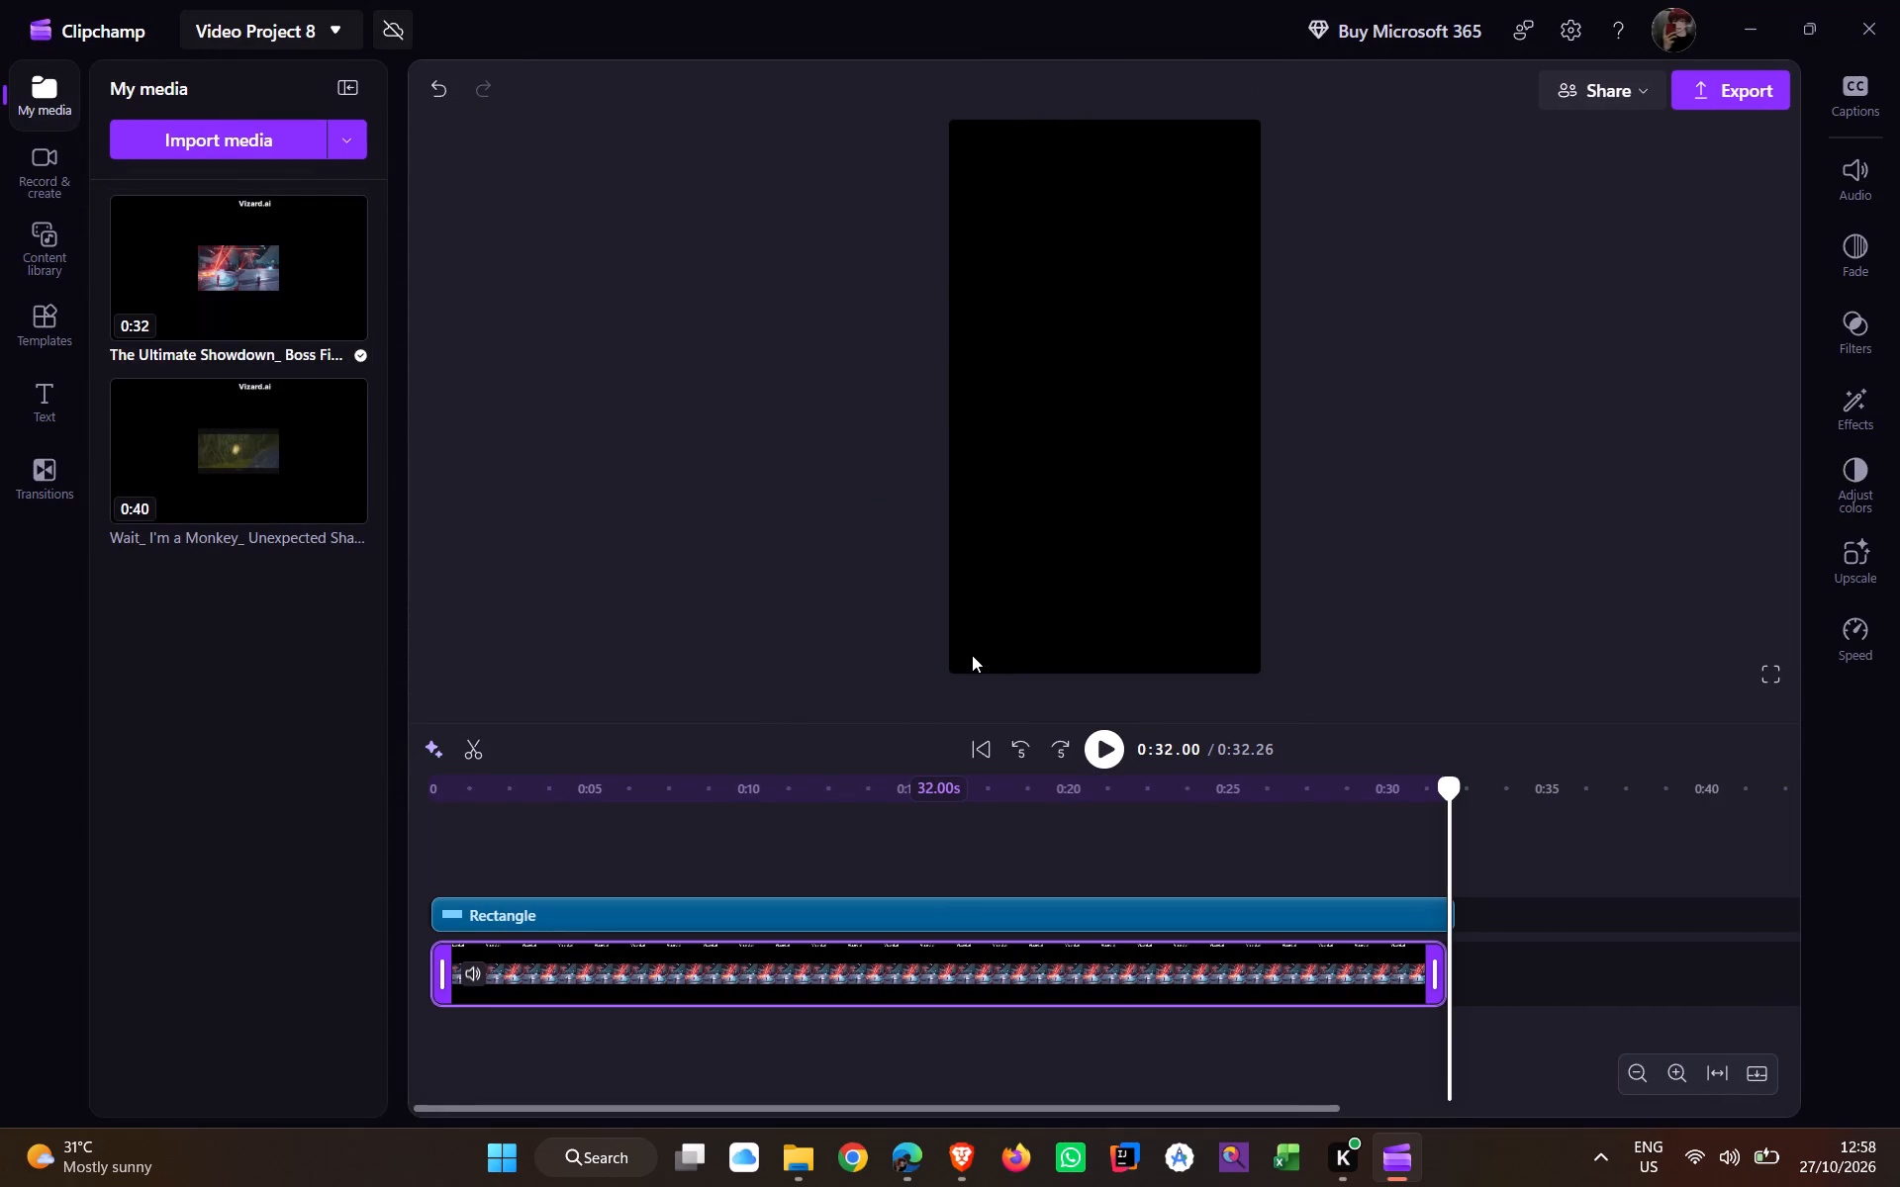
Split the Ultimate Showdown clip at 0:29.67, where the vizard.ai outro begins, and delete the outro part.
key(Left)
key(Left)
key(Left)
key(Left)
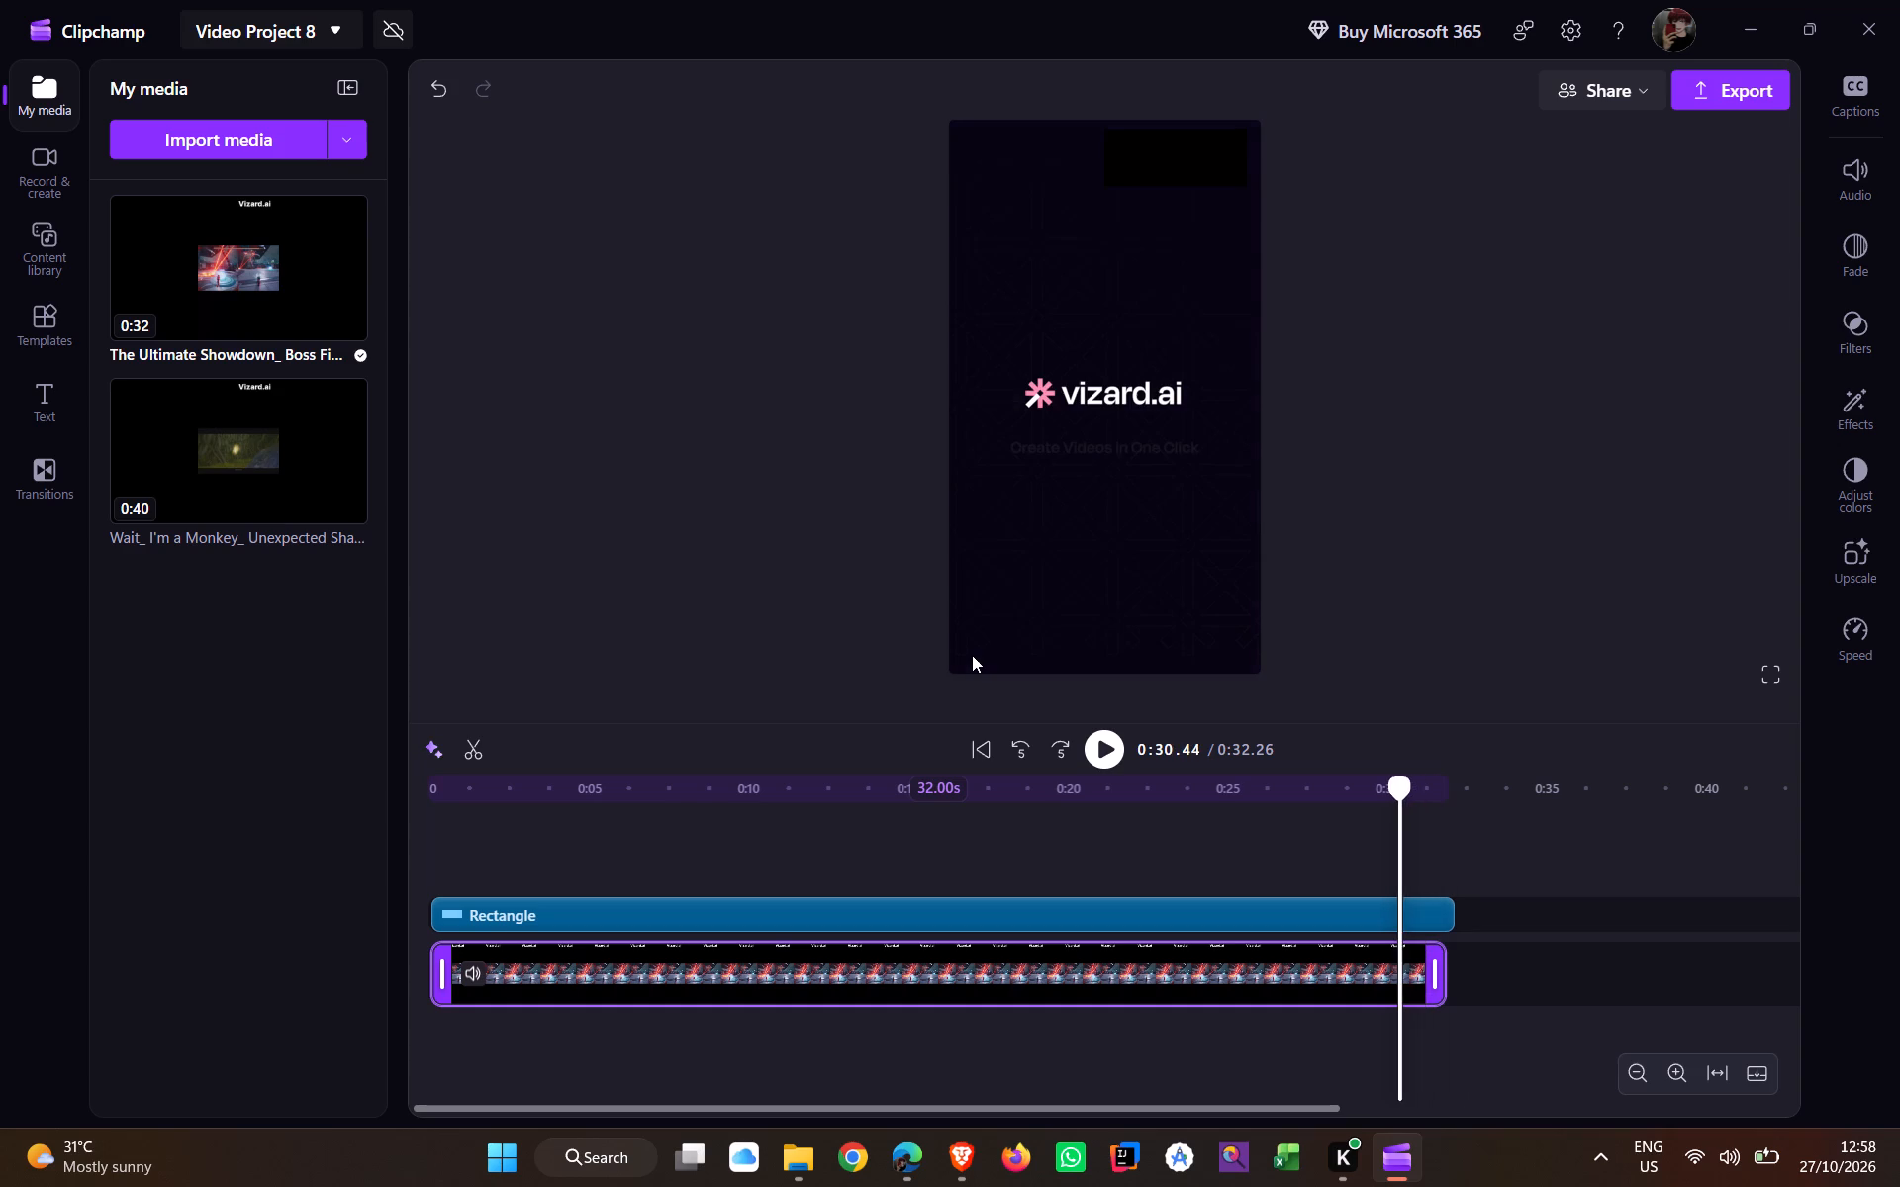
key(Left)
key(Left)
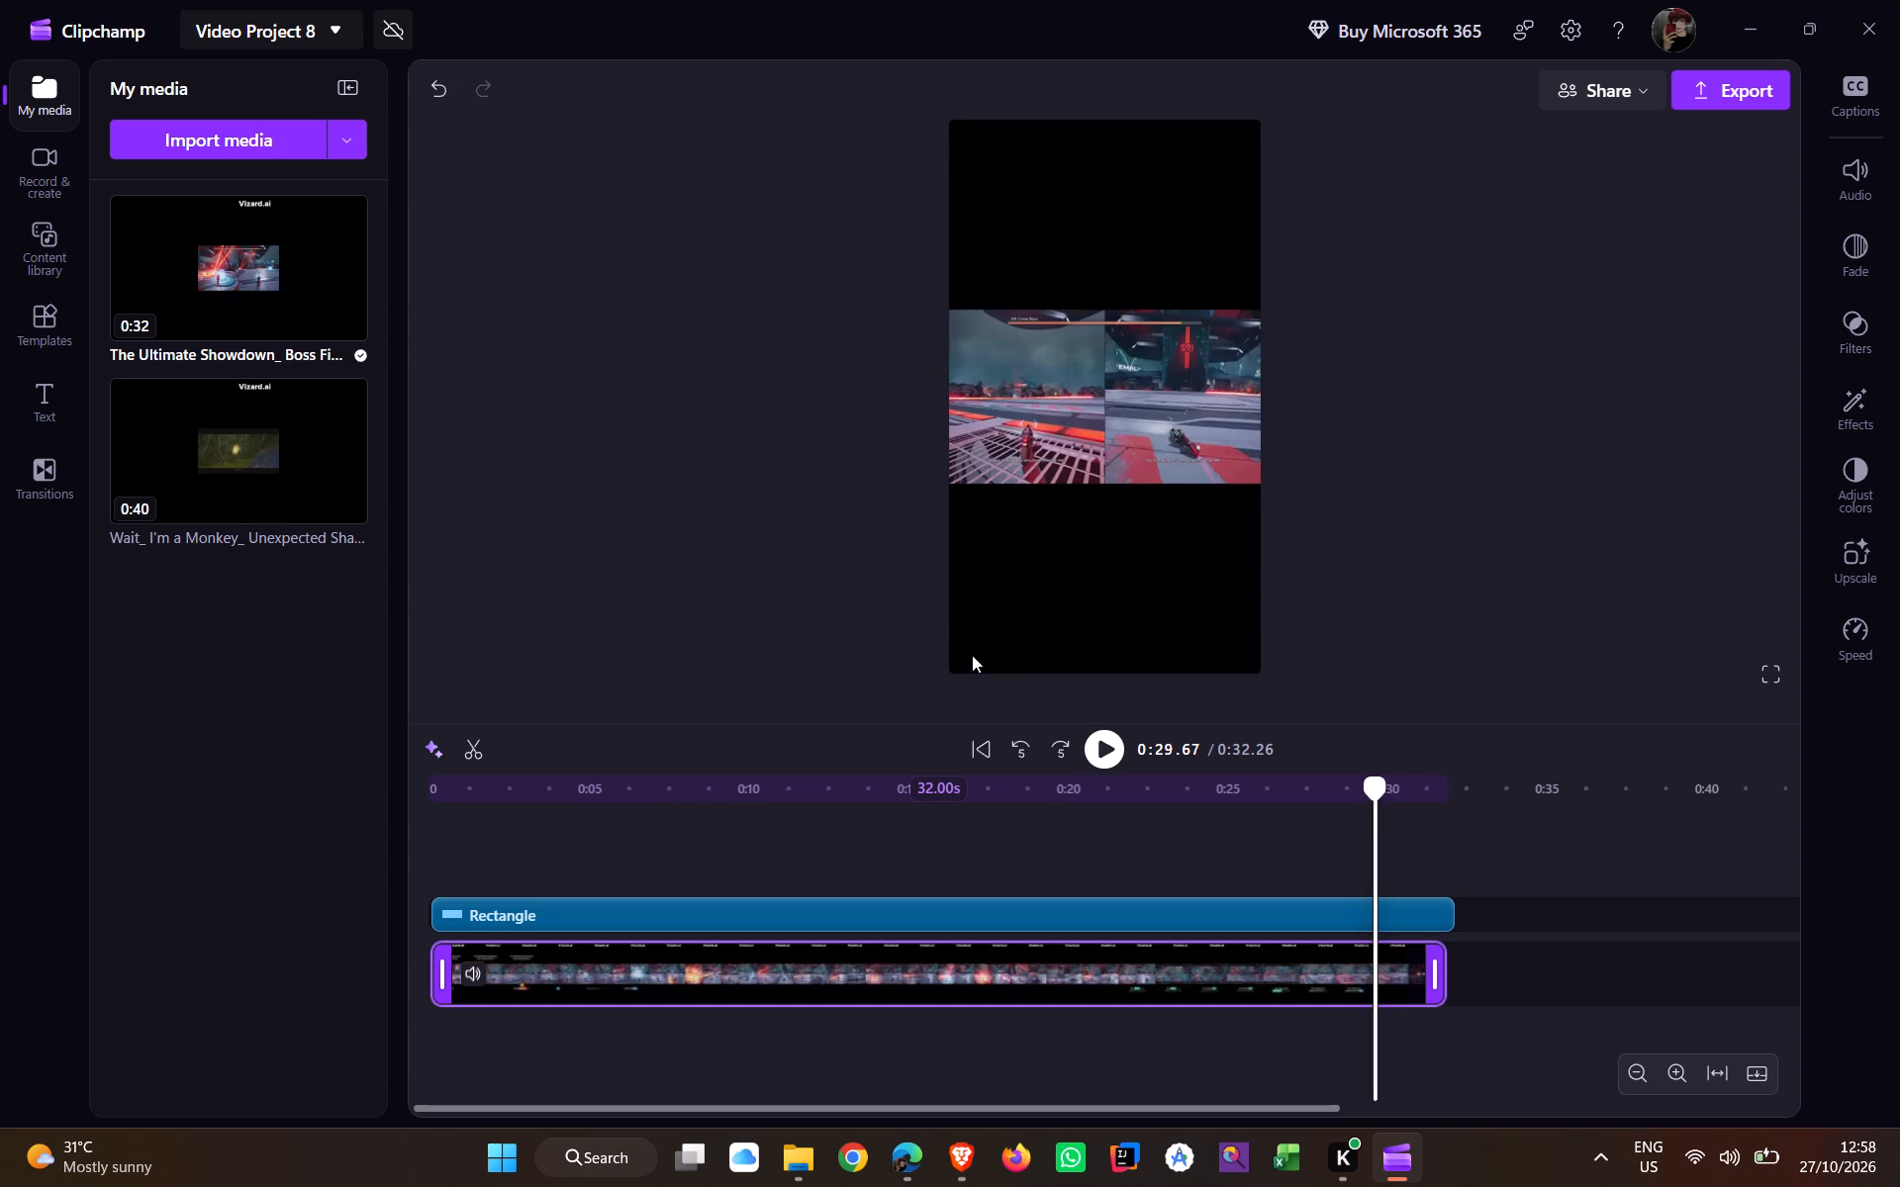
key(Right)
key(Left)
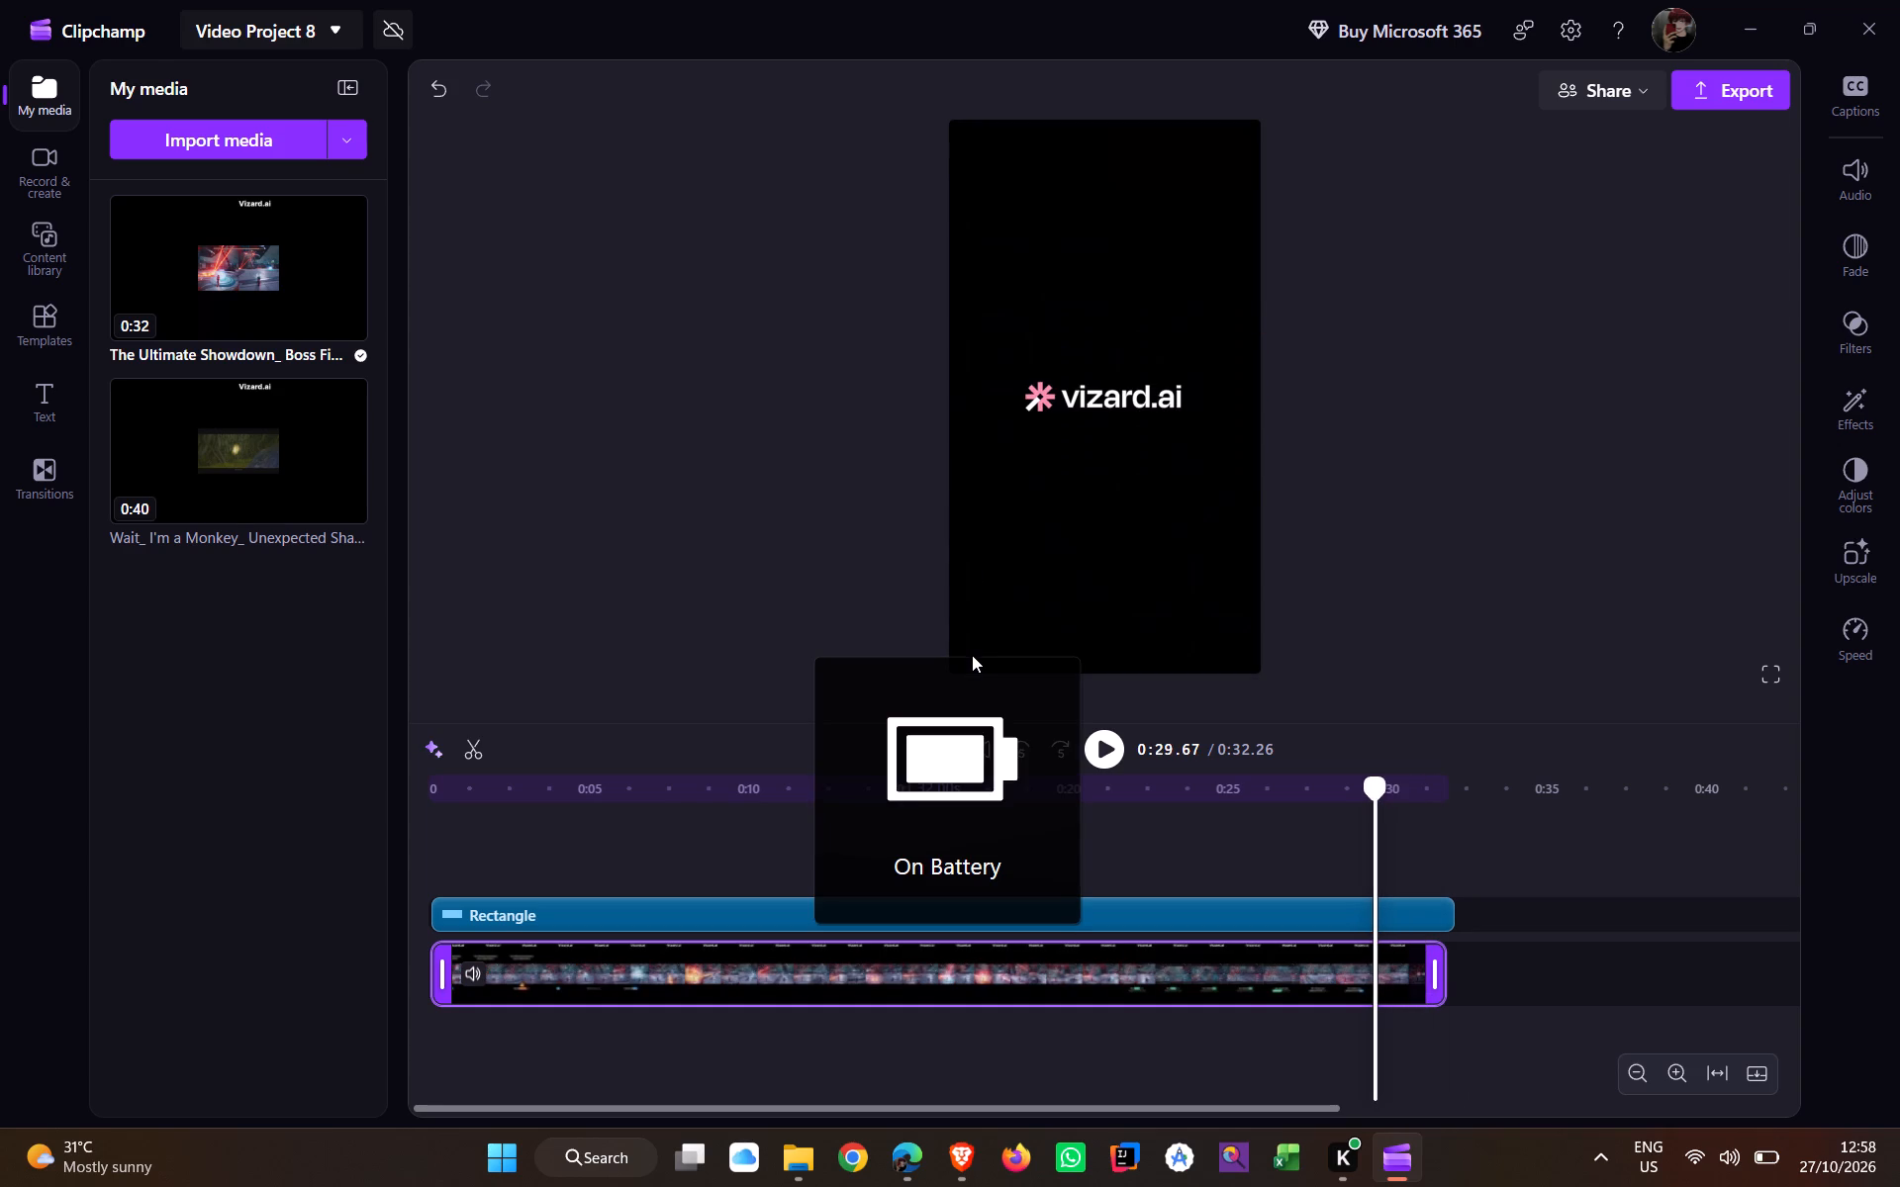
click(468, 755)
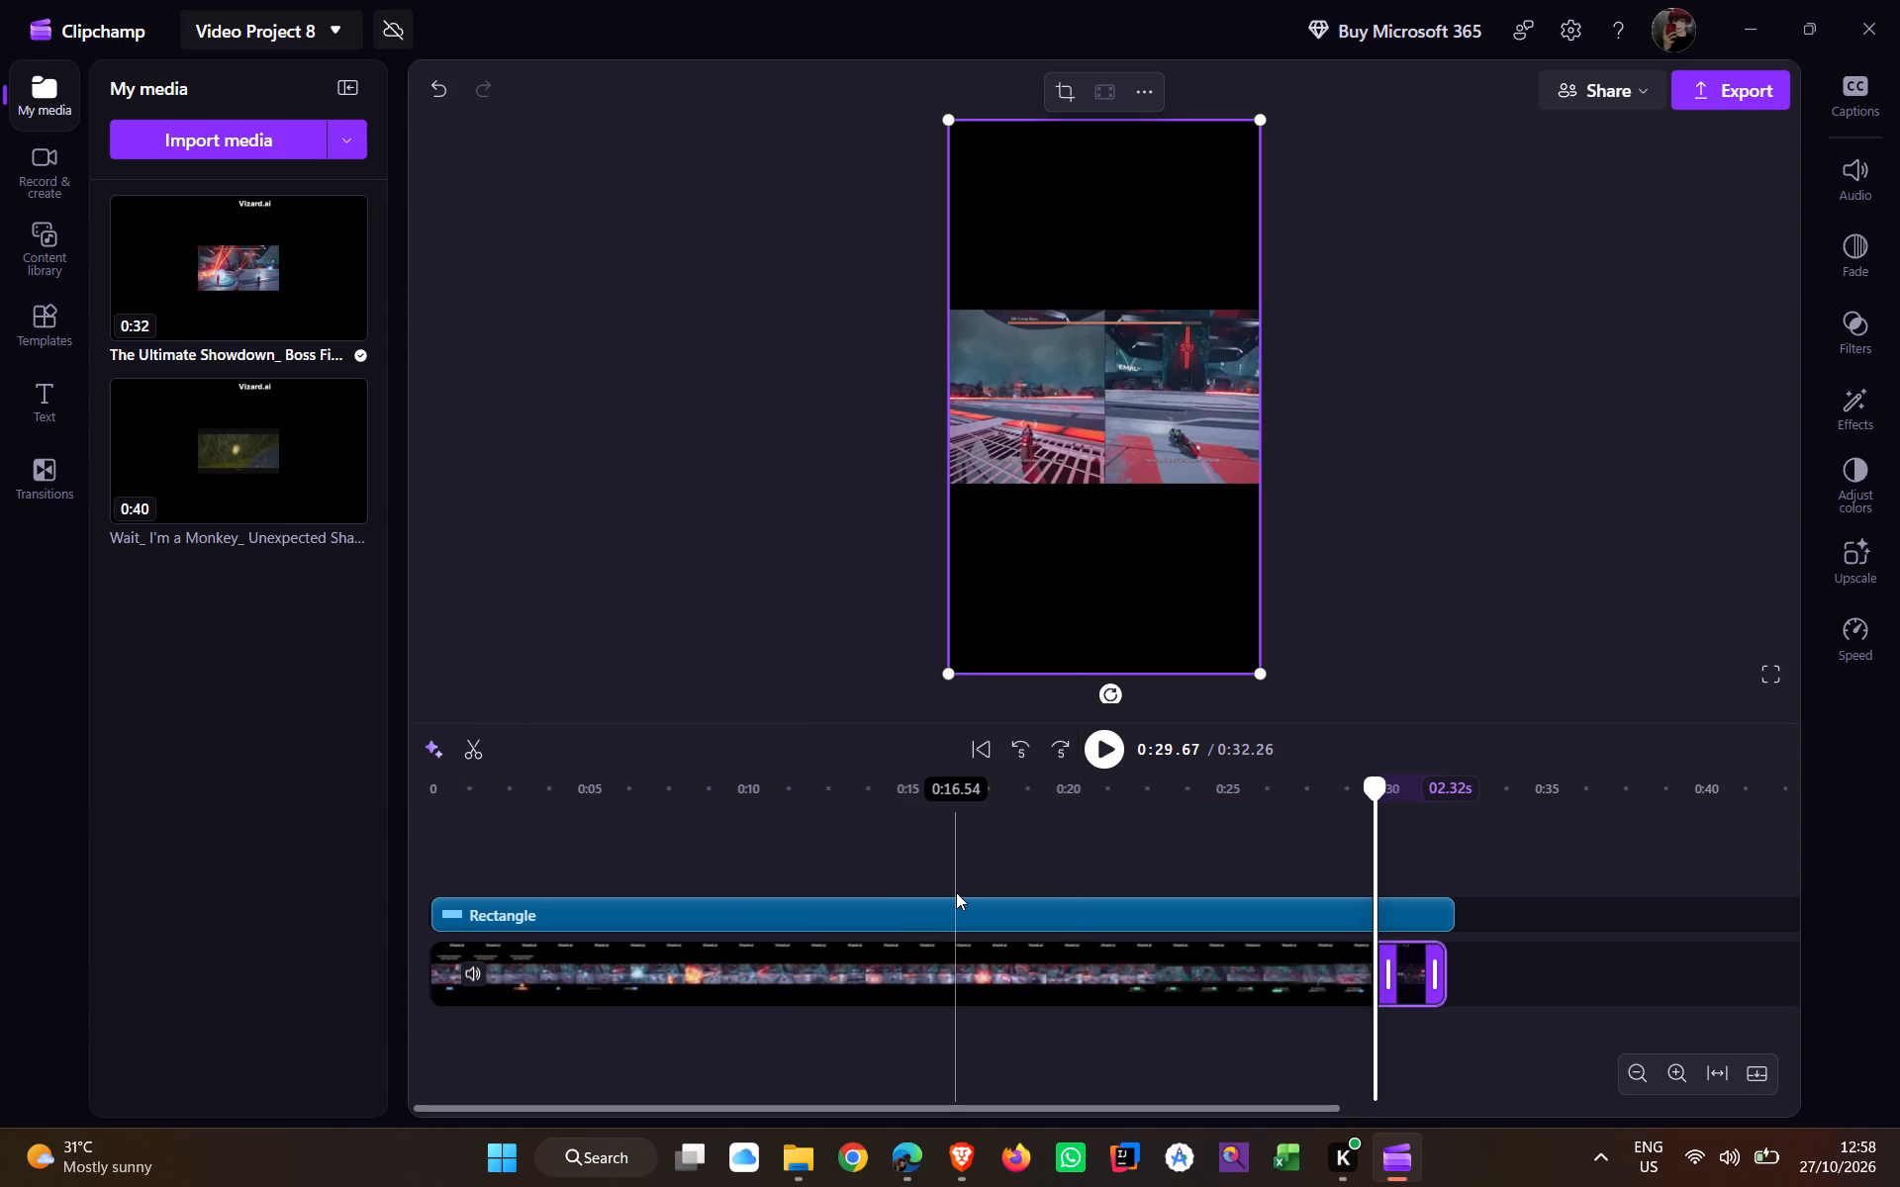
key(Delete)
Split the black Rectangle overlay at 0:29.67, where the video clip ends, and delete its excess part.
click(1094, 920)
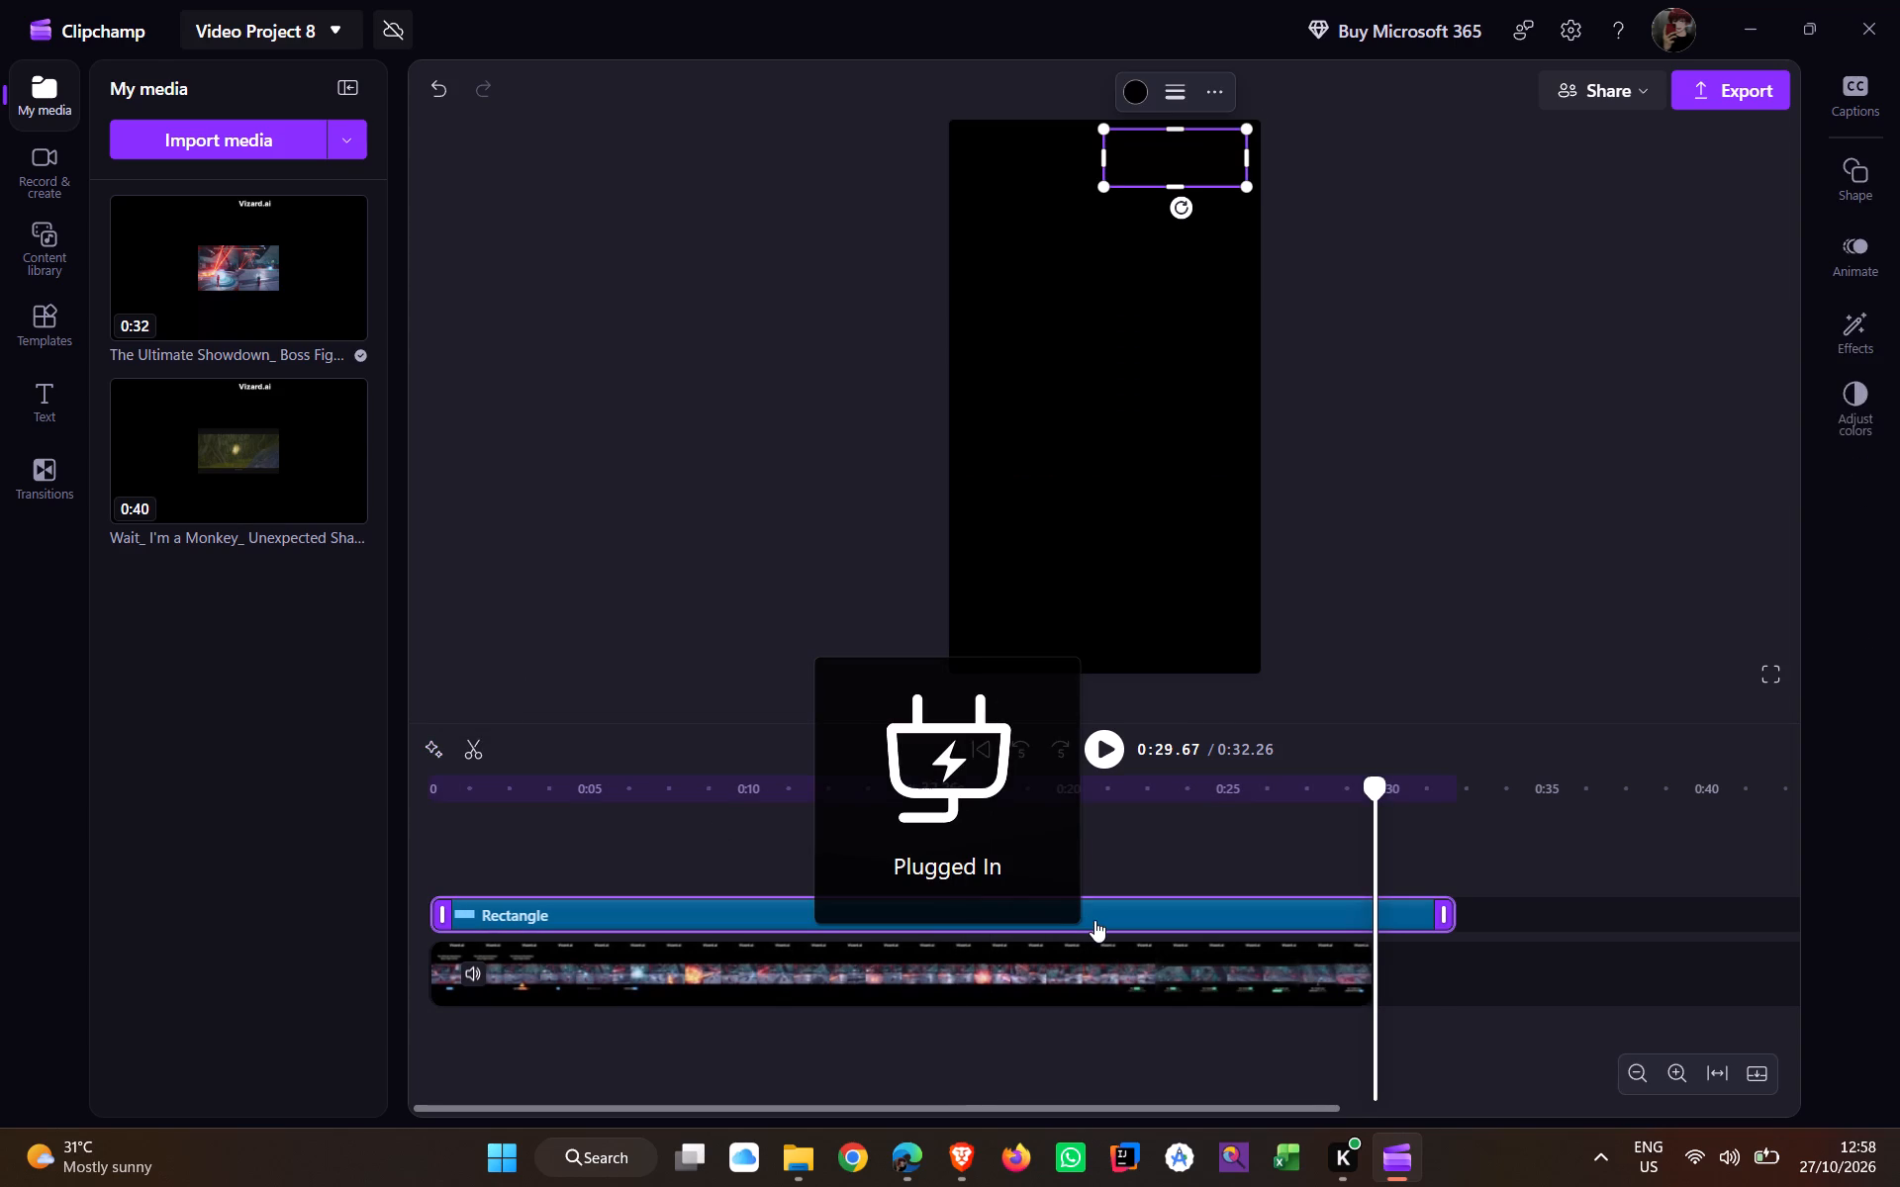
click(461, 749)
key(Delete)
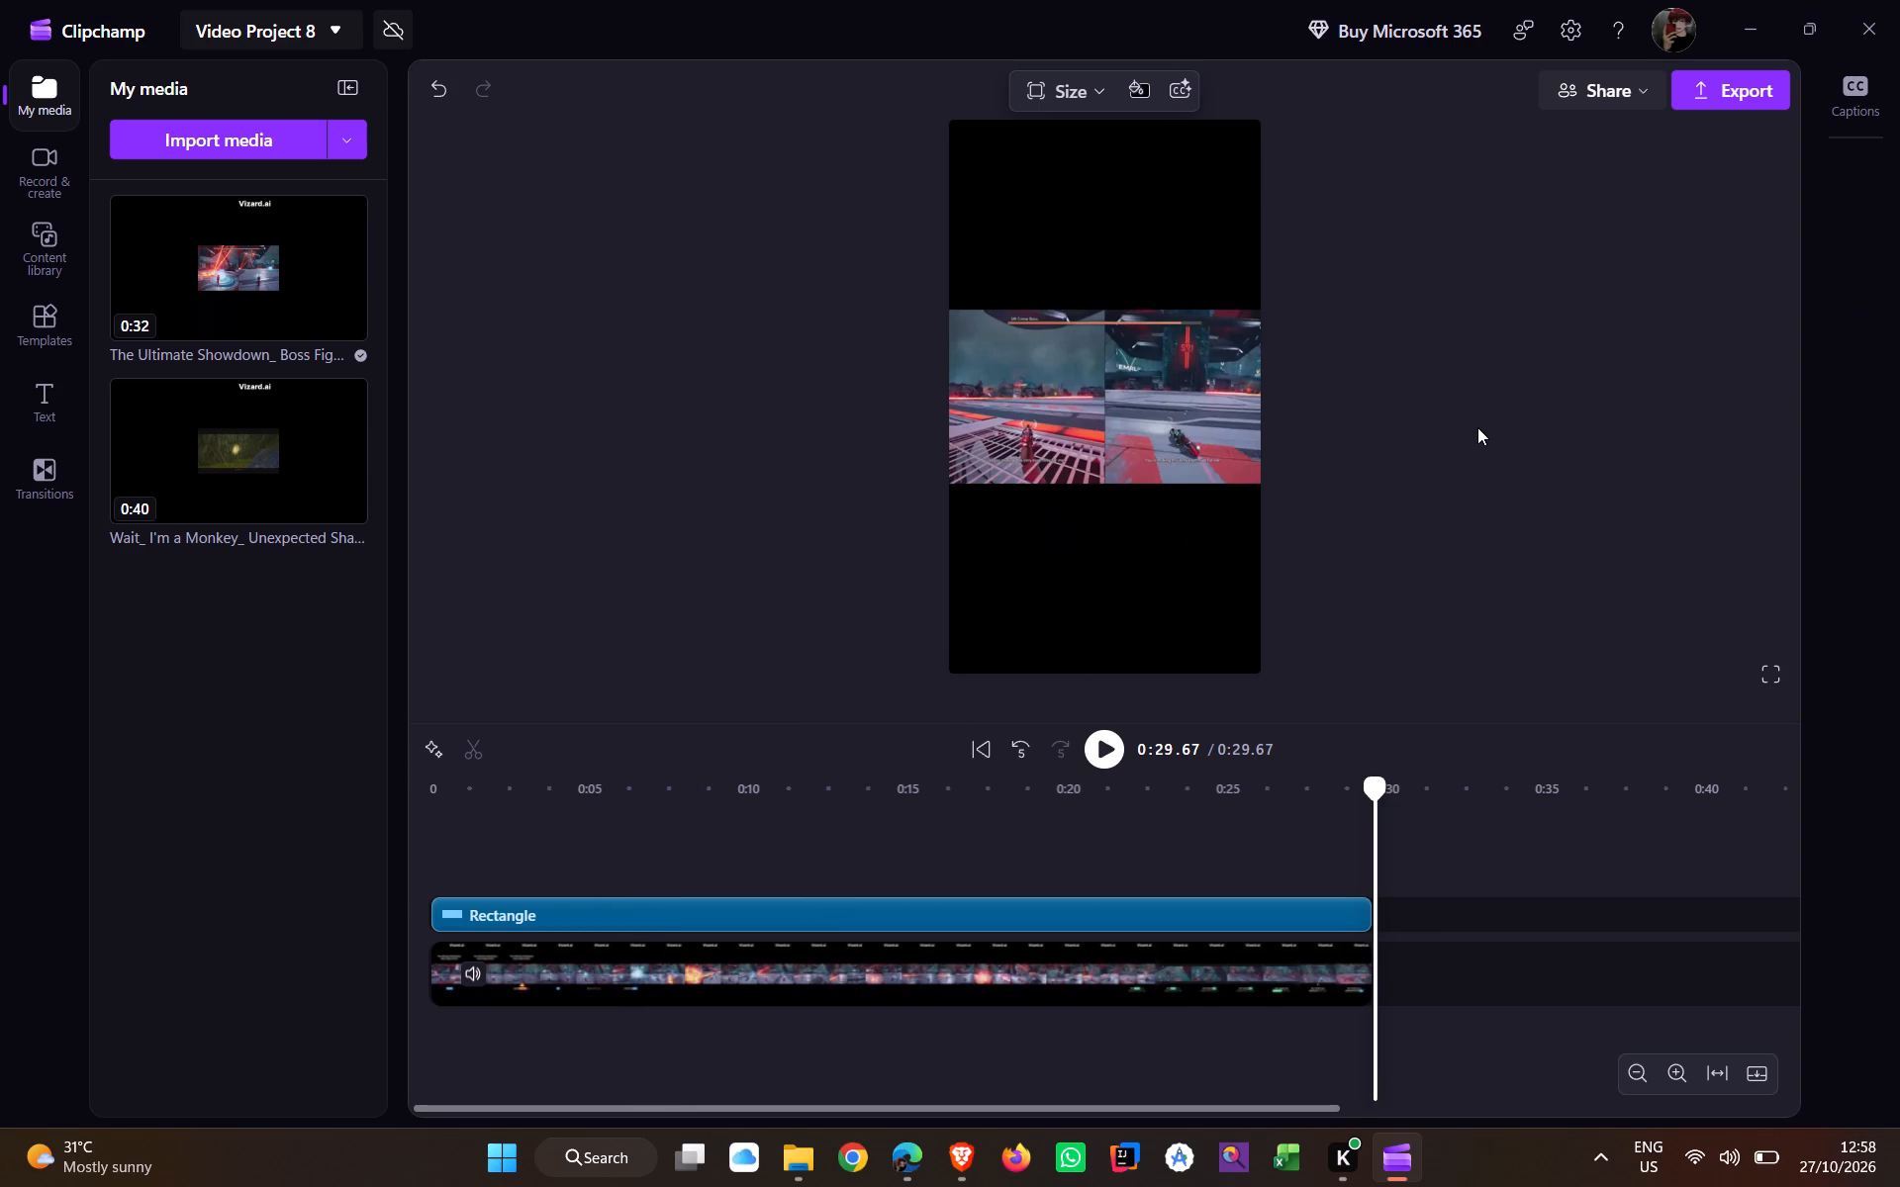
Step back through the trimmed video towards its start, checking the frames and the rectangle's watermark coverage.
key(Left)
key(Left)
key(Left)
key(Left)
key(Left)
key(Left)
key(Left)
key(Left)
key(Left)
key(Left)
key(Left)
key(Left)
key(Left)
key(Left)
key(Left)
key(Left)
key(Left)
key(Left)
key(Left)
key(Left)
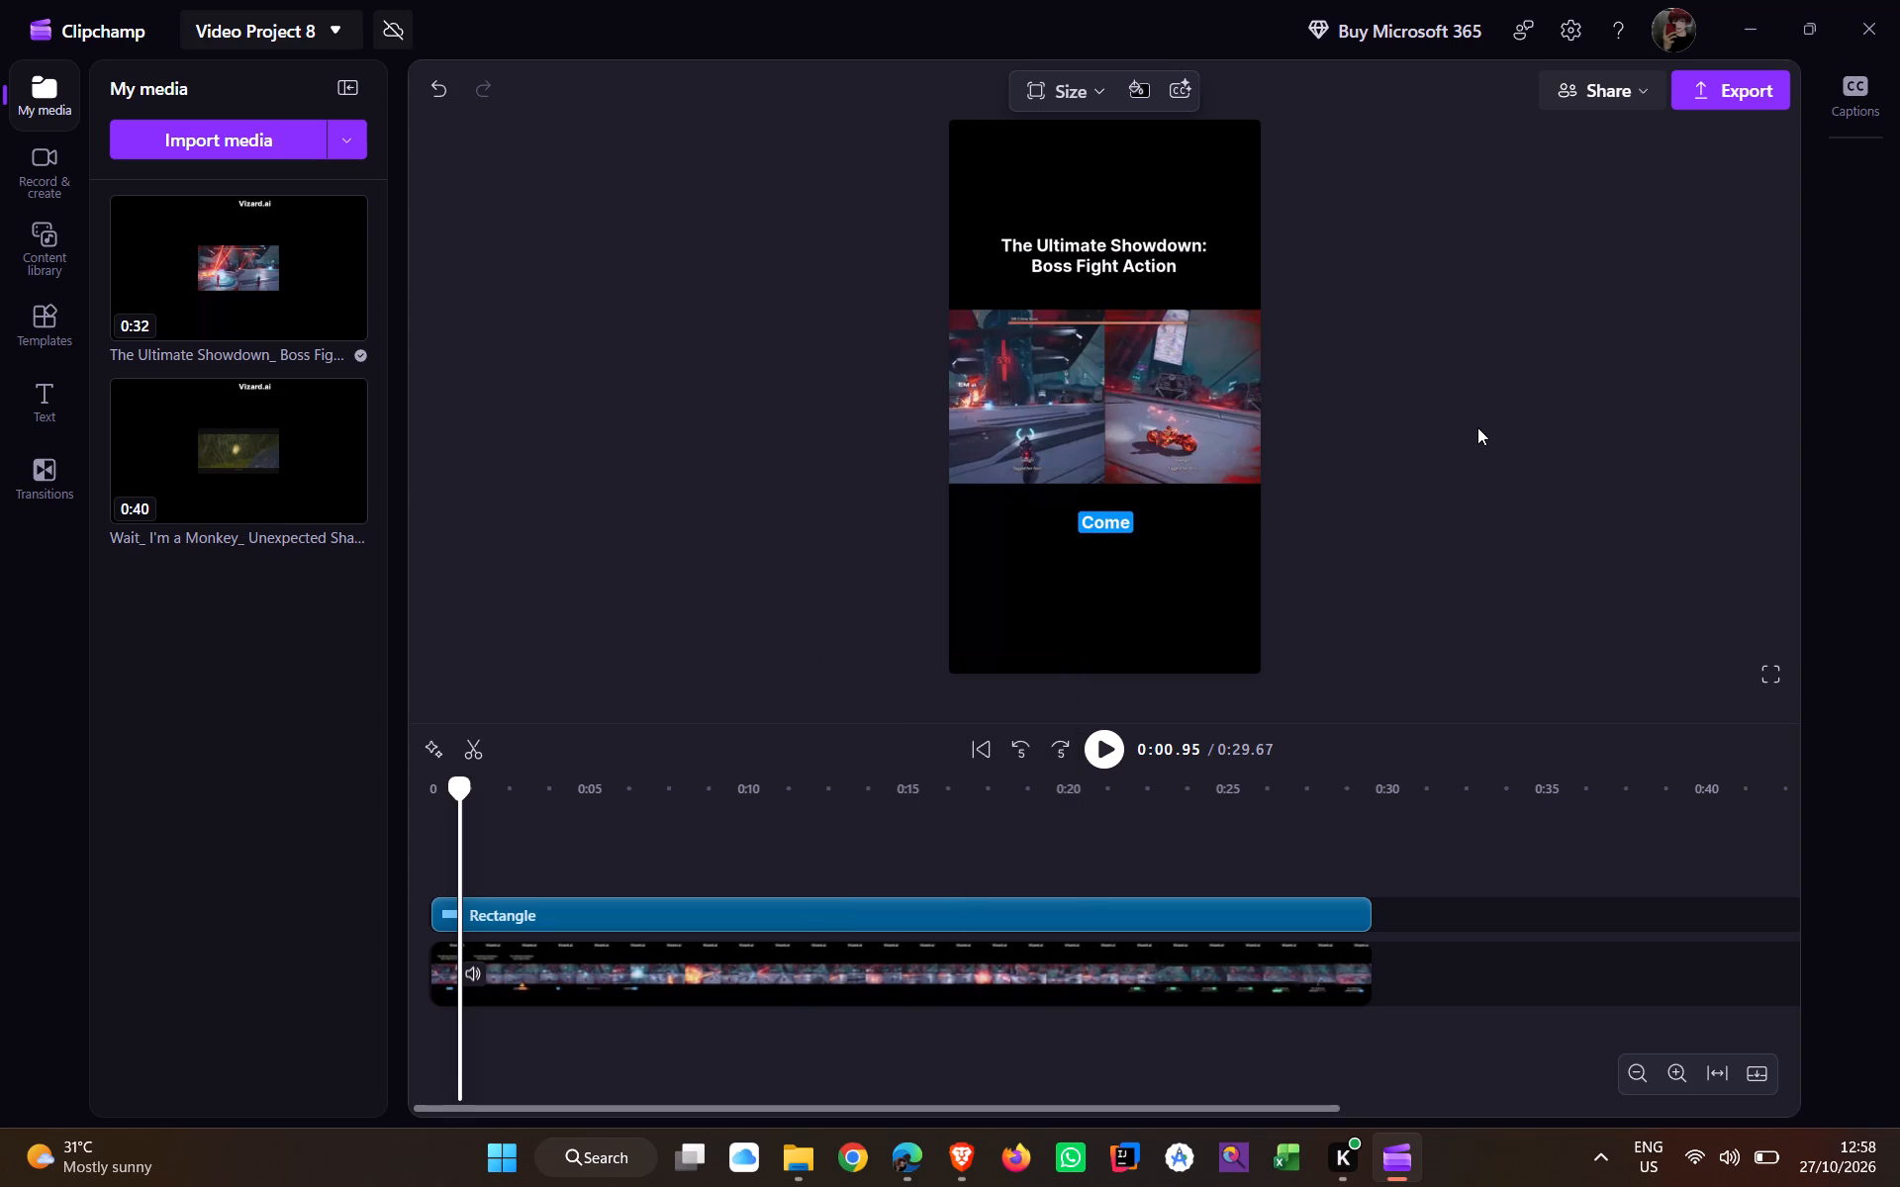
key(Return)
In File Explorer, copy the file name "The Ultimate Showdown_ Boss Fight Action" and return to Clipchamp.
key(alt+Tab)
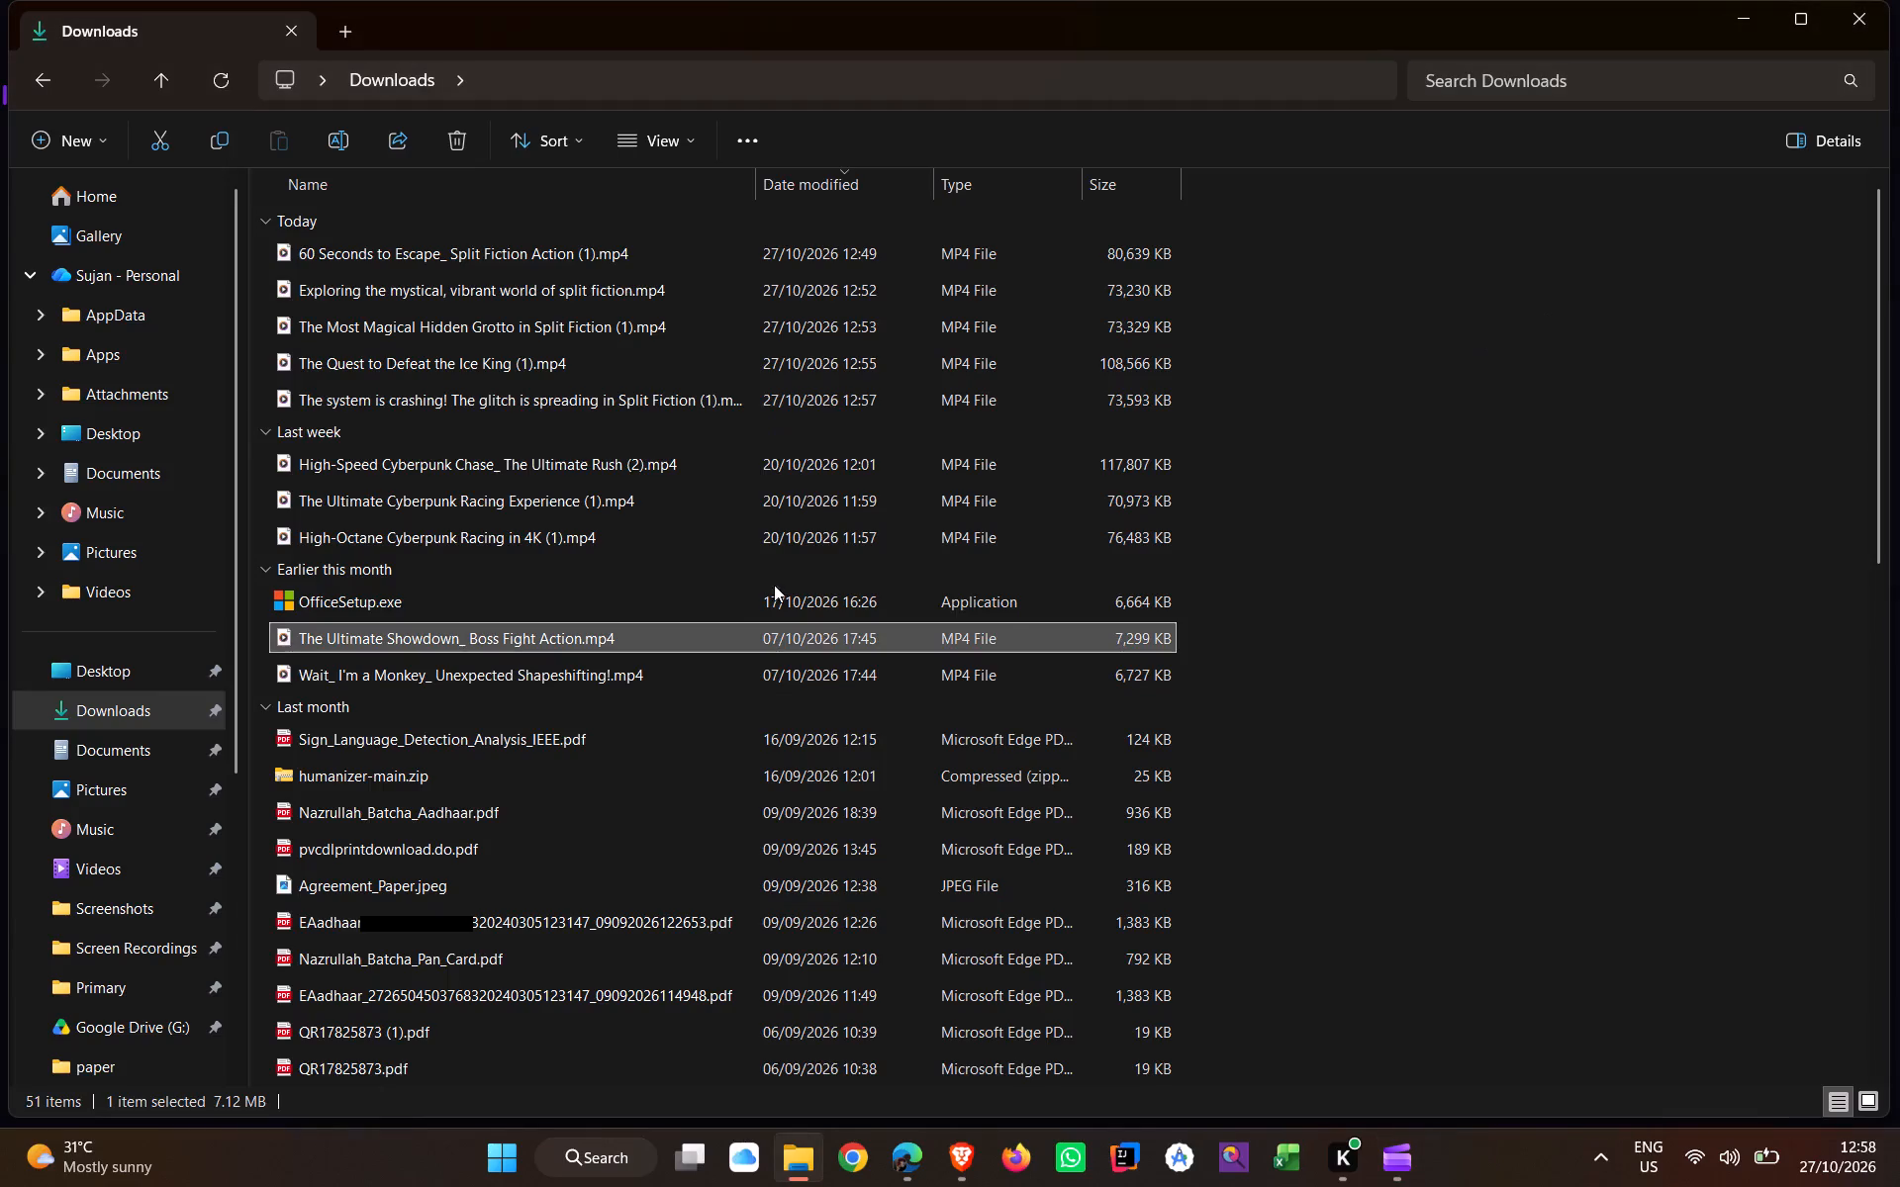
click(342, 138)
key(ctrl+c)
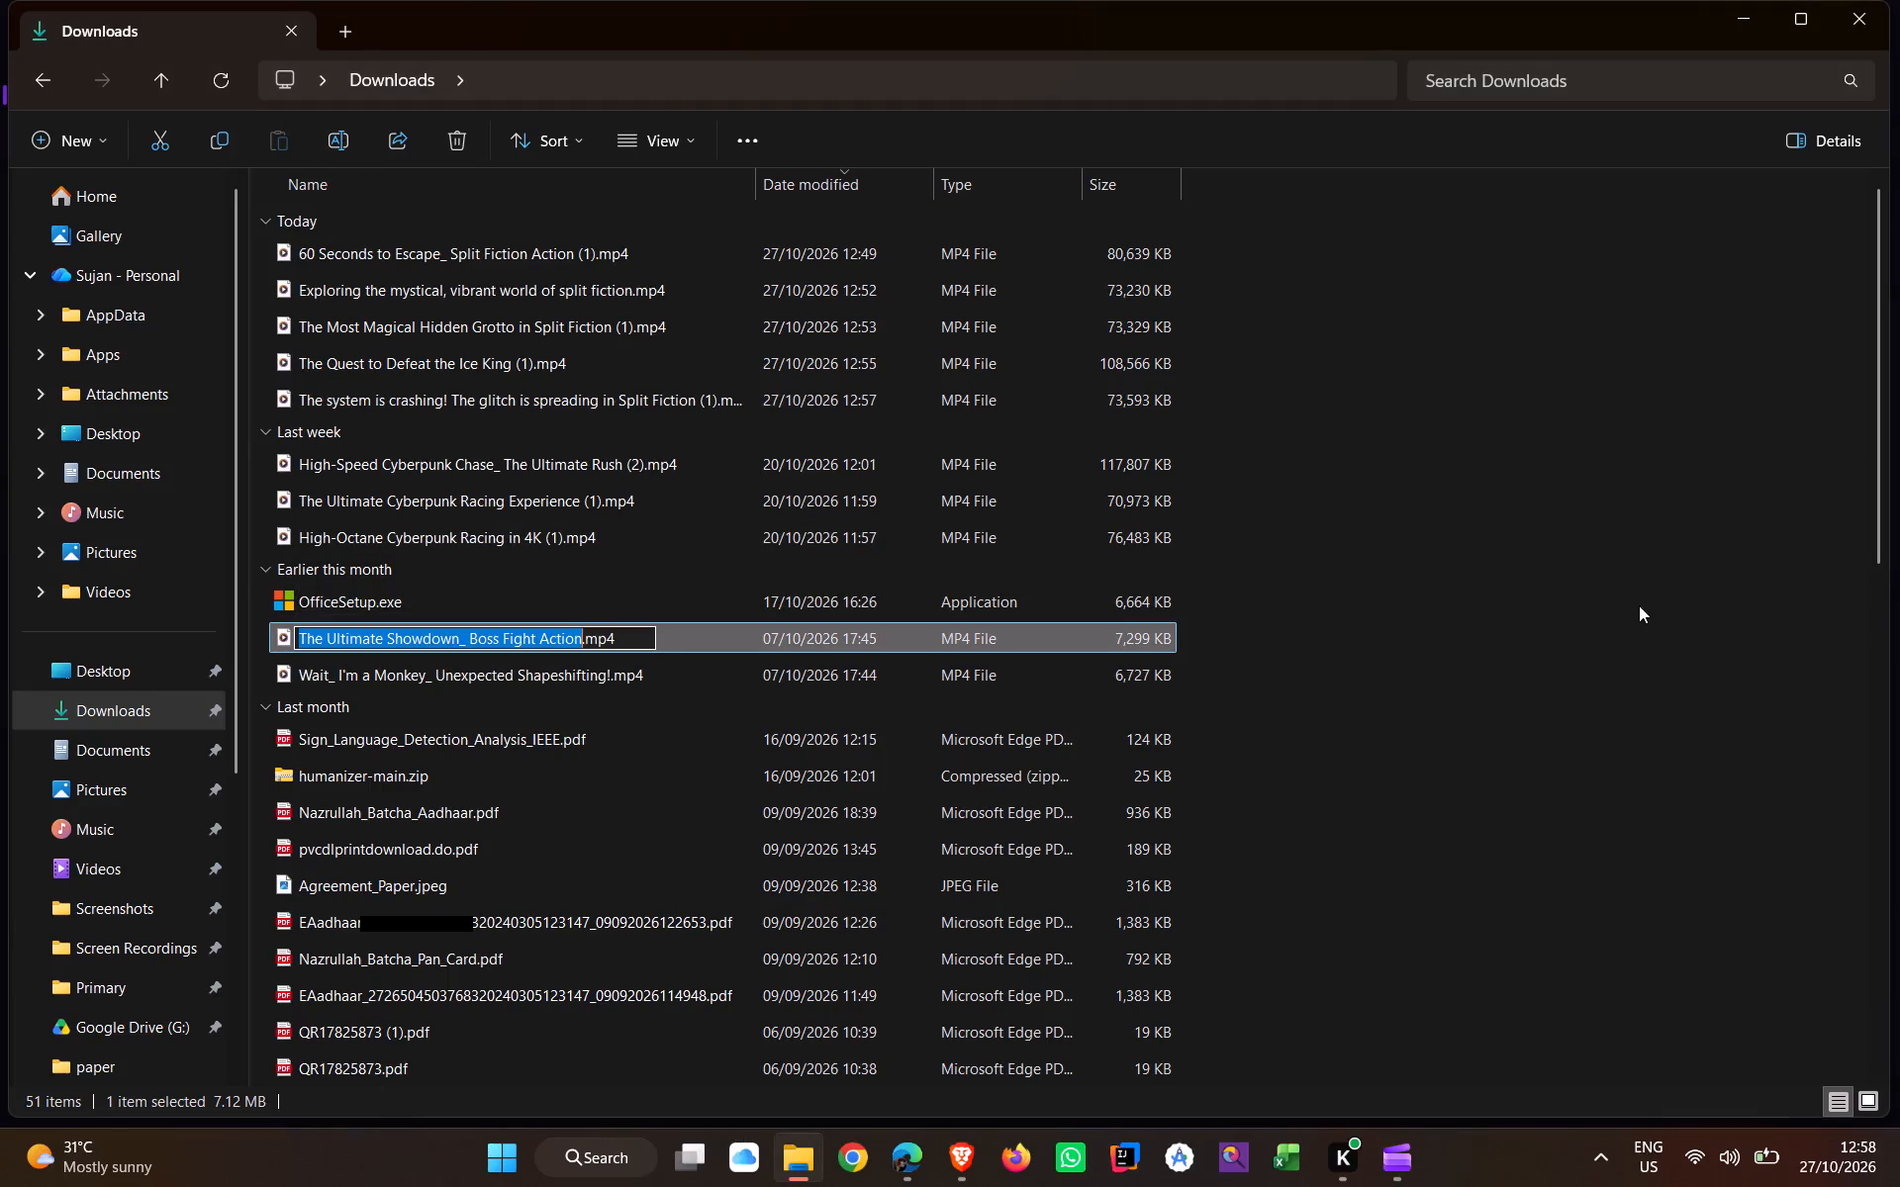
click(1888, 551)
key(alt+Tab)
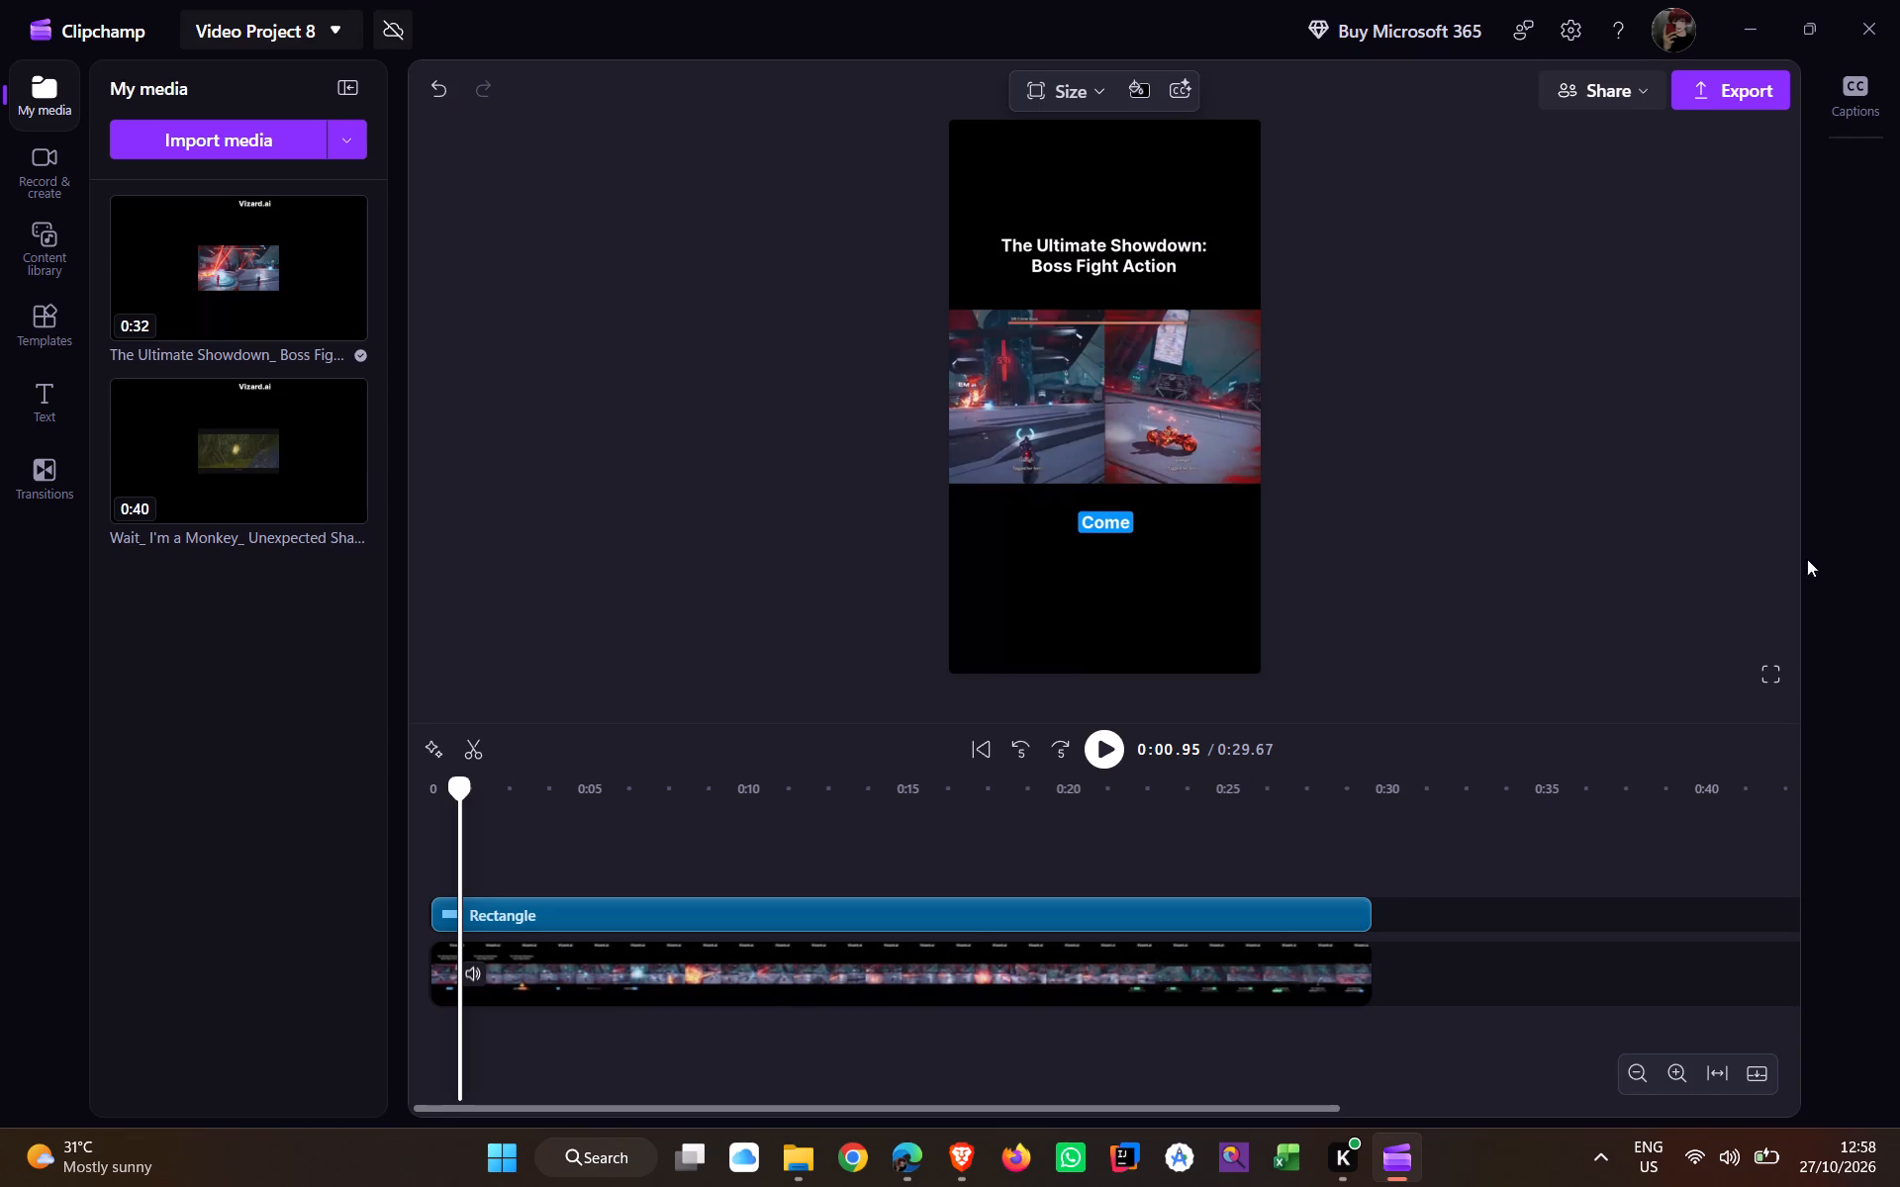
Export the video at 1080p with the file name "The Ultimate Showdown_ Boss Fight Action".
click(1725, 95)
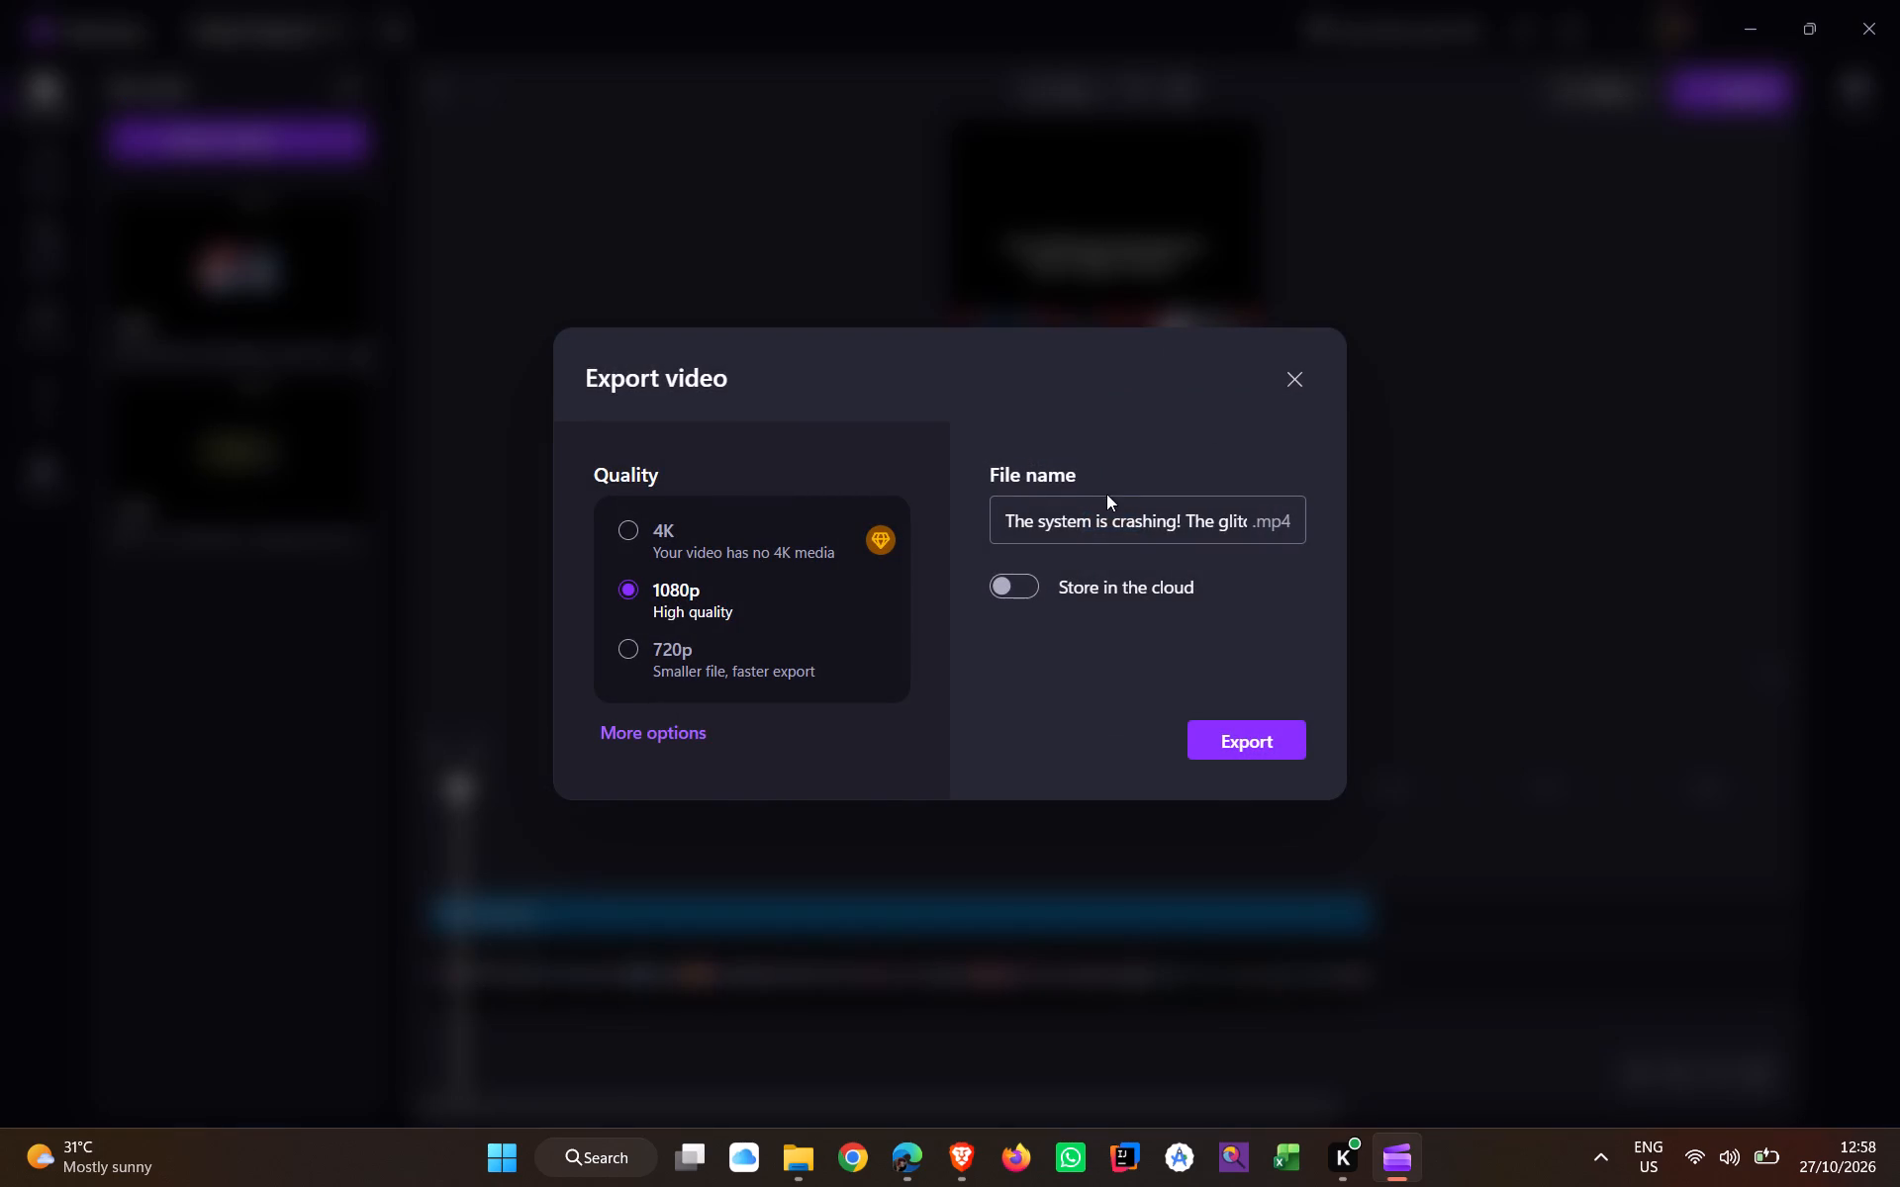
click(1087, 526)
key(ctrl+a)
key(ctrl+v)
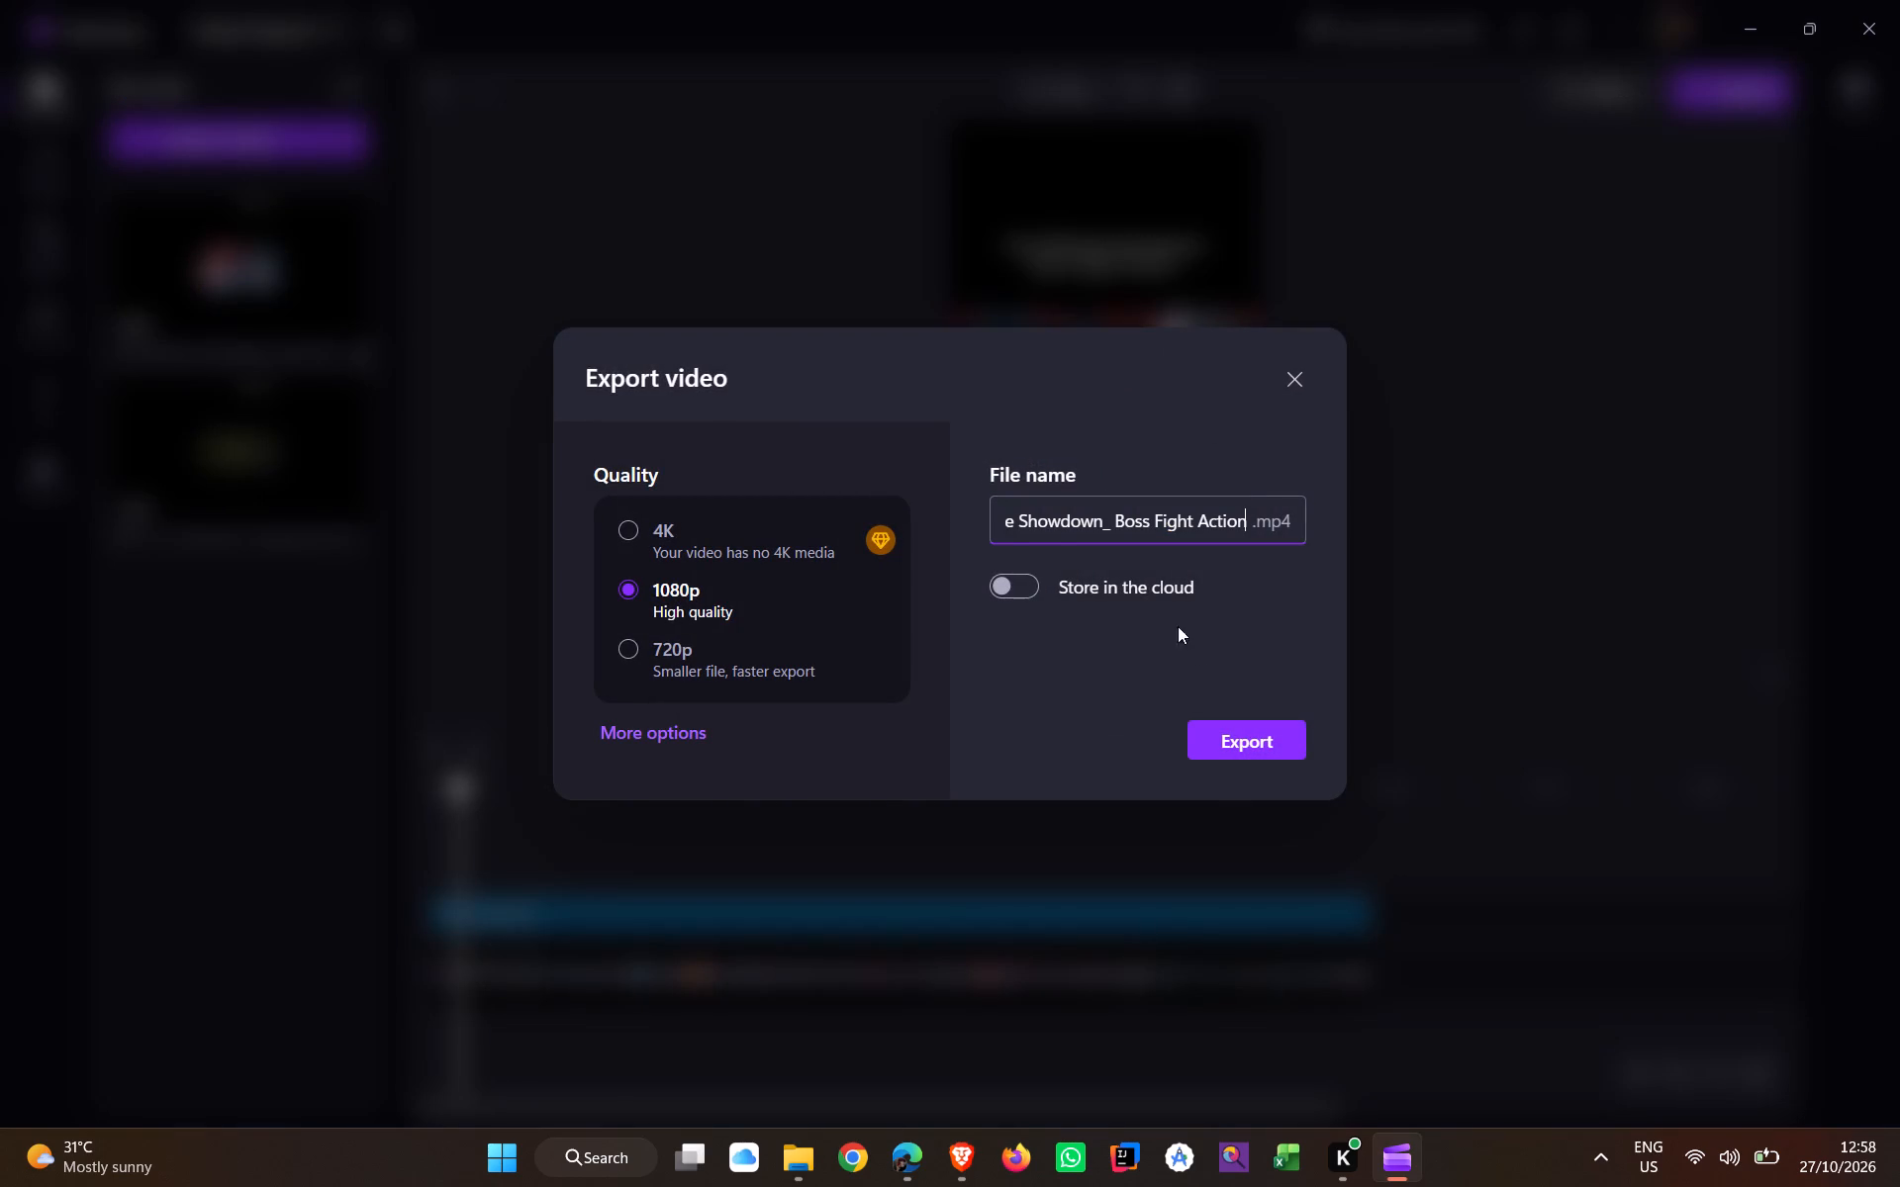
click(1217, 753)
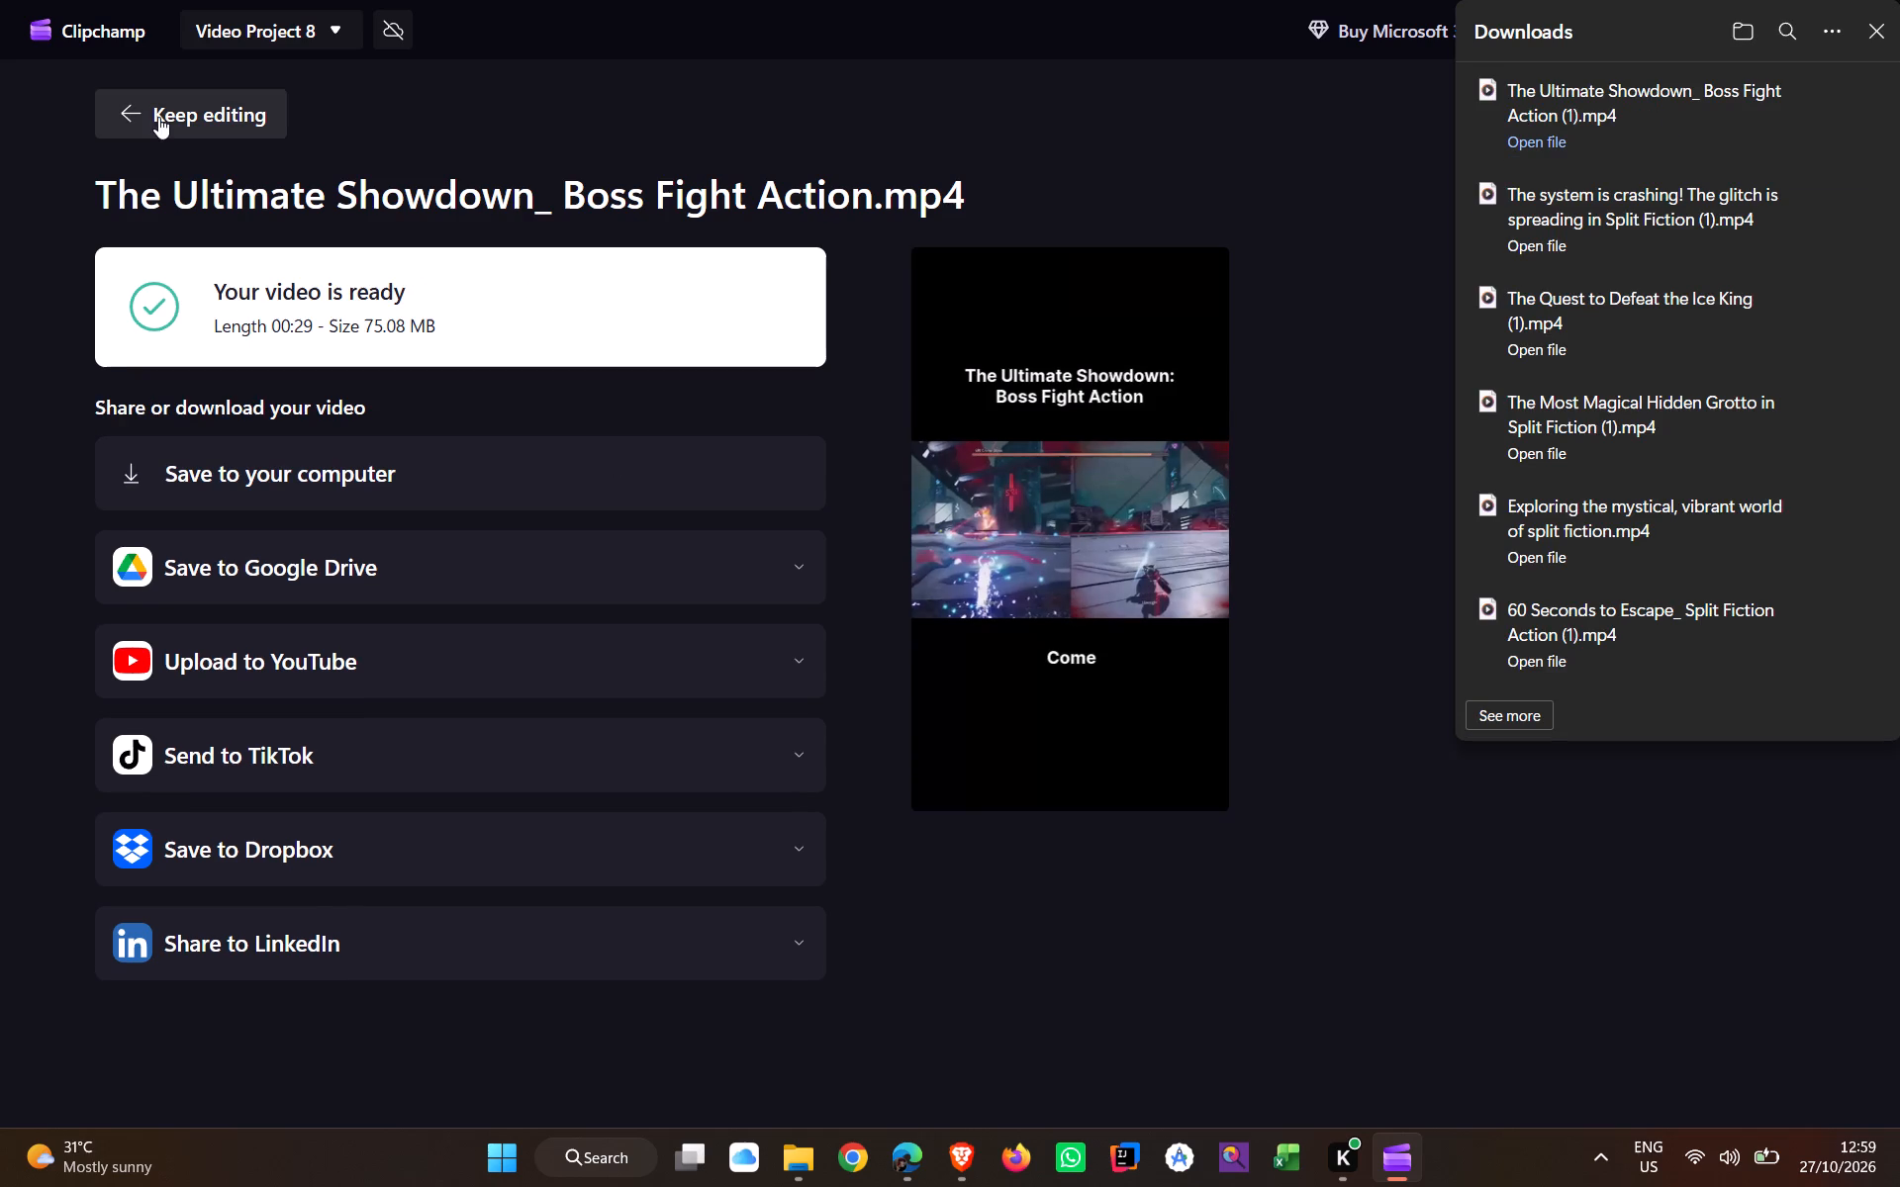
Return to editing and remove the "The Ultimate Showdown_ Boss Fight Action" video asset from the project.
click(143, 113)
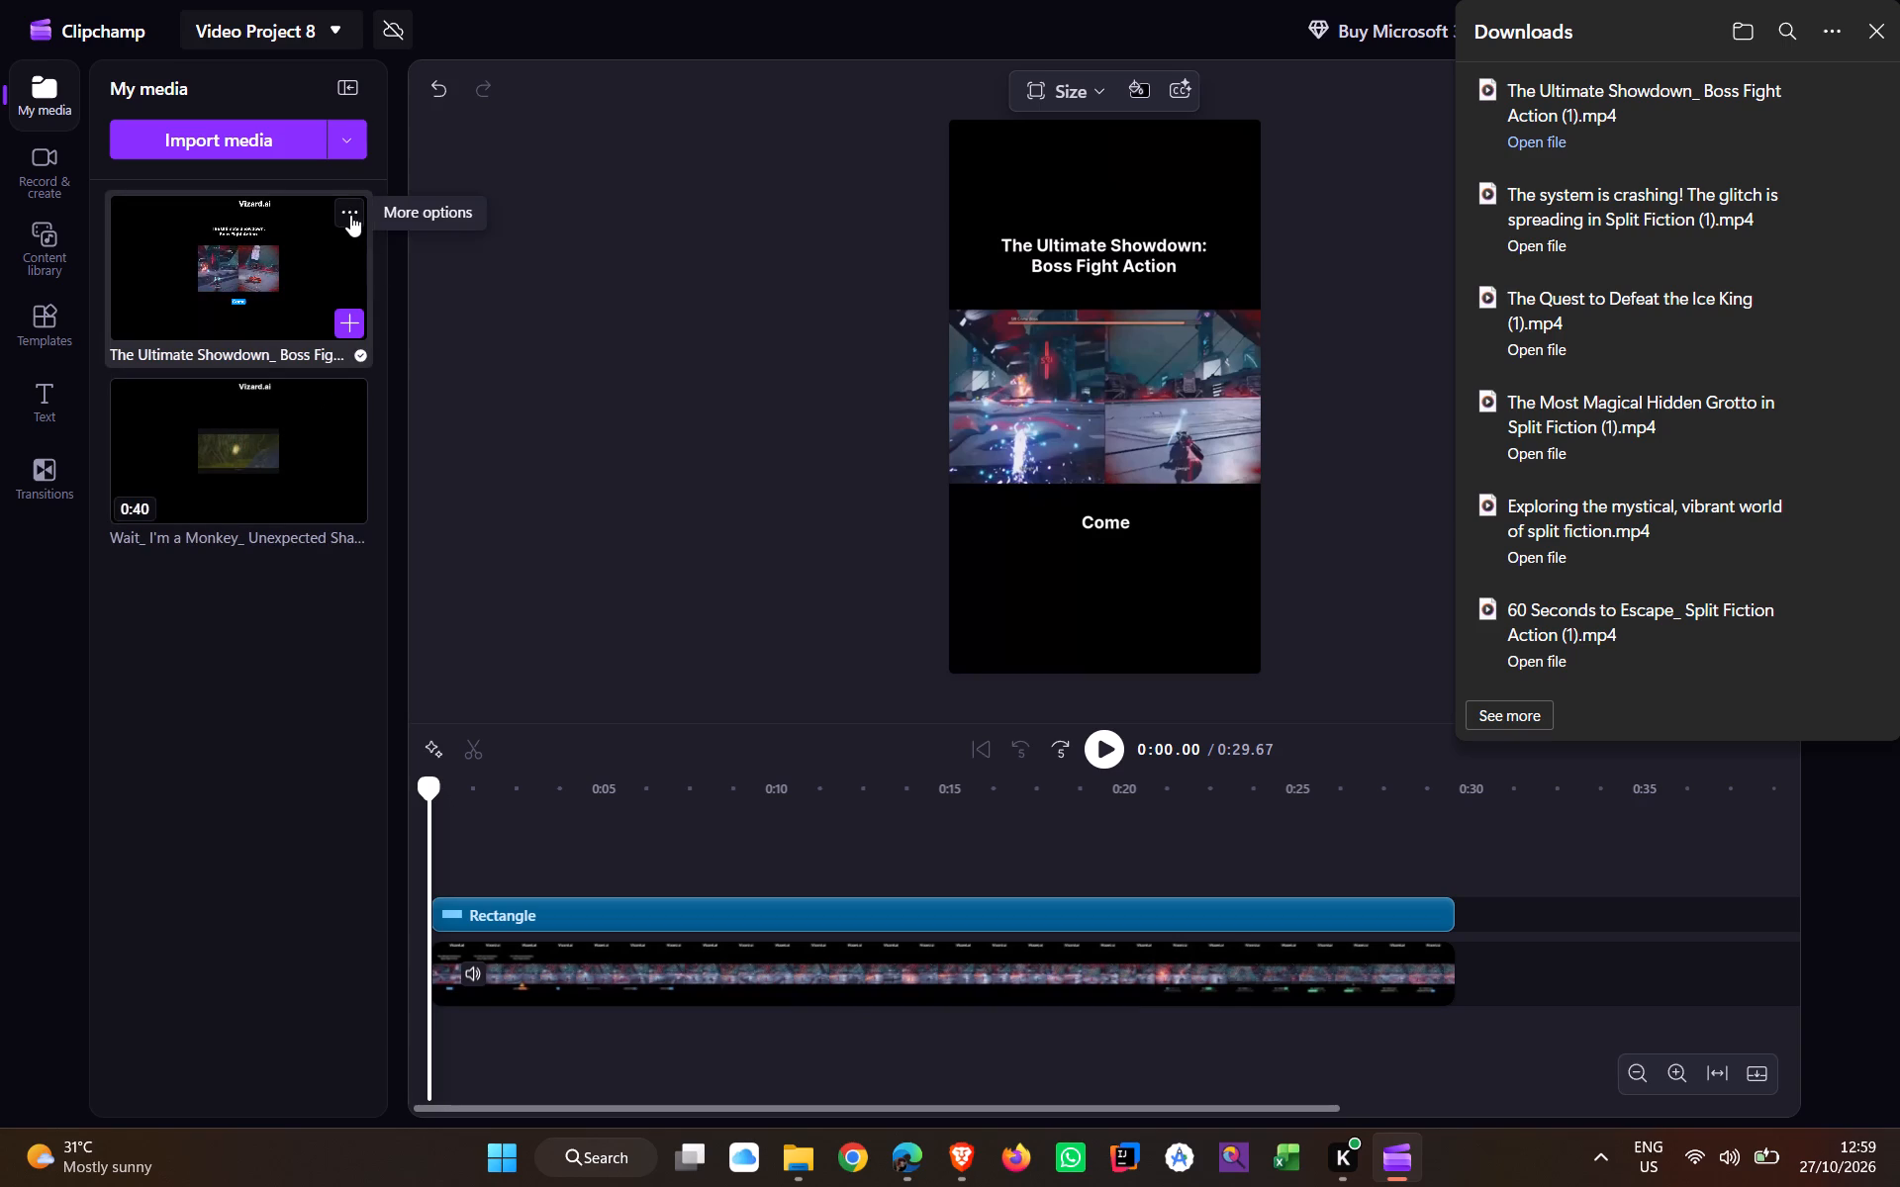
click(350, 215)
click(397, 293)
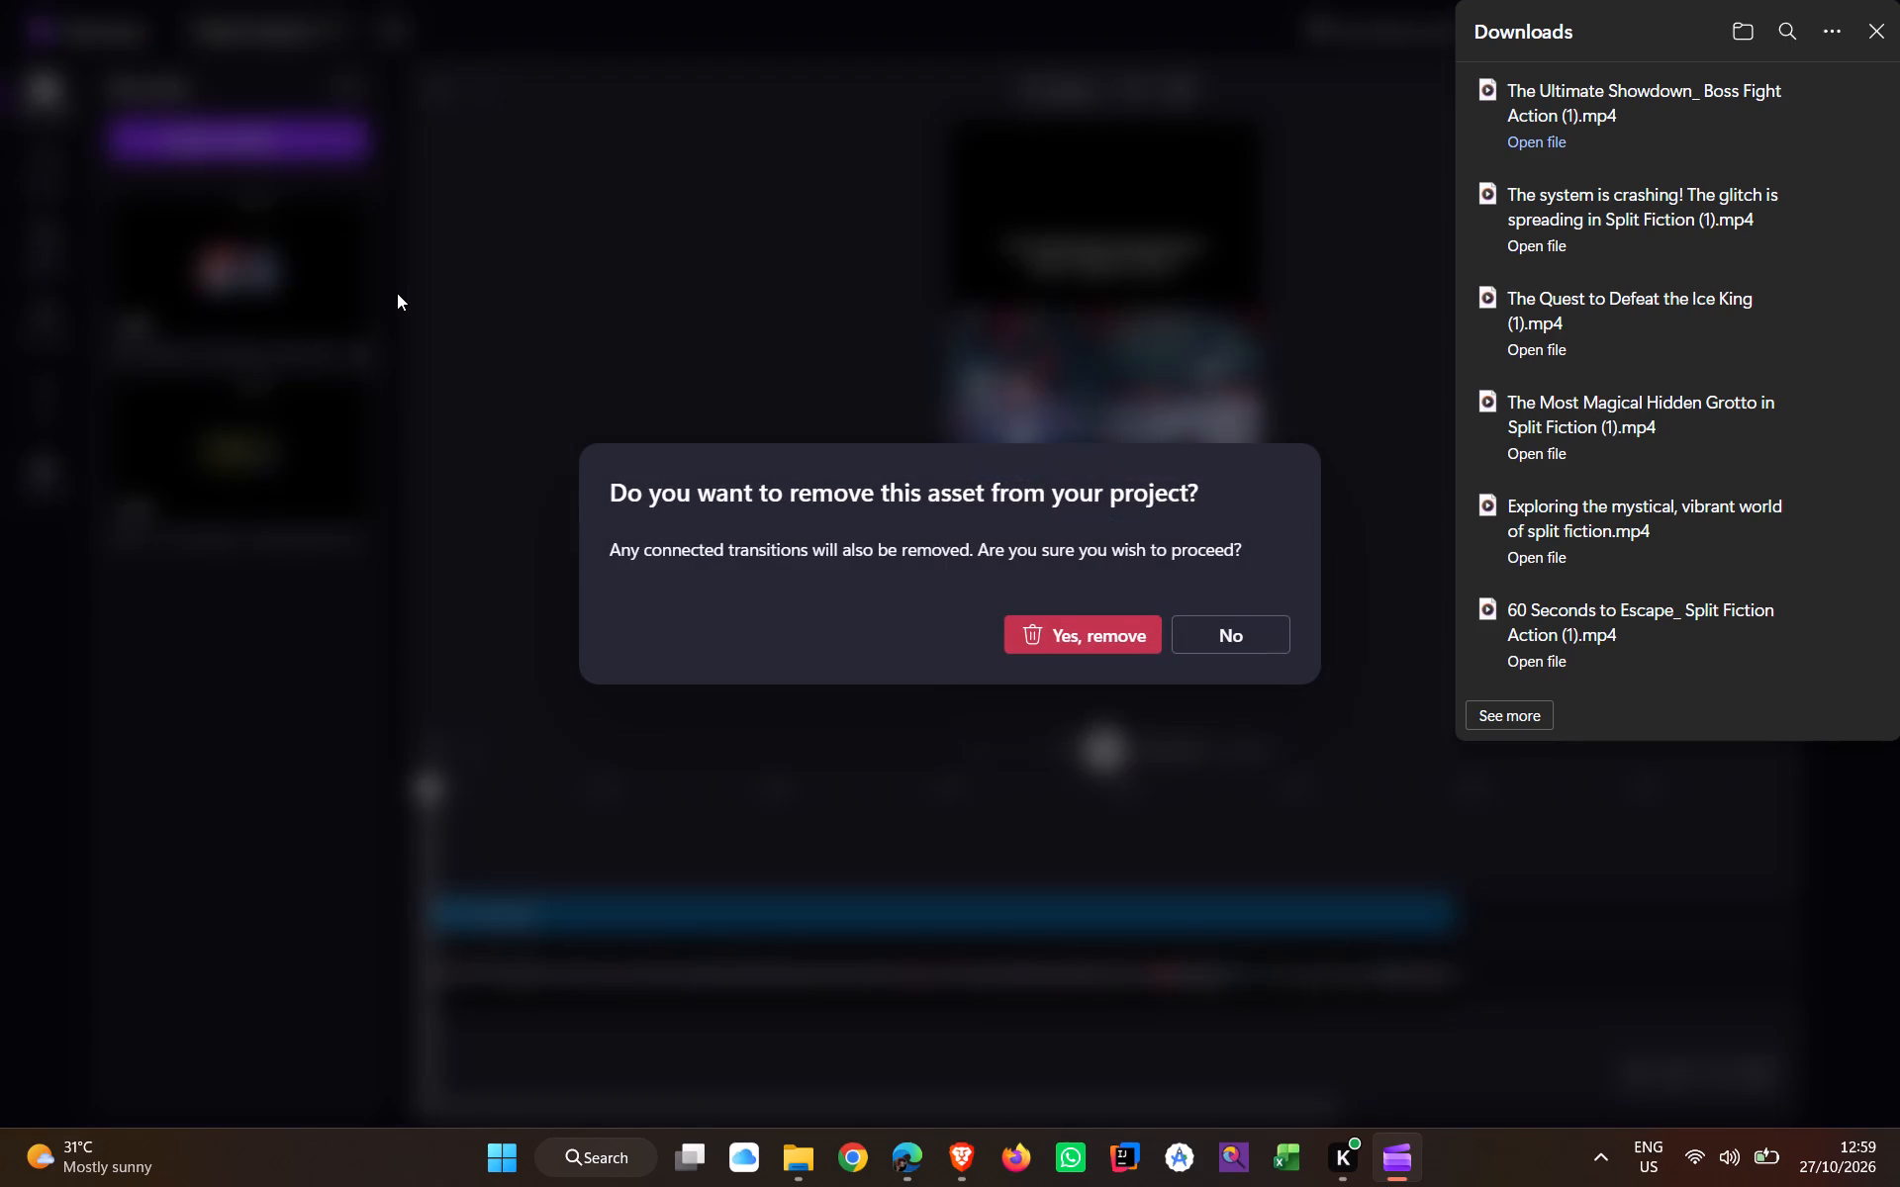
click(1069, 636)
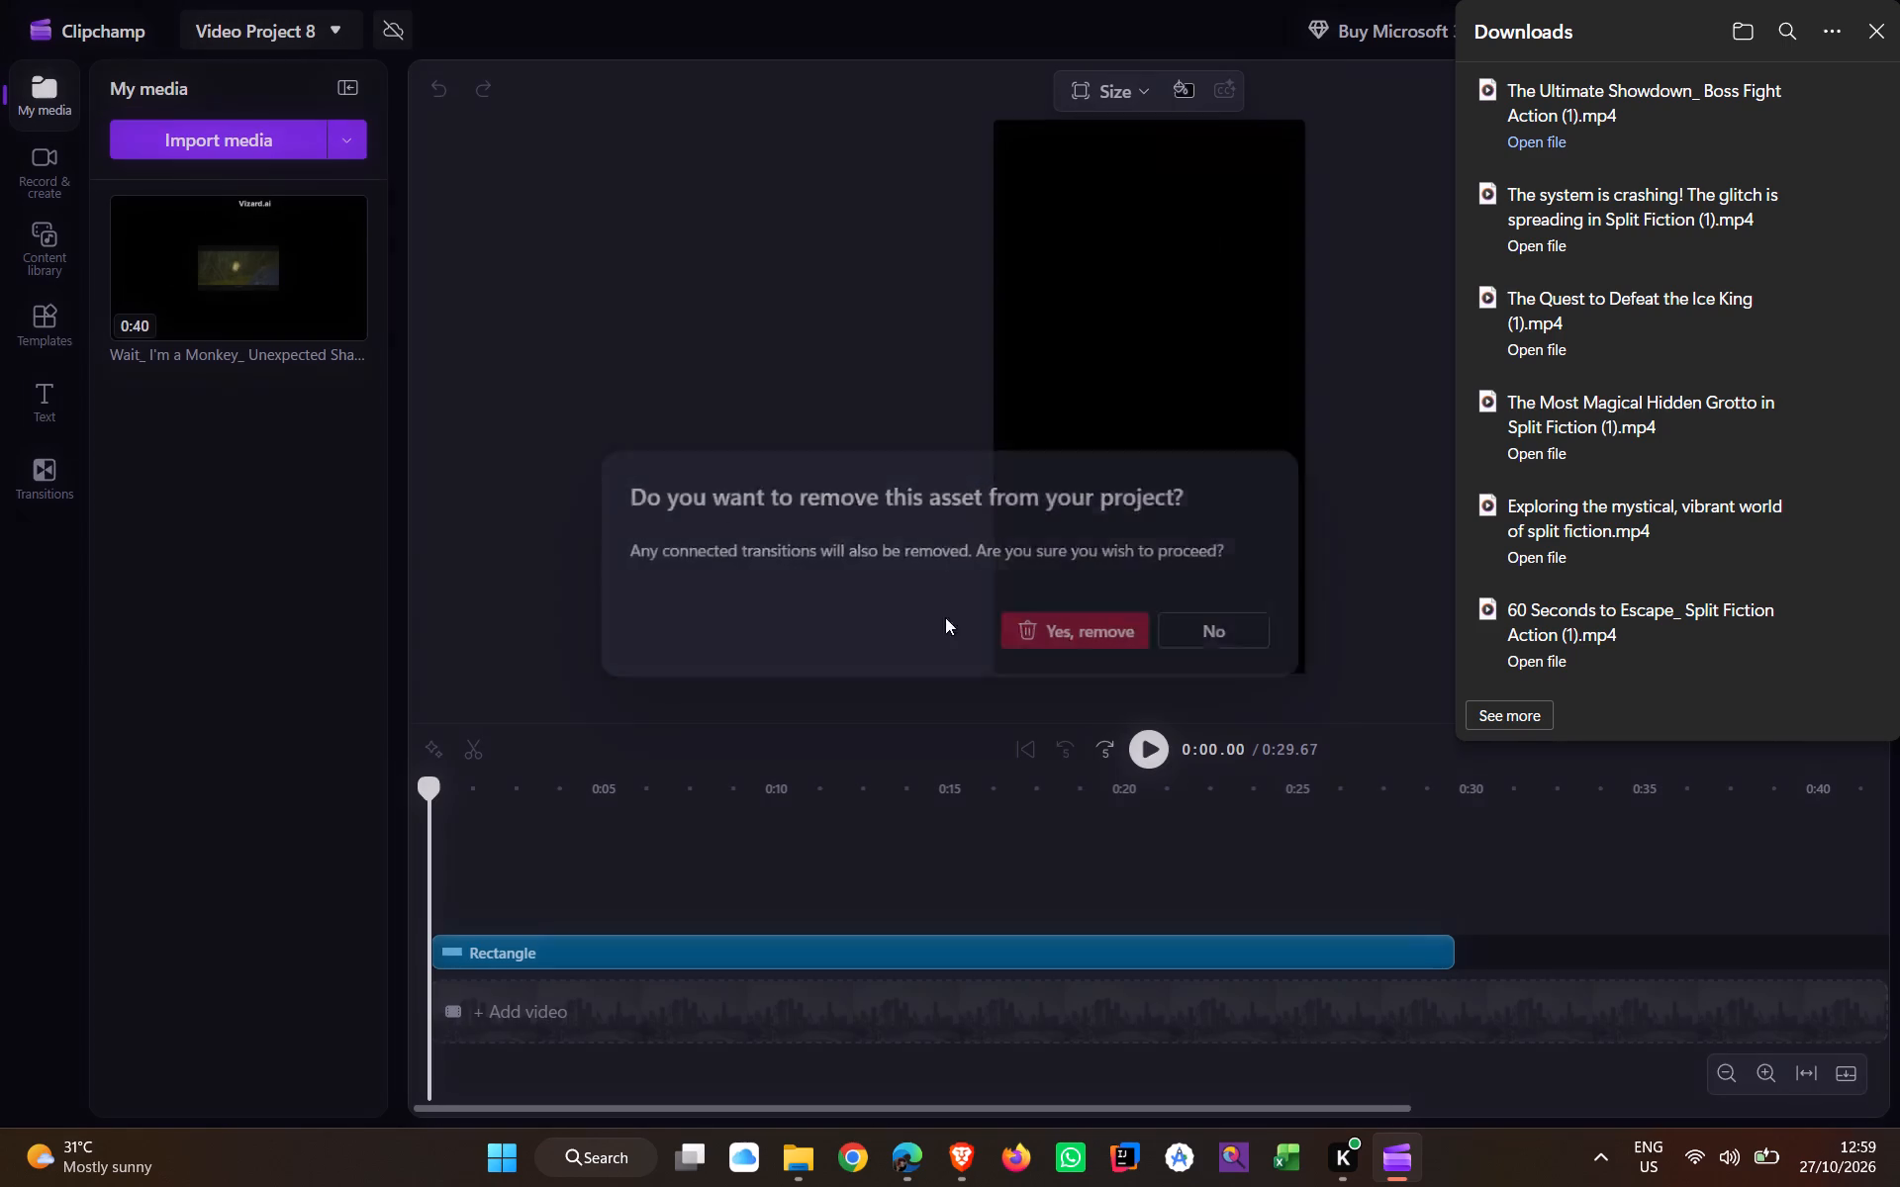
Add the "Wait_ I'm a Monkey_ Unexpected Shapeshifting!" video to the timeline.
click(347, 329)
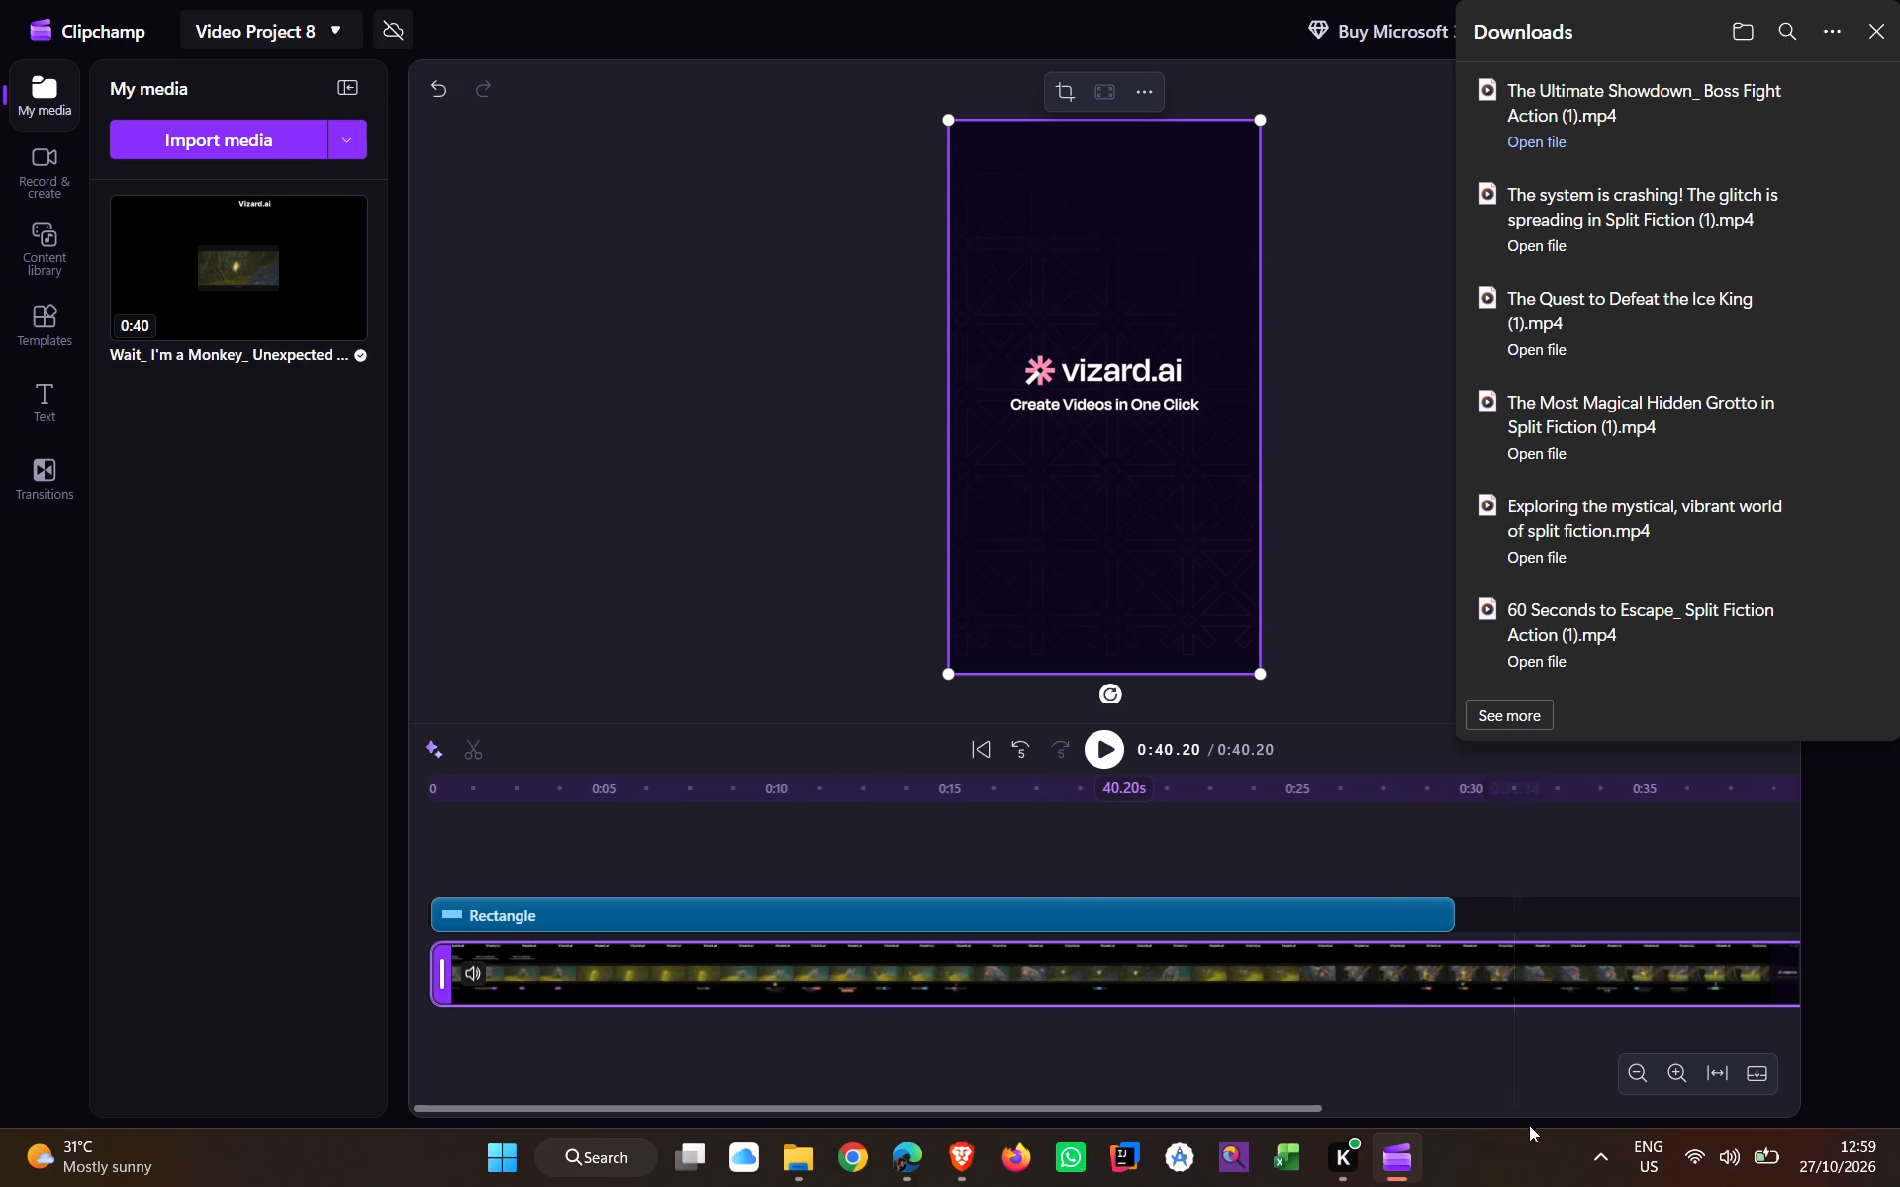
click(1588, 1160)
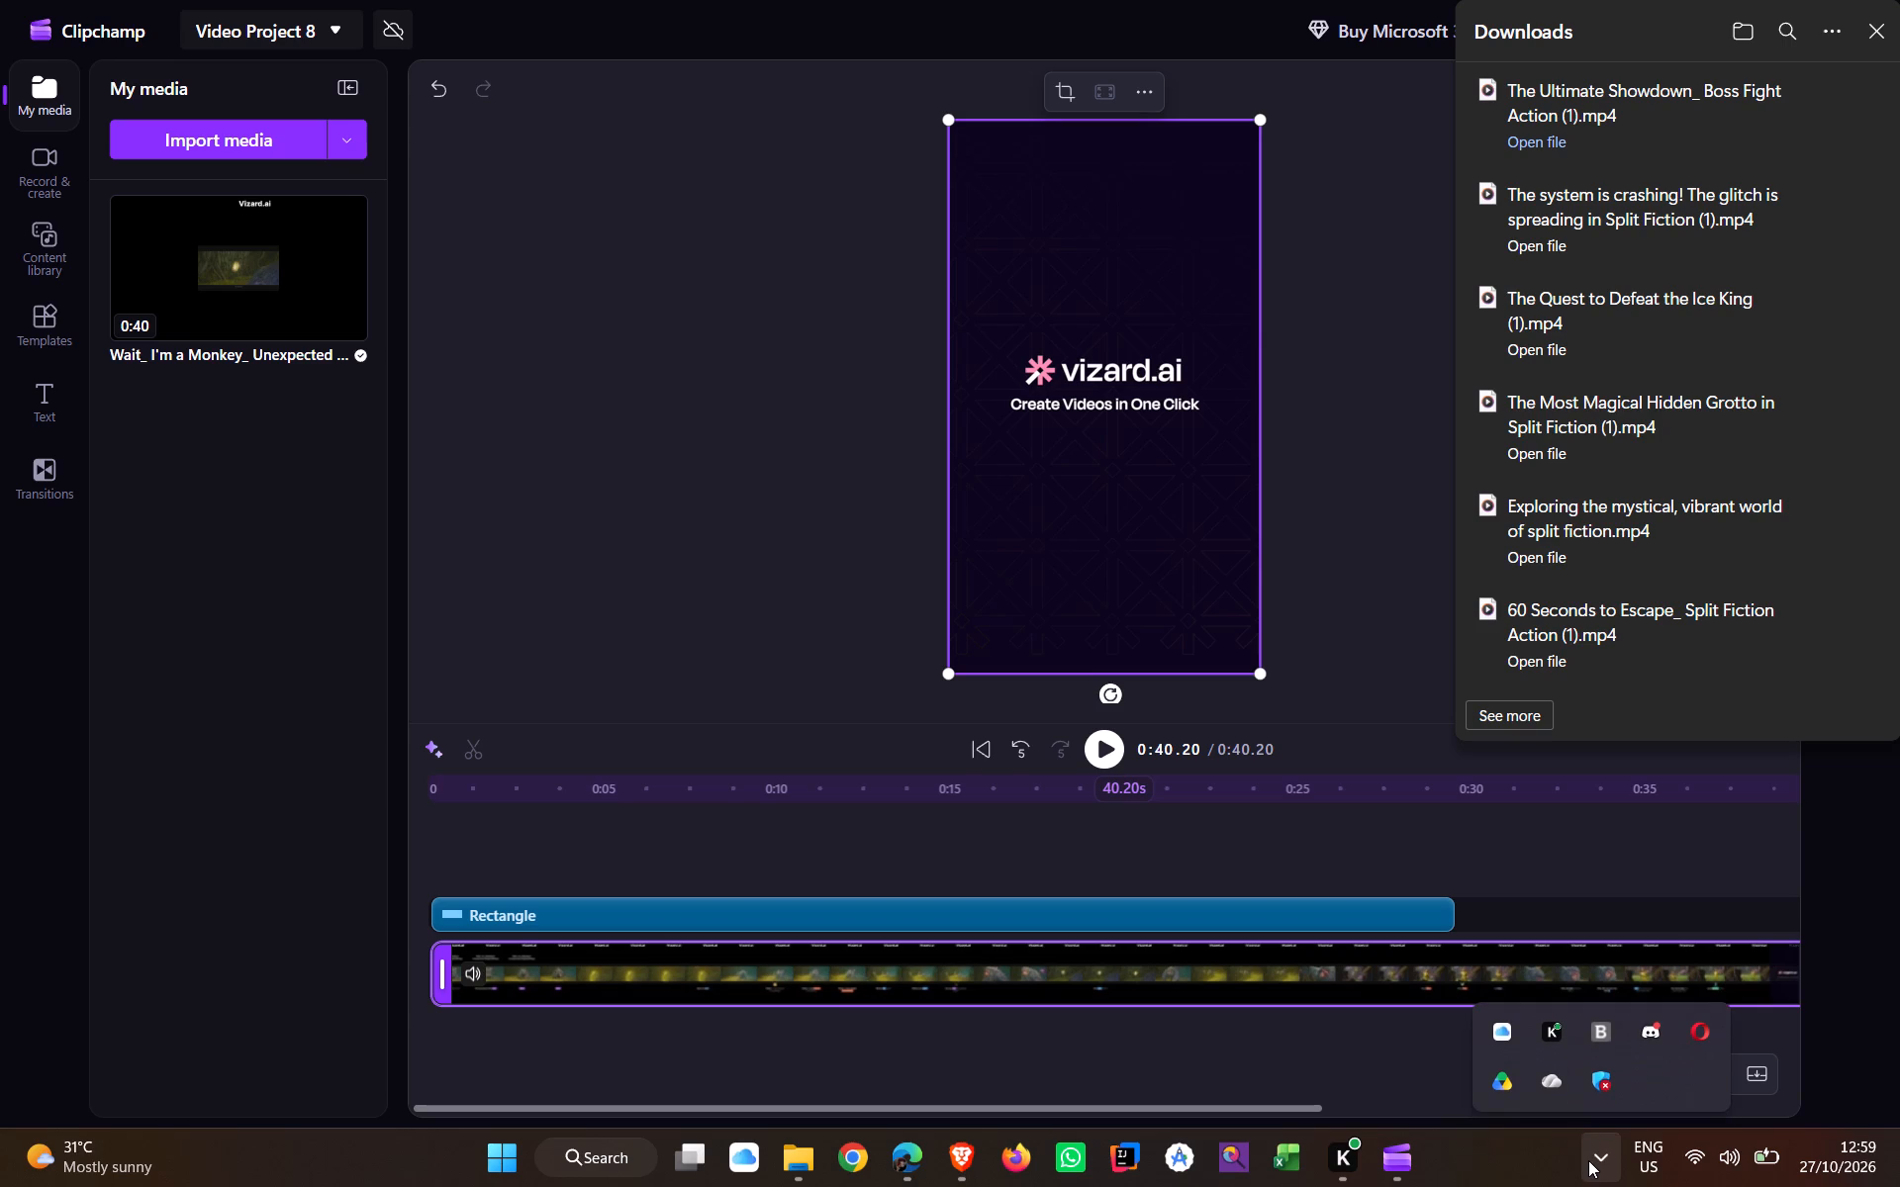
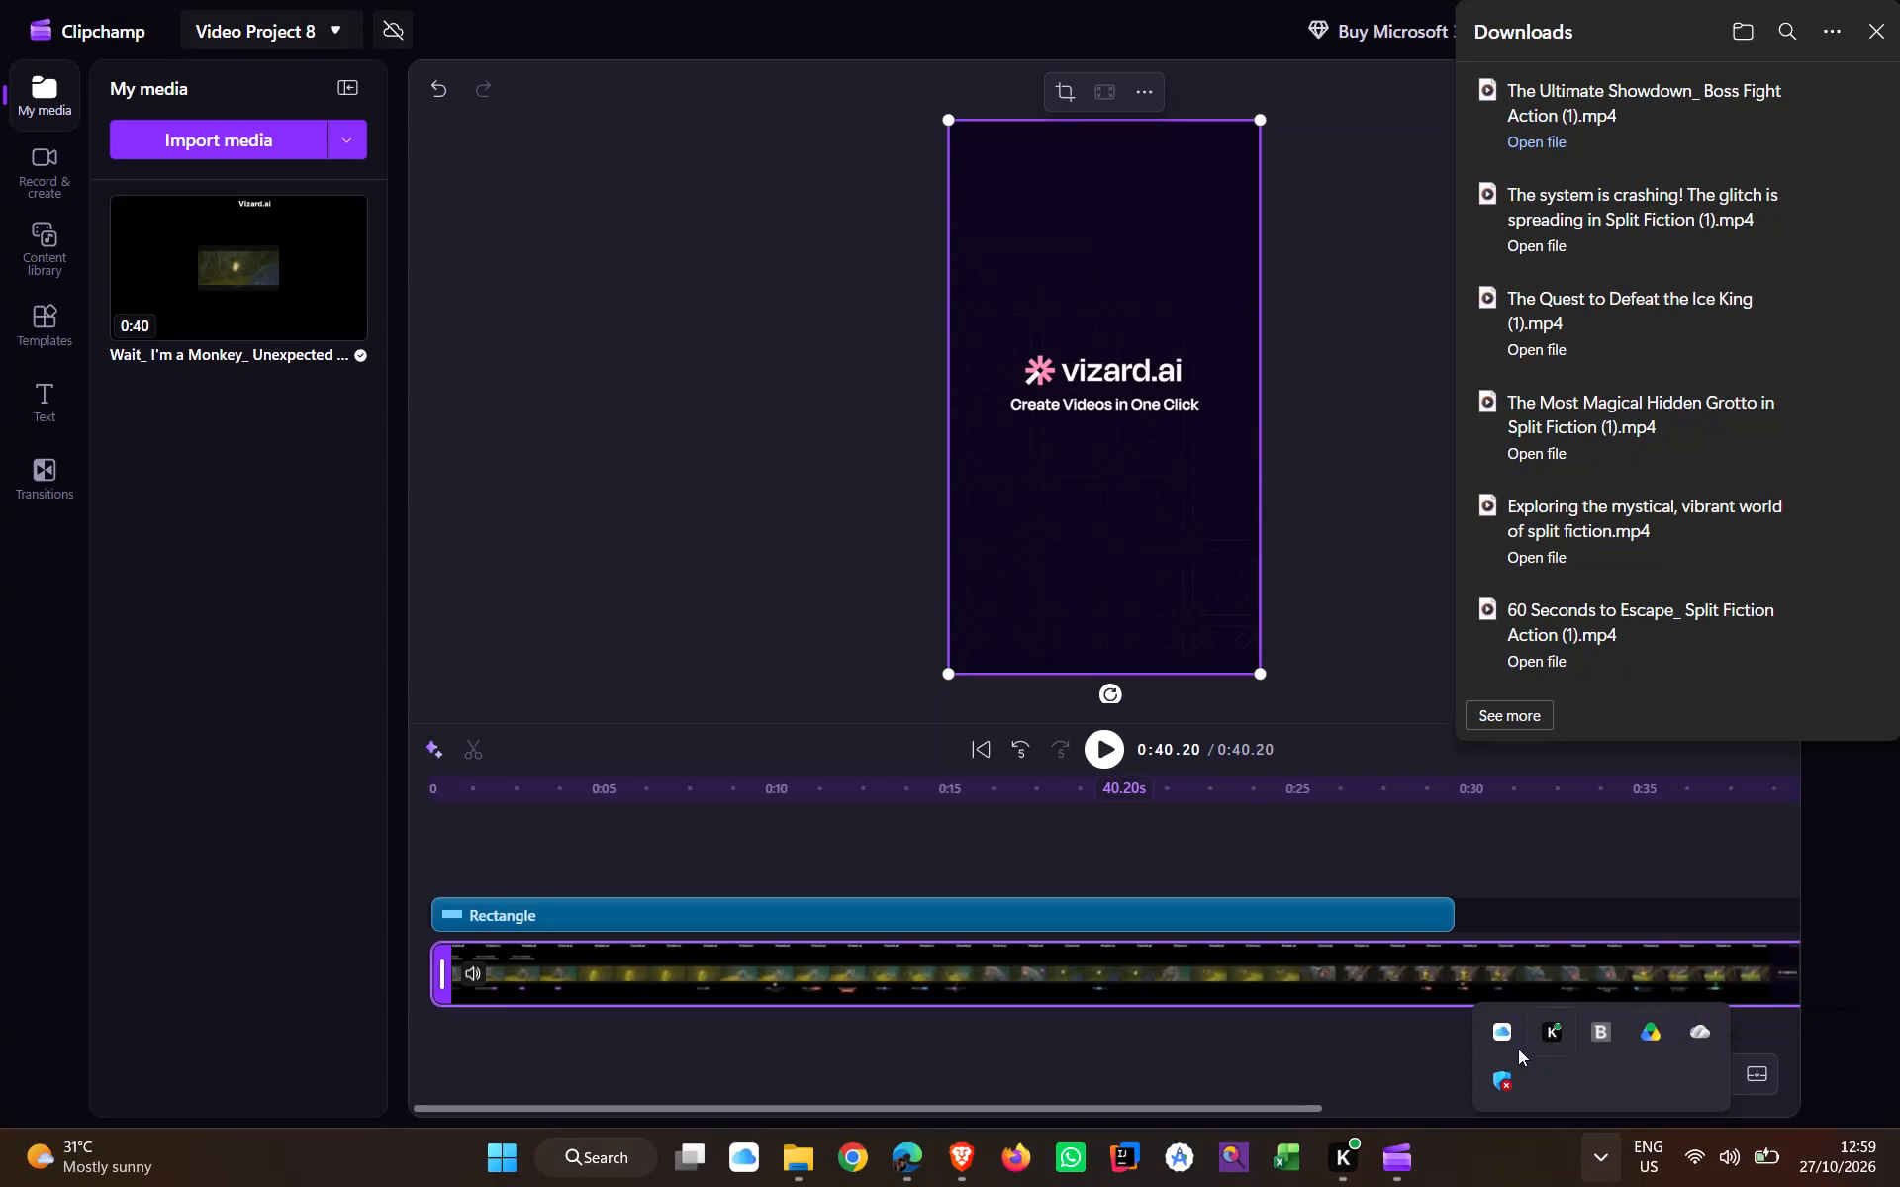
Dismiss the downloads list and, in File Explorer, delete the source file "The Ultimate Showdown_ Boss Fight Action.mp4" from Downloads.
click(1450, 1170)
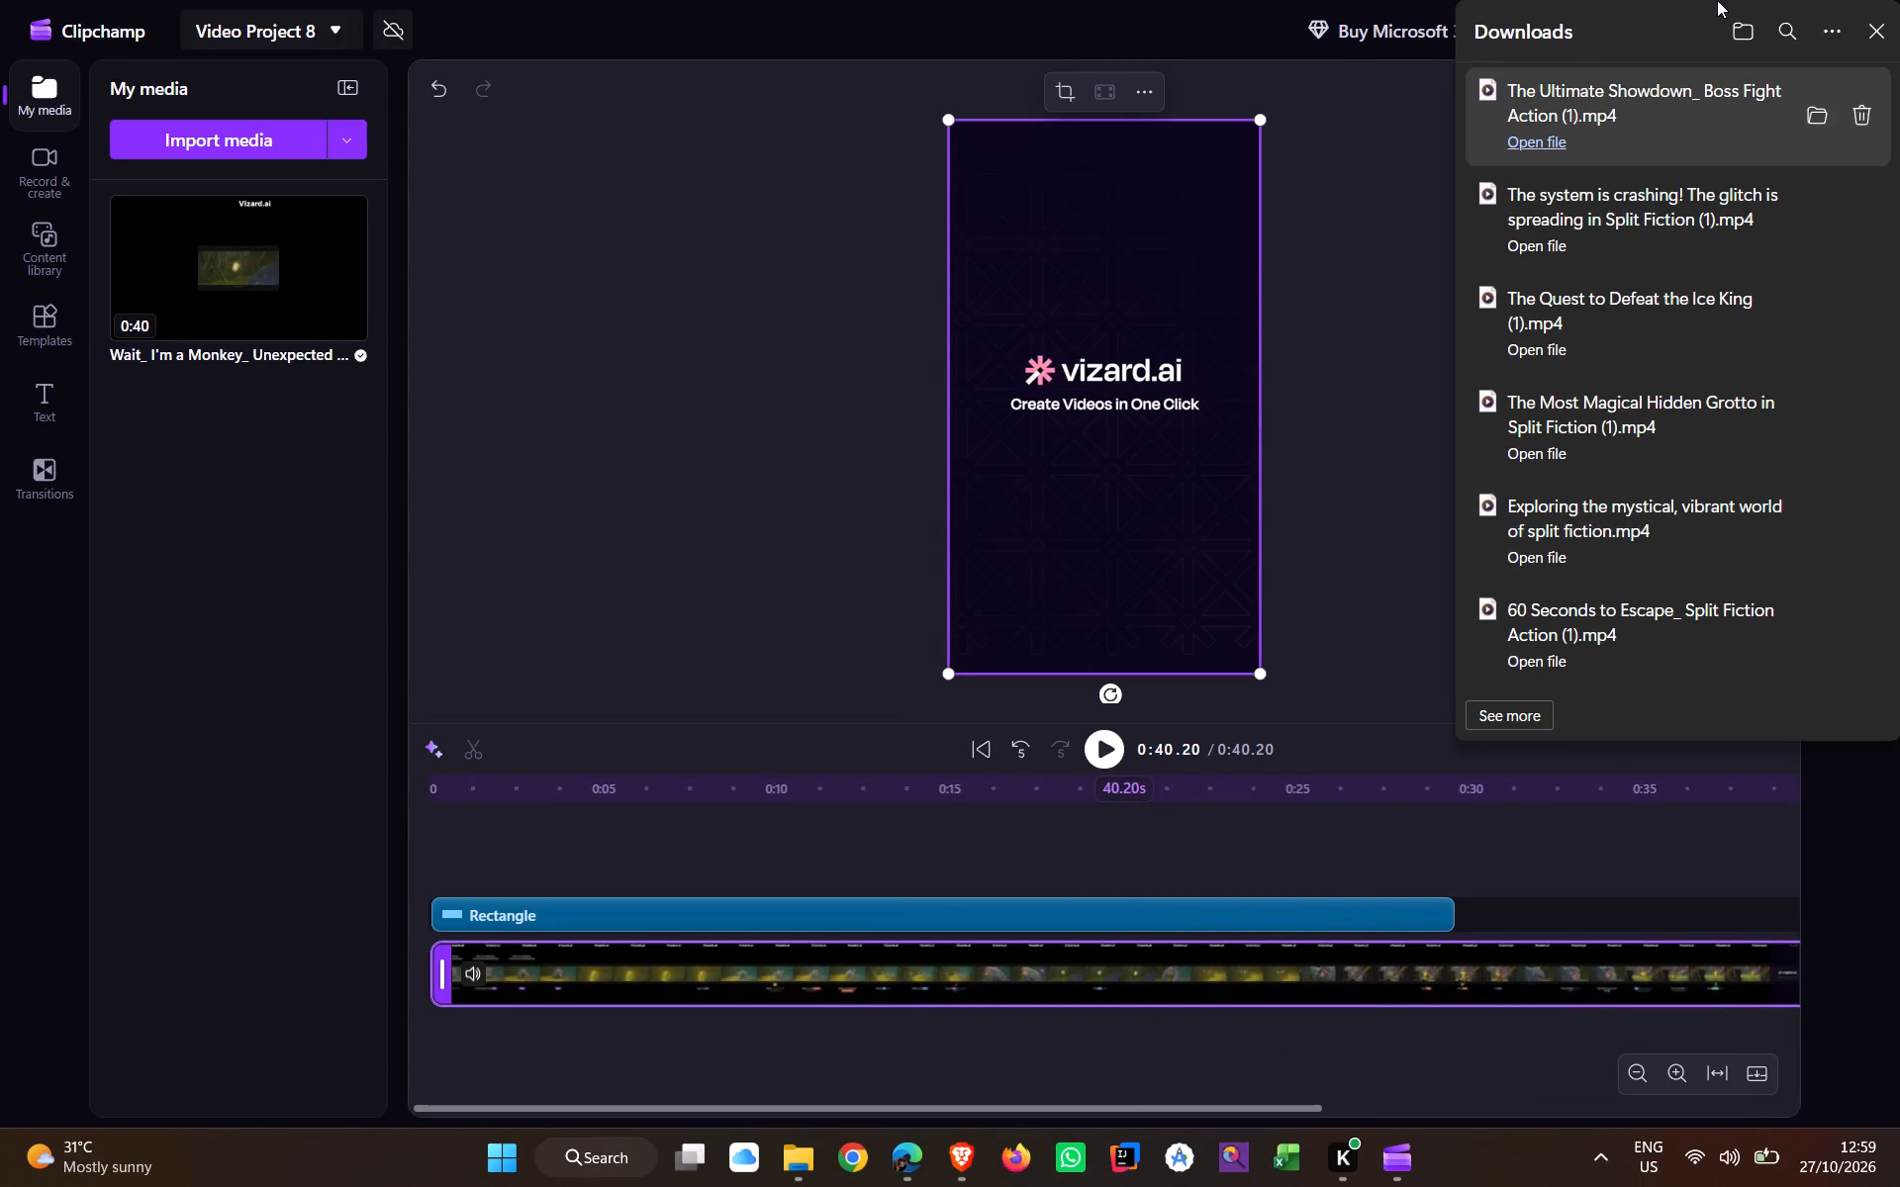
click(1873, 25)
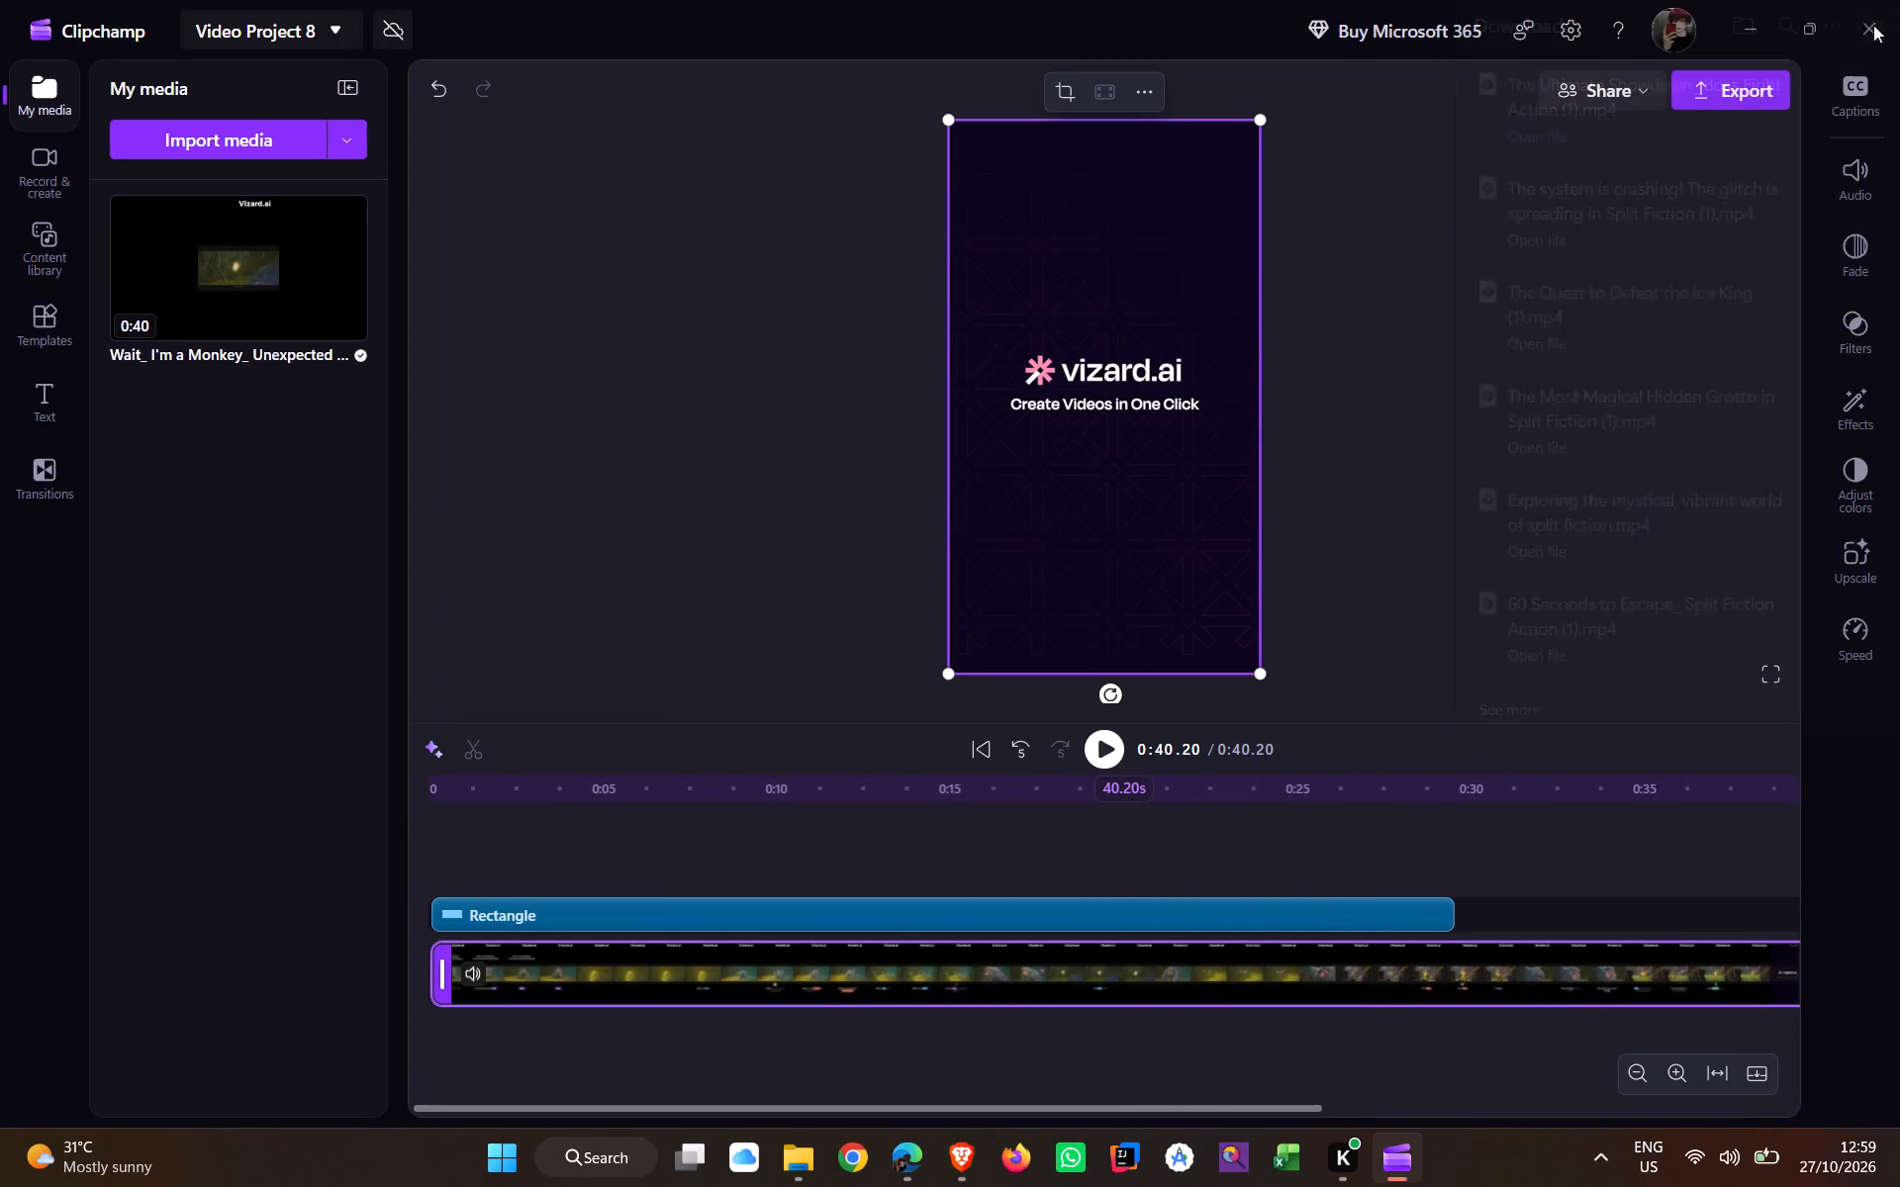
click(818, 1047)
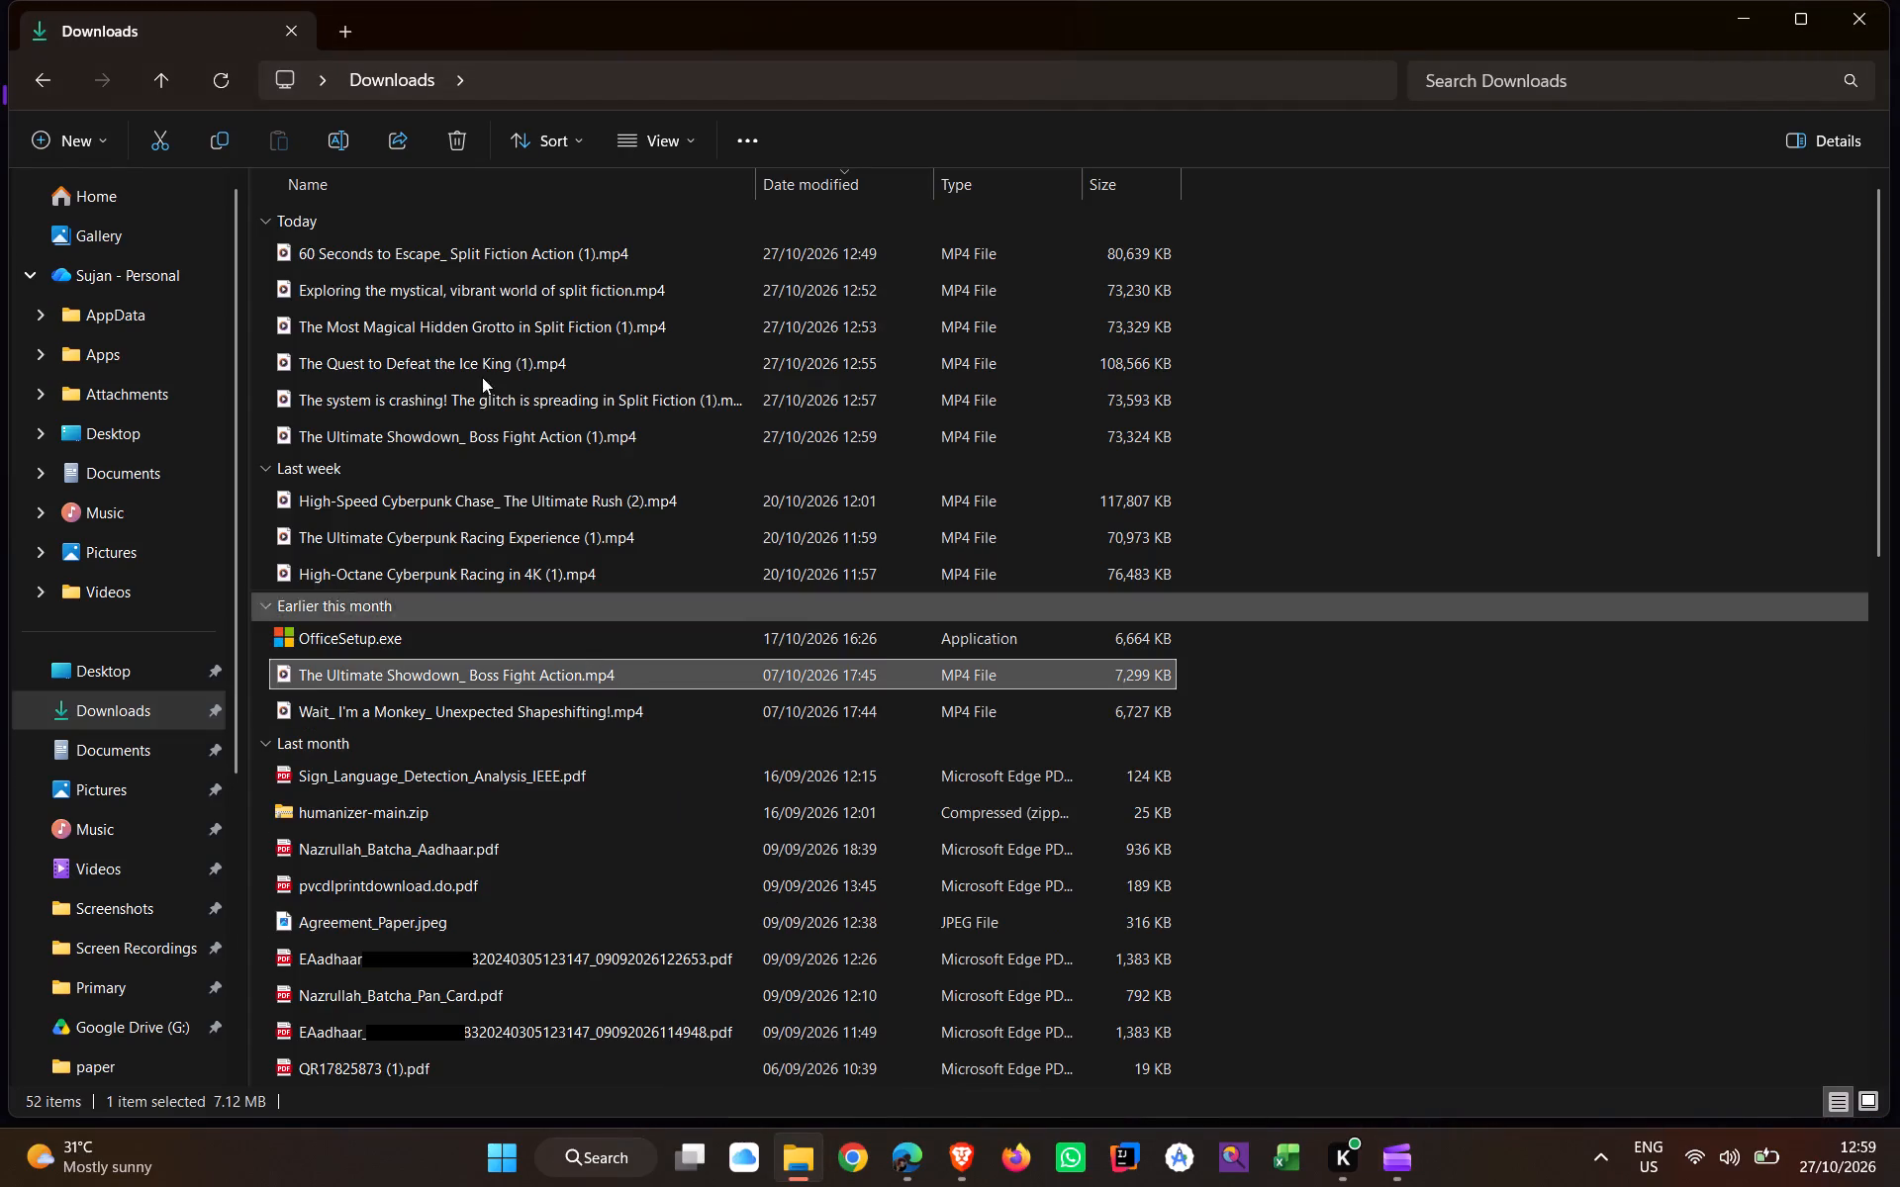
click(454, 137)
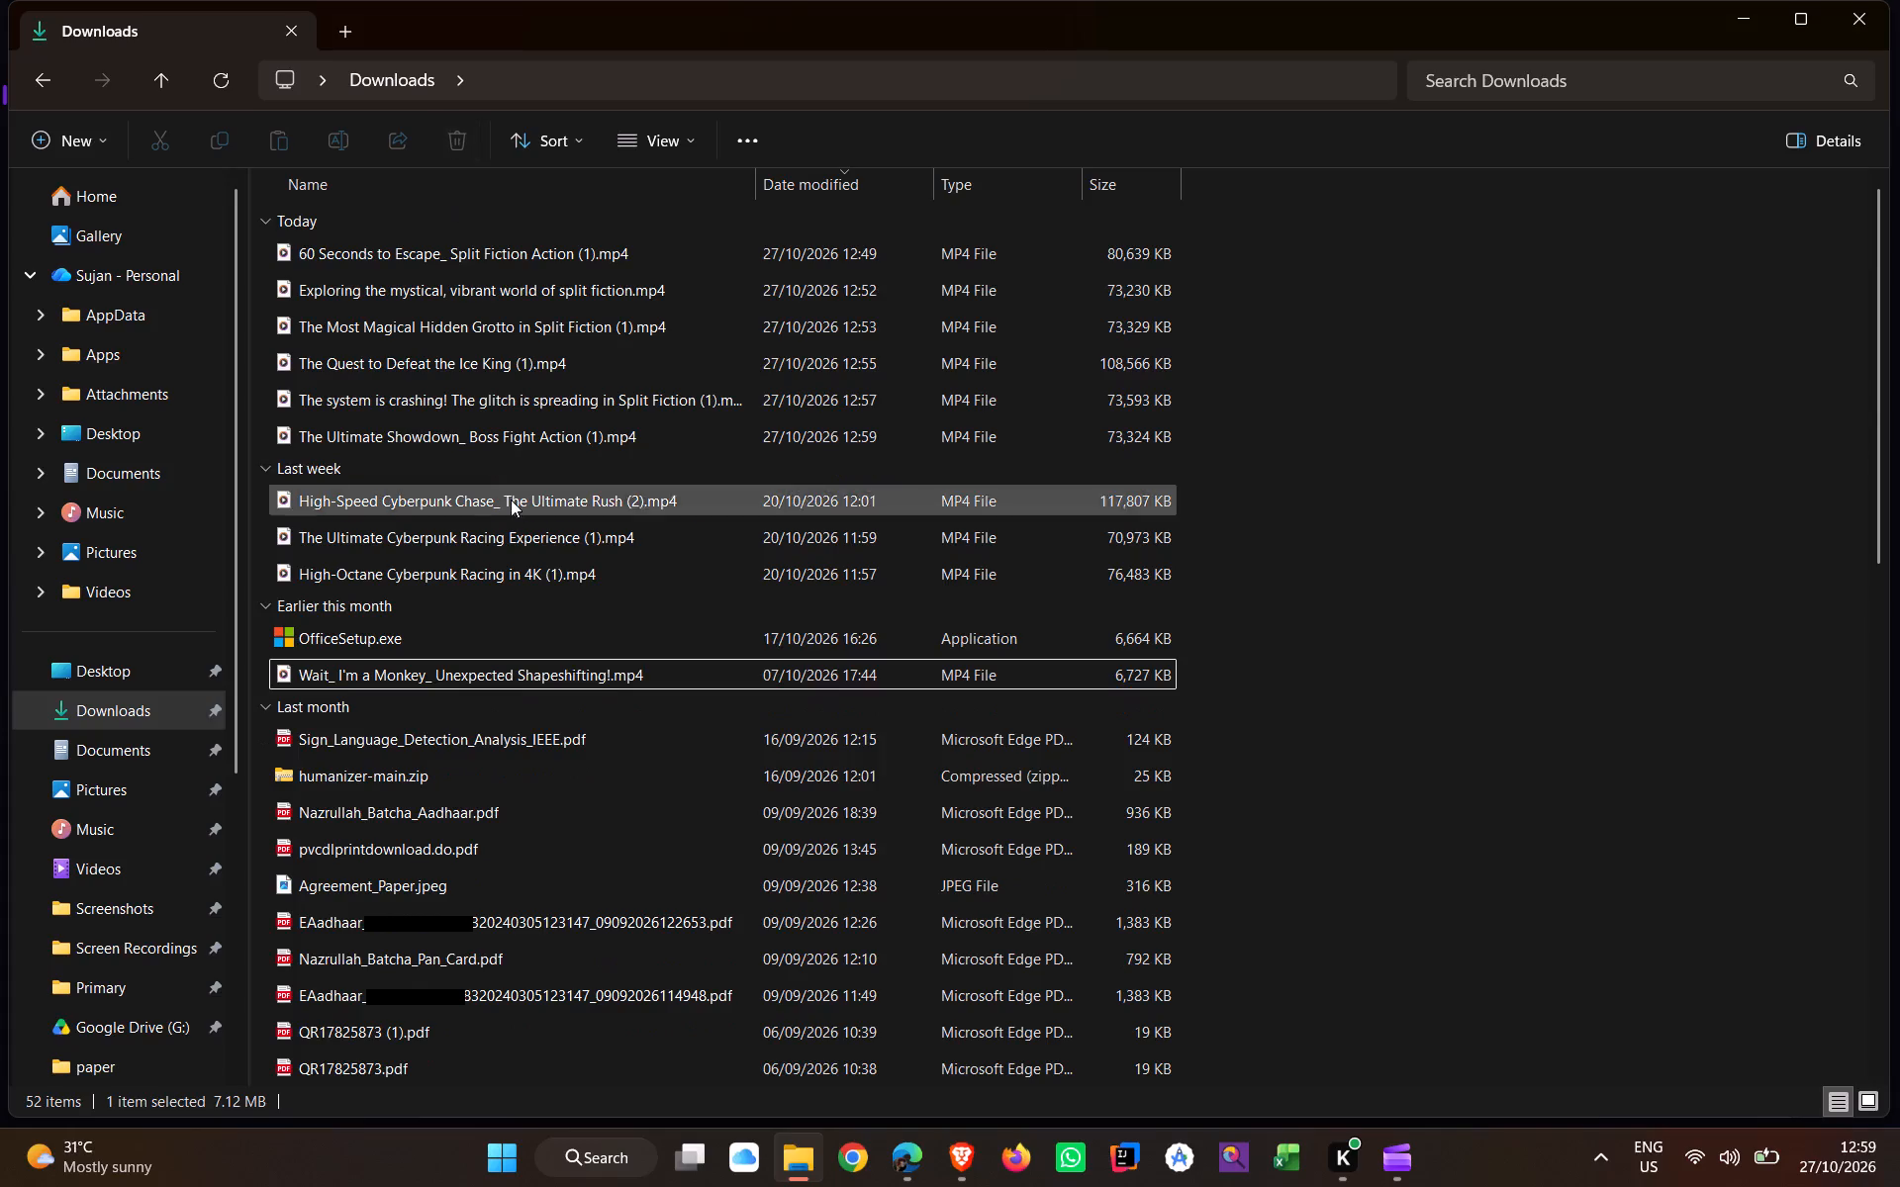
Copy the file name "Wait_ I'm a Monkey_ Unexpected Shapeshifting!" and return to Clipchamp.
click(539, 666)
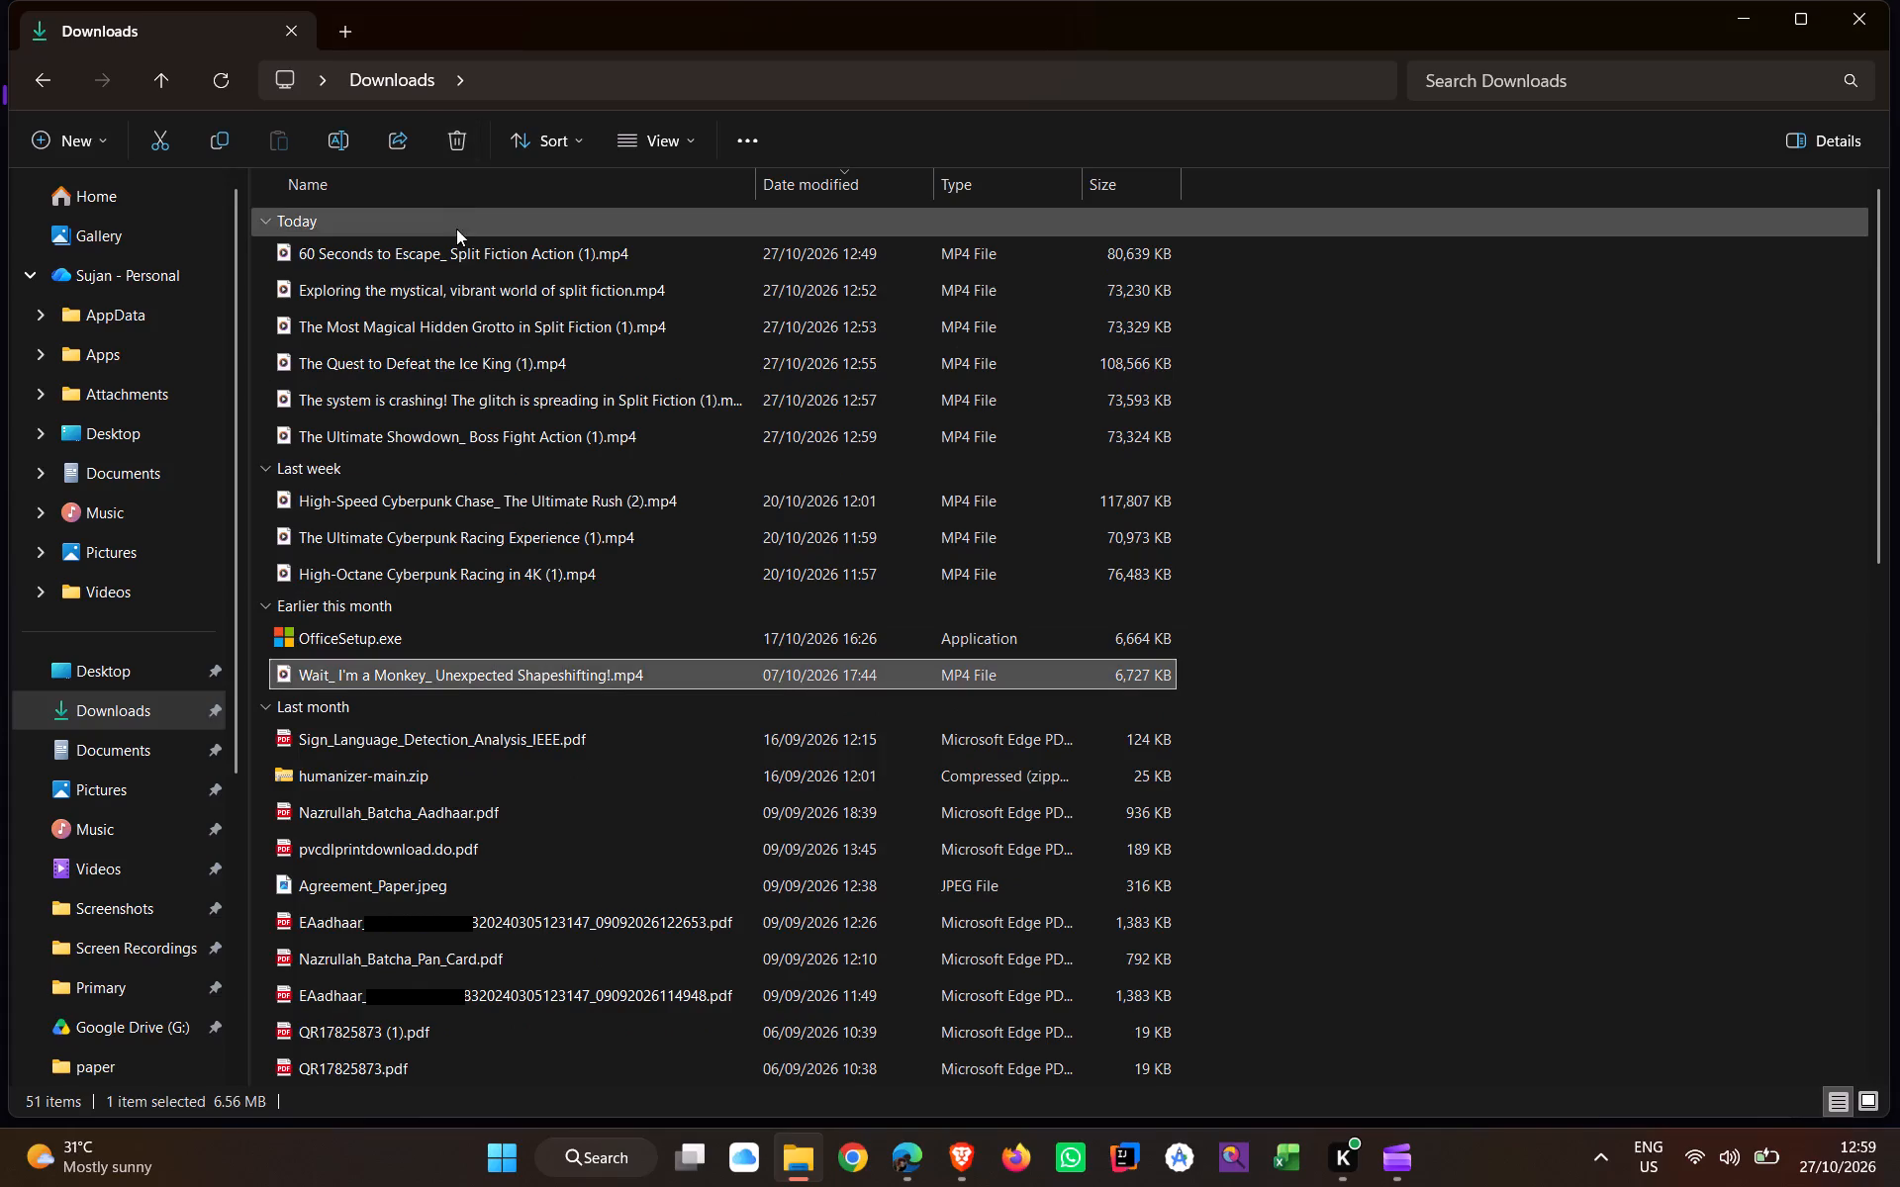
click(340, 131)
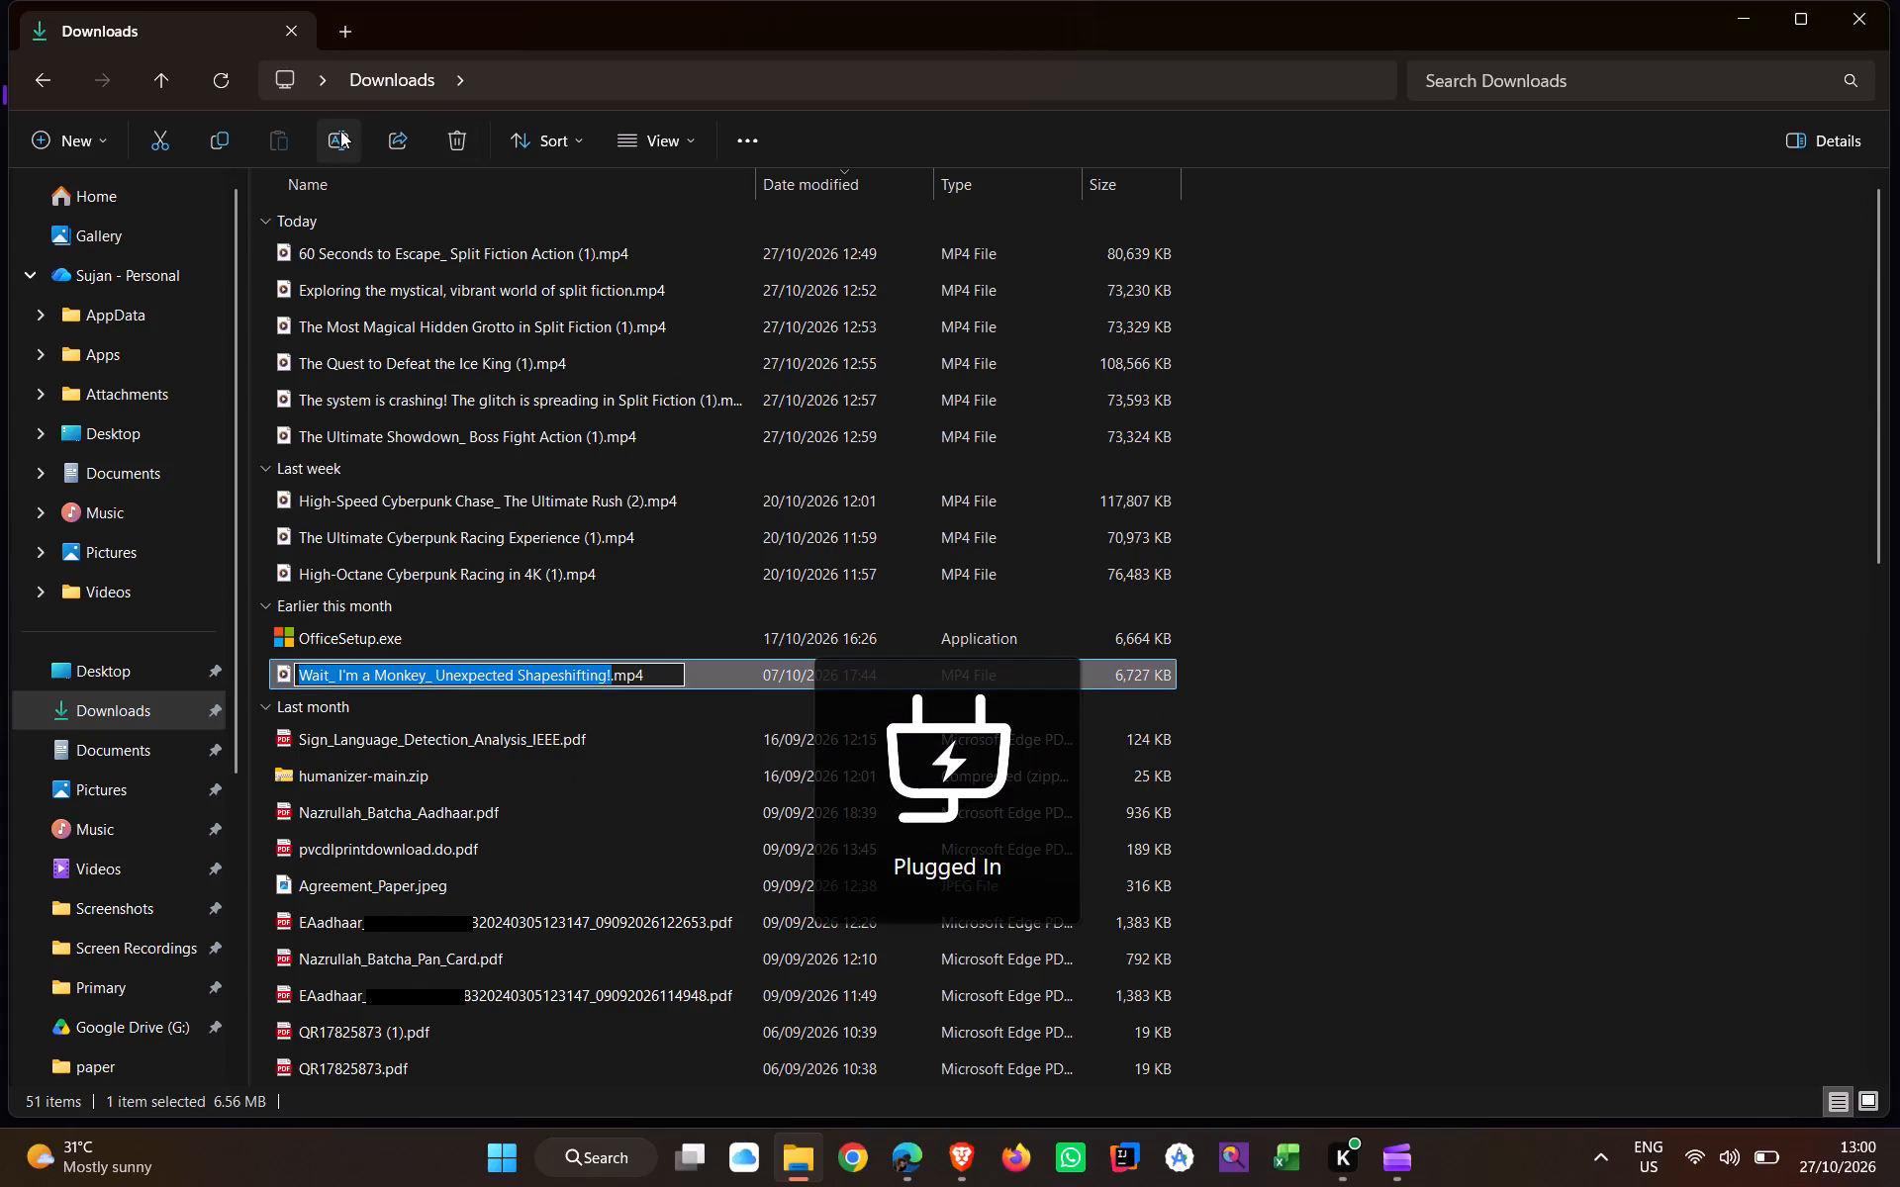
key(ctrl+c)
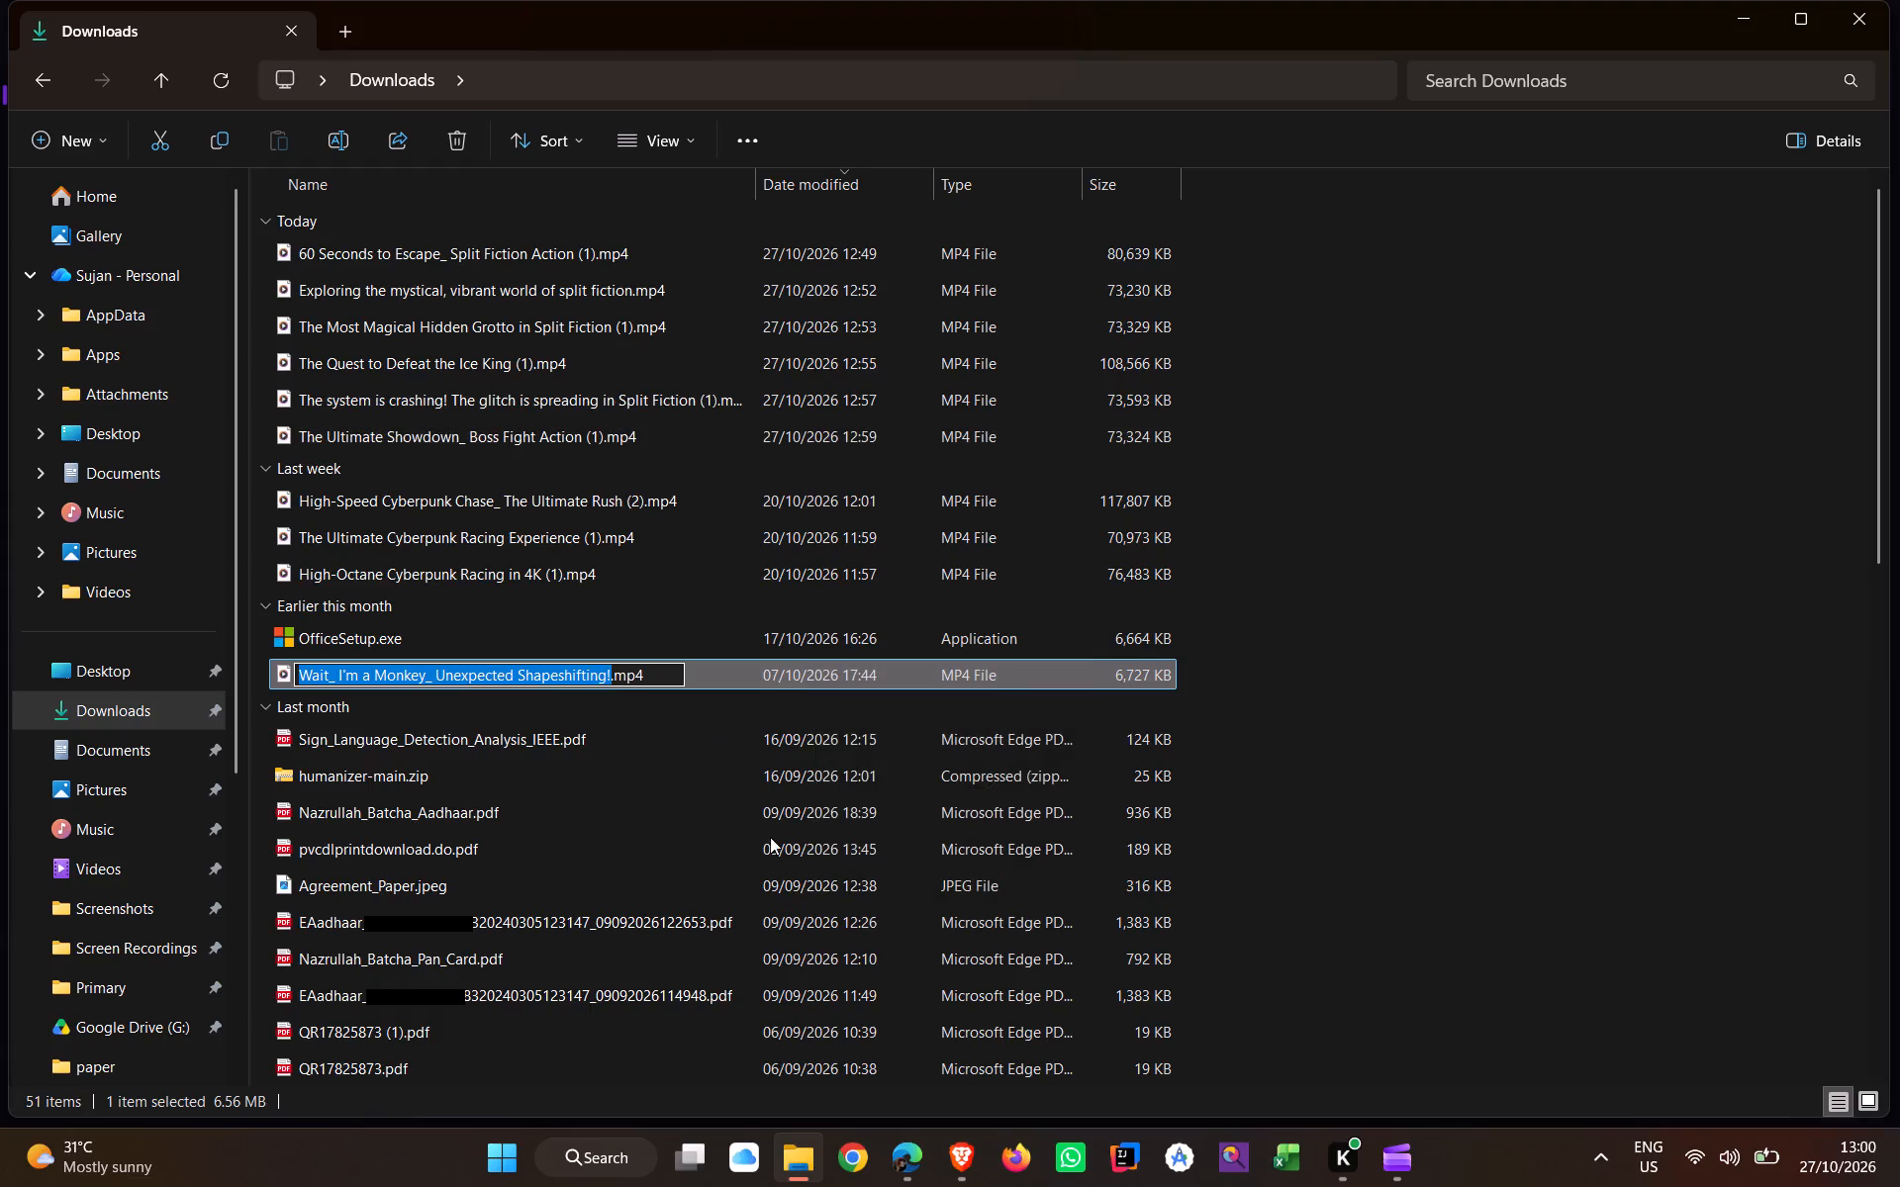
key(alt+Tab)
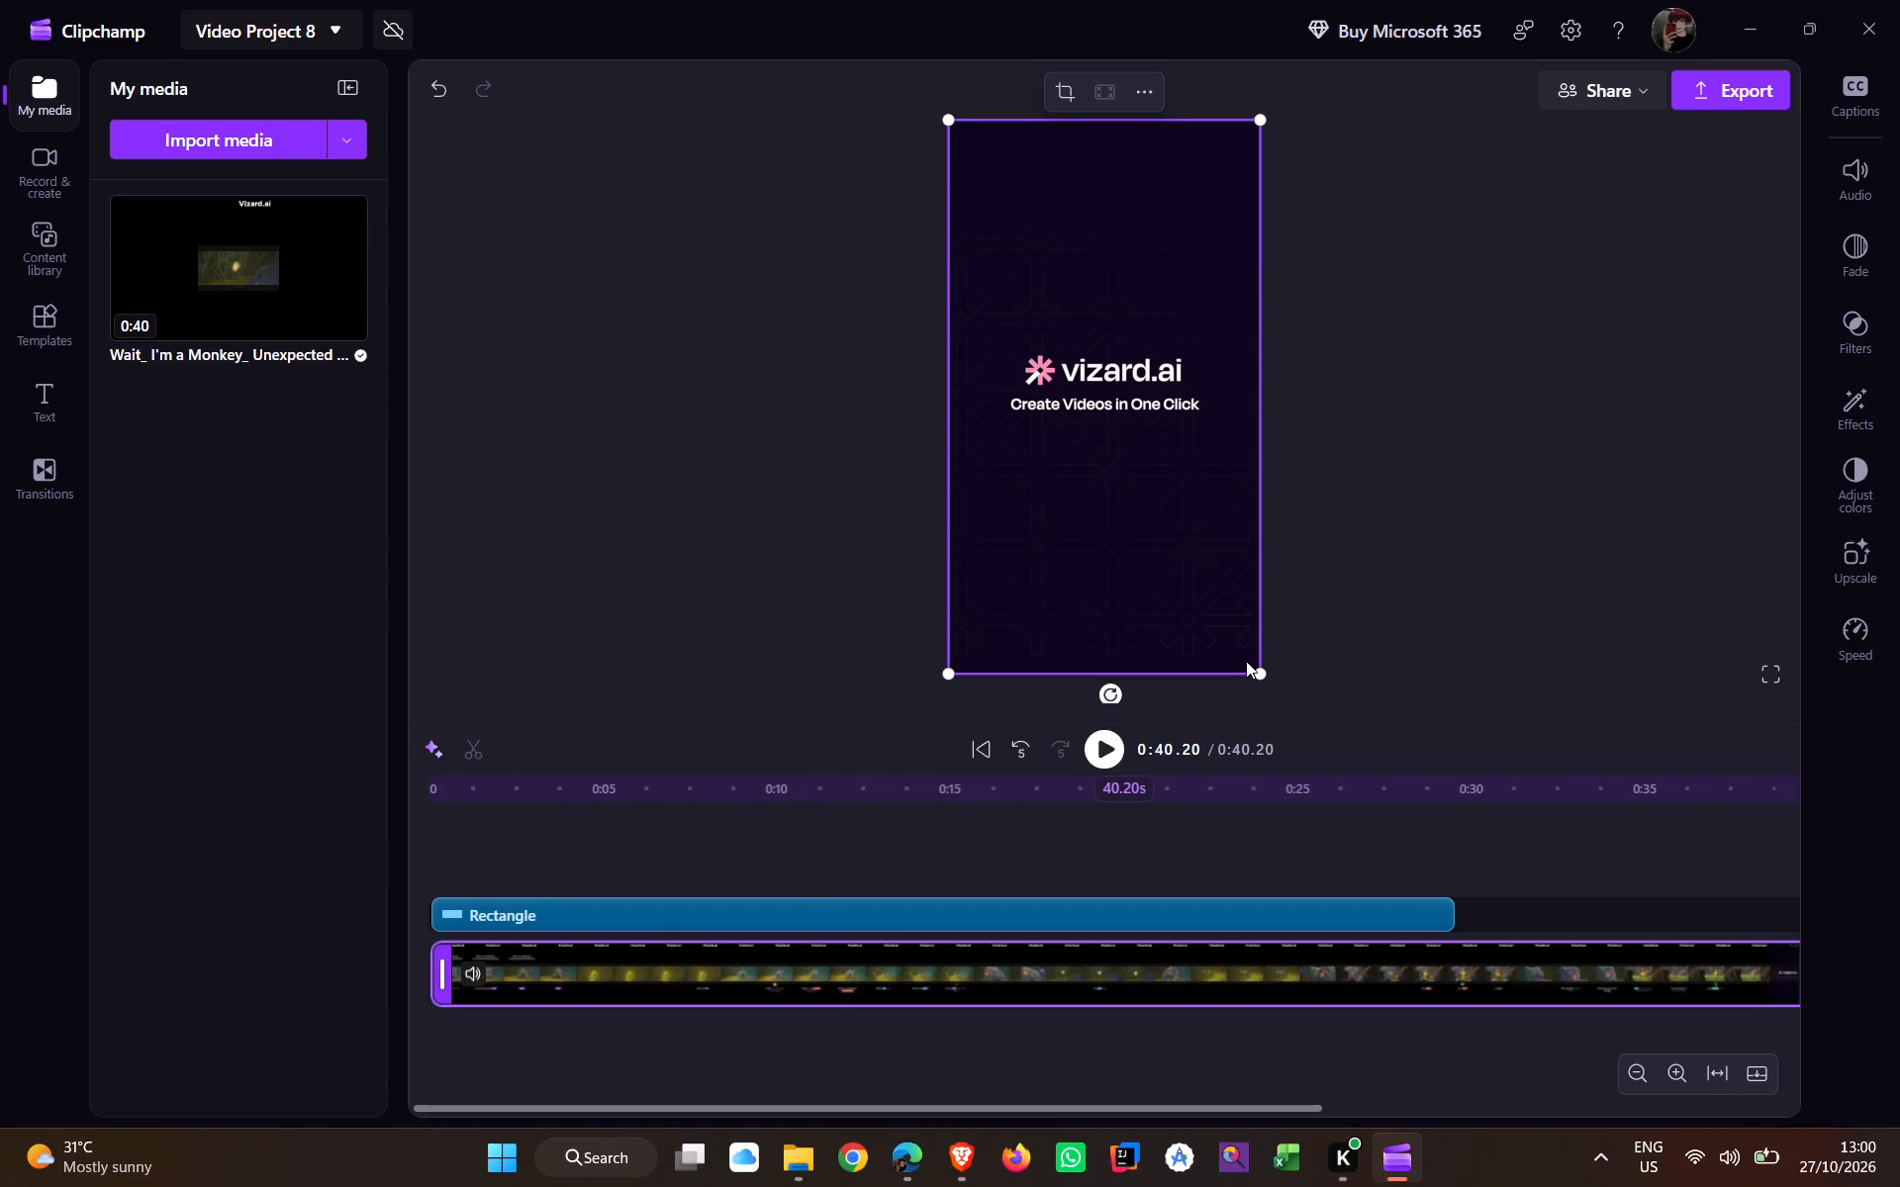
Split the video at 0:38.05, just before the vizard.ai outro, and delete the outro segment.
click(1264, 1039)
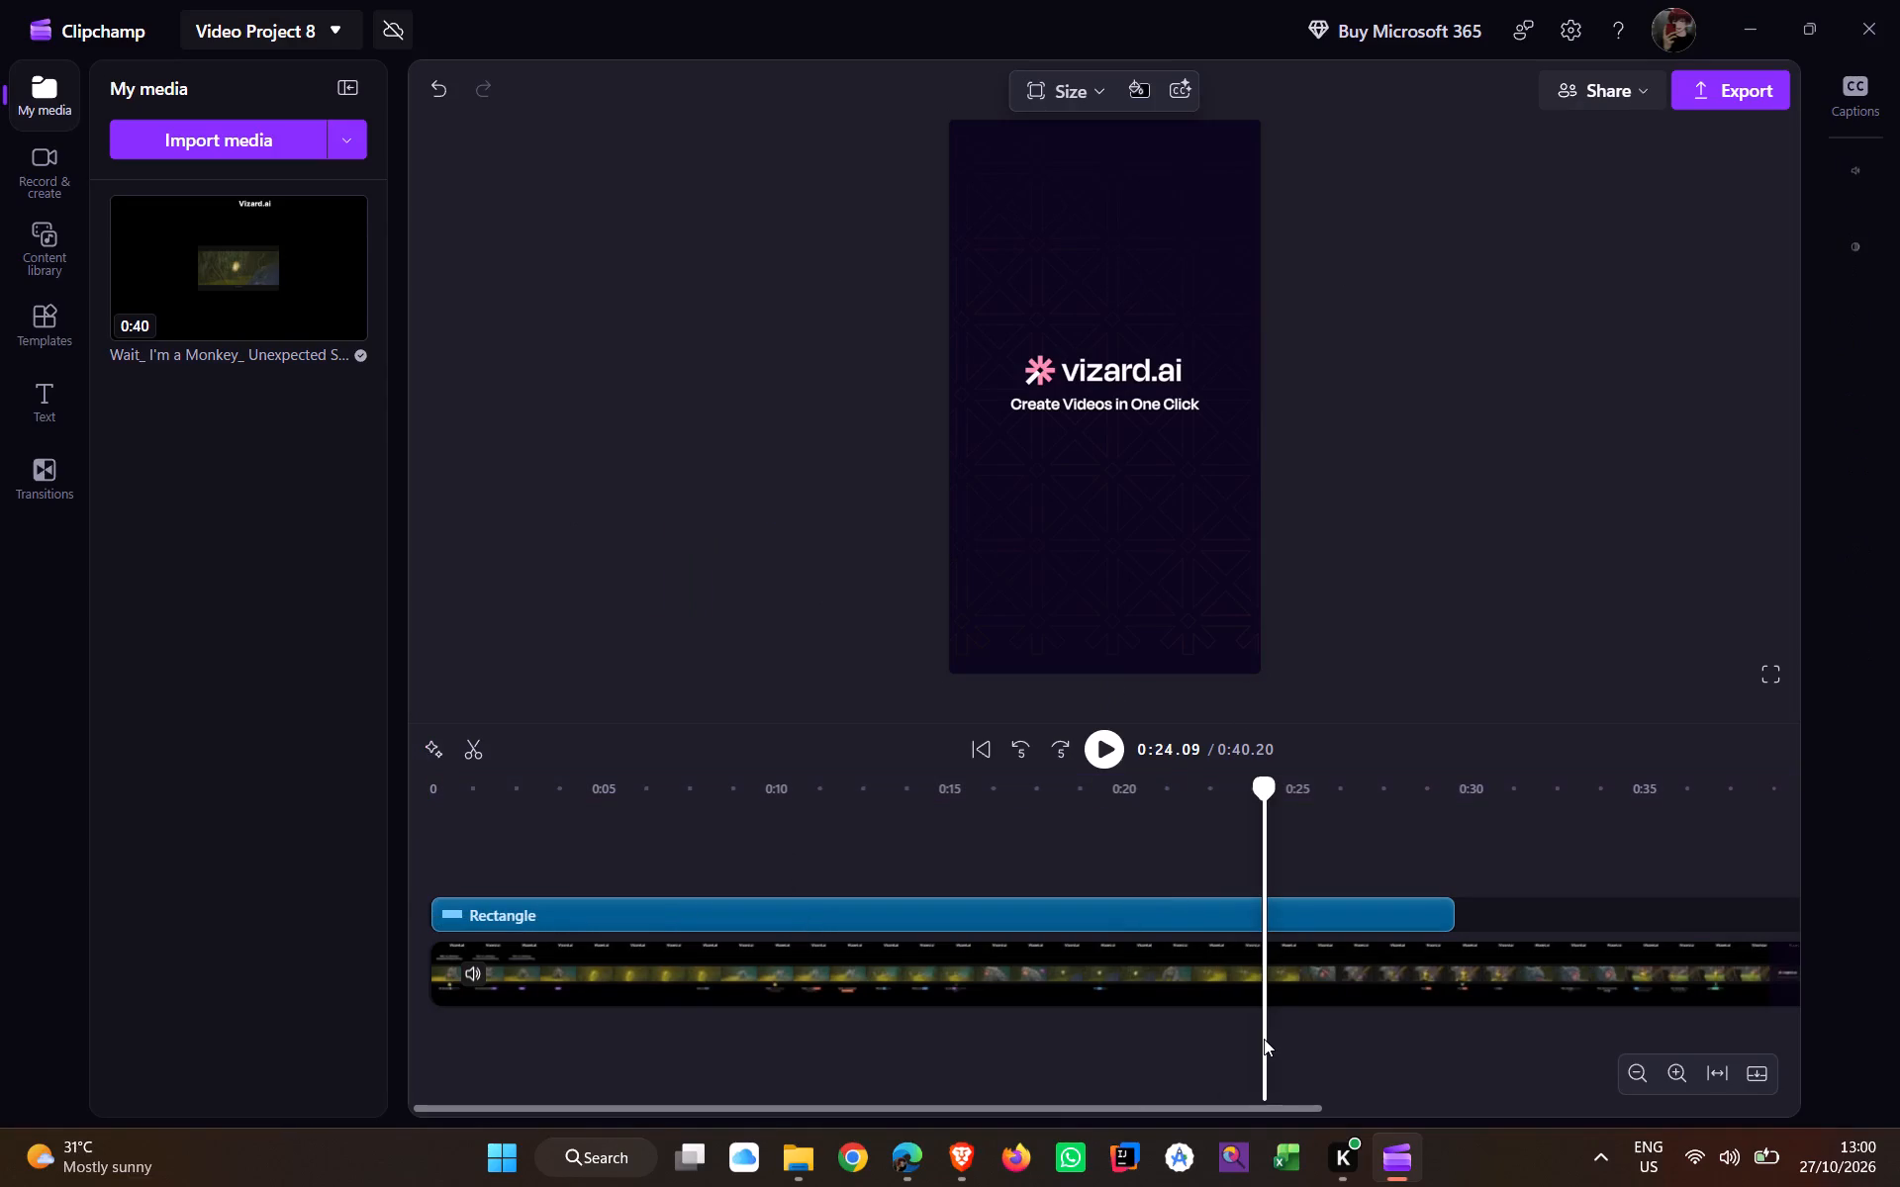
key(Right)
key(Right)
key(Right)
key(Right)
key(Right)
key(Right)
key(Right)
key(Right)
key(Right)
key(Right)
key(Right)
key(Right)
key(Right)
key(Right)
key(Right)
key(Right)
key(Right)
key(Right)
key(Right)
key(Right)
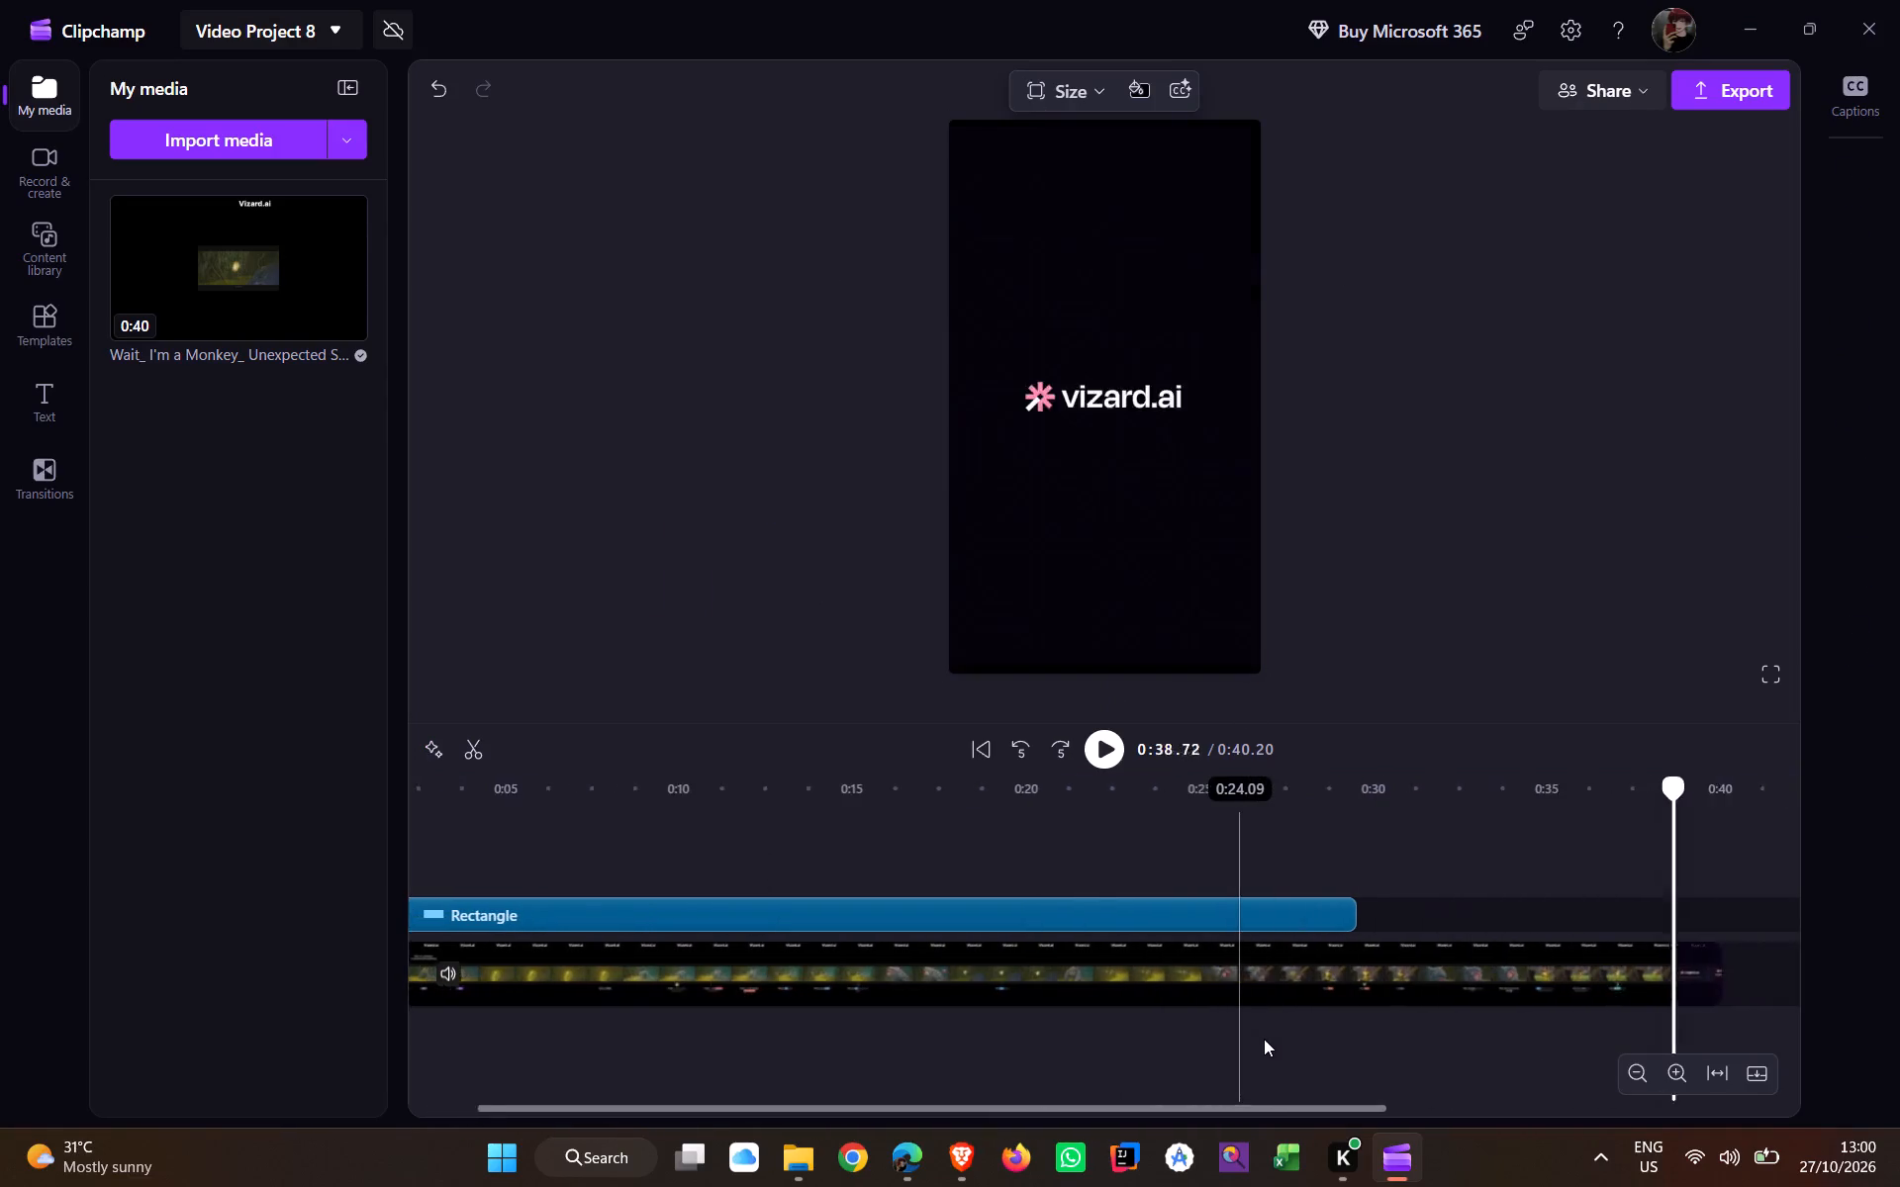
key(Left)
key(Left)
key(Left)
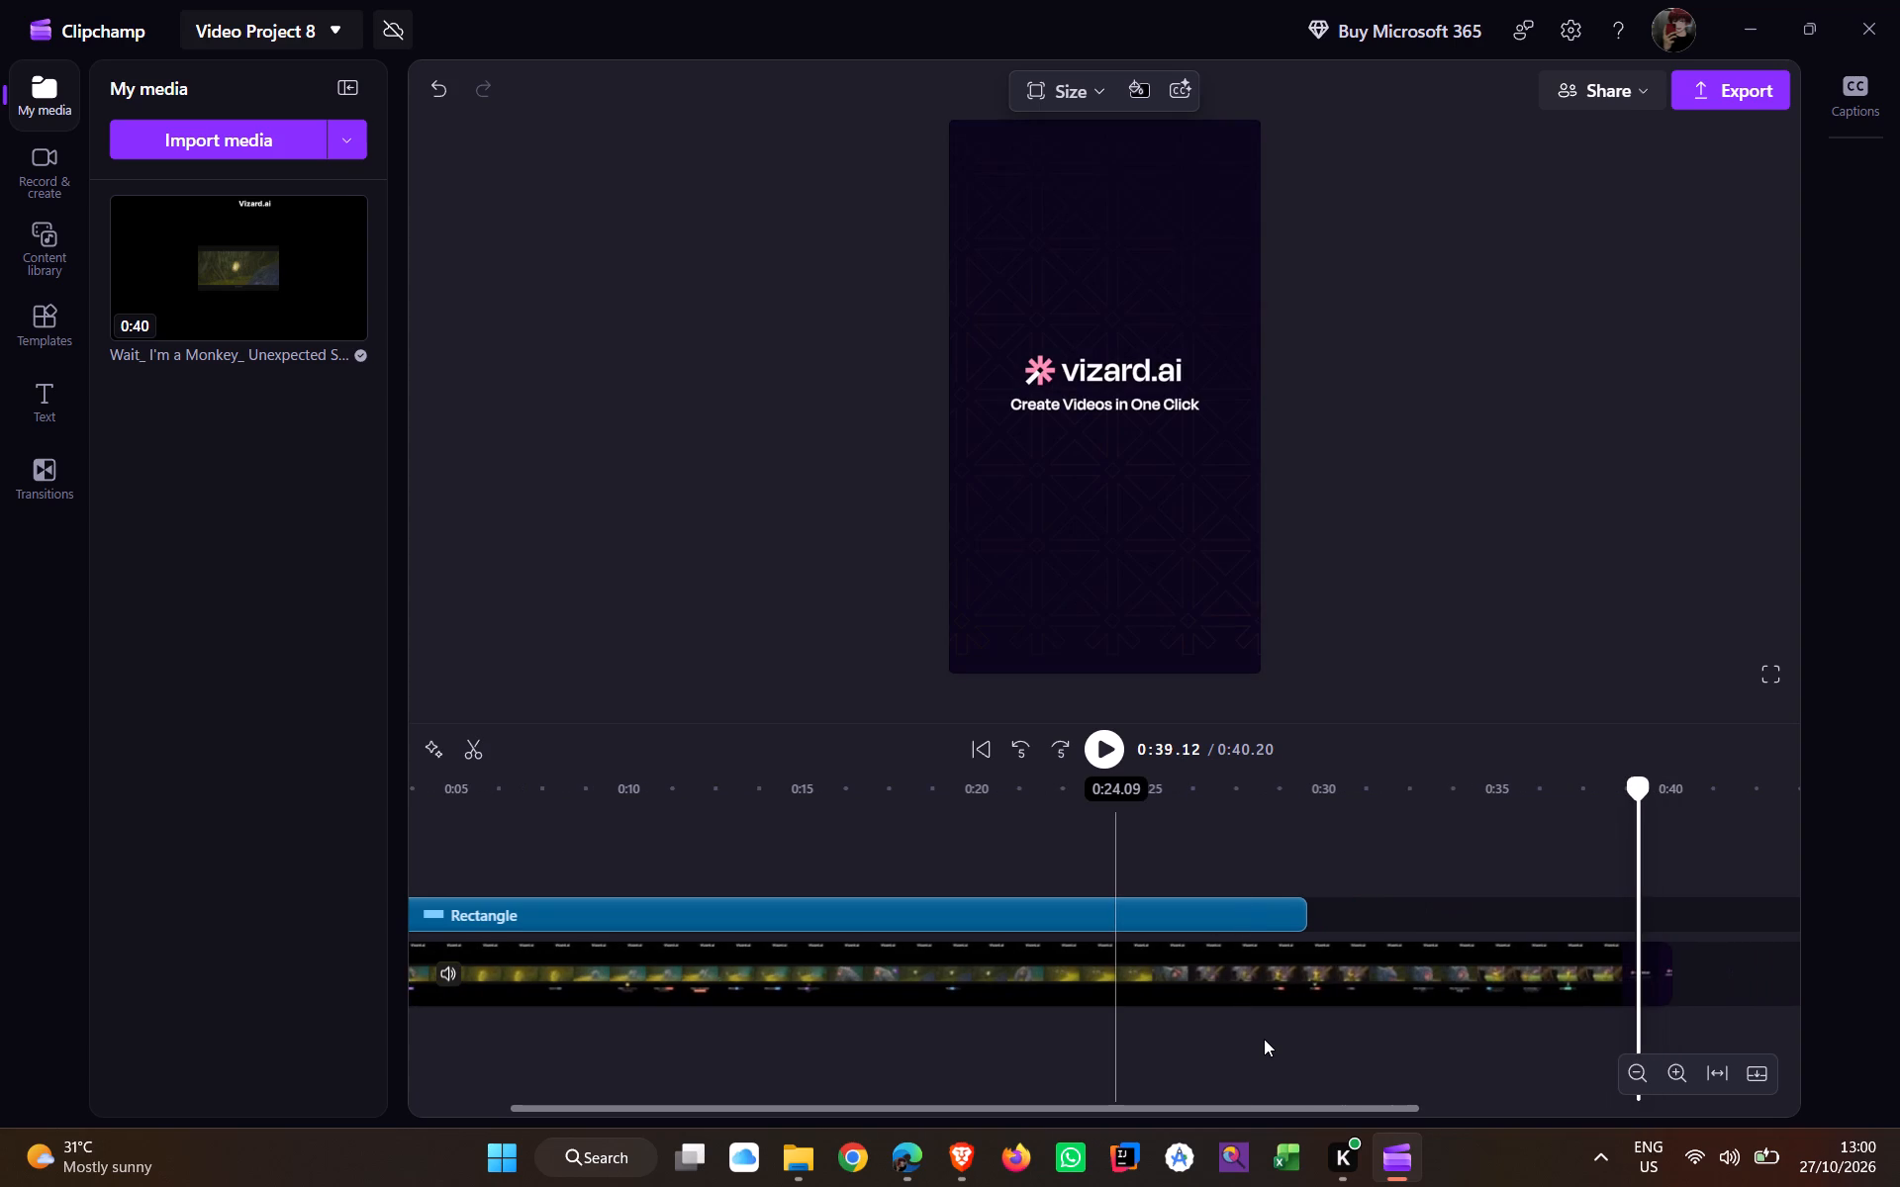
key(Left)
key(Left)
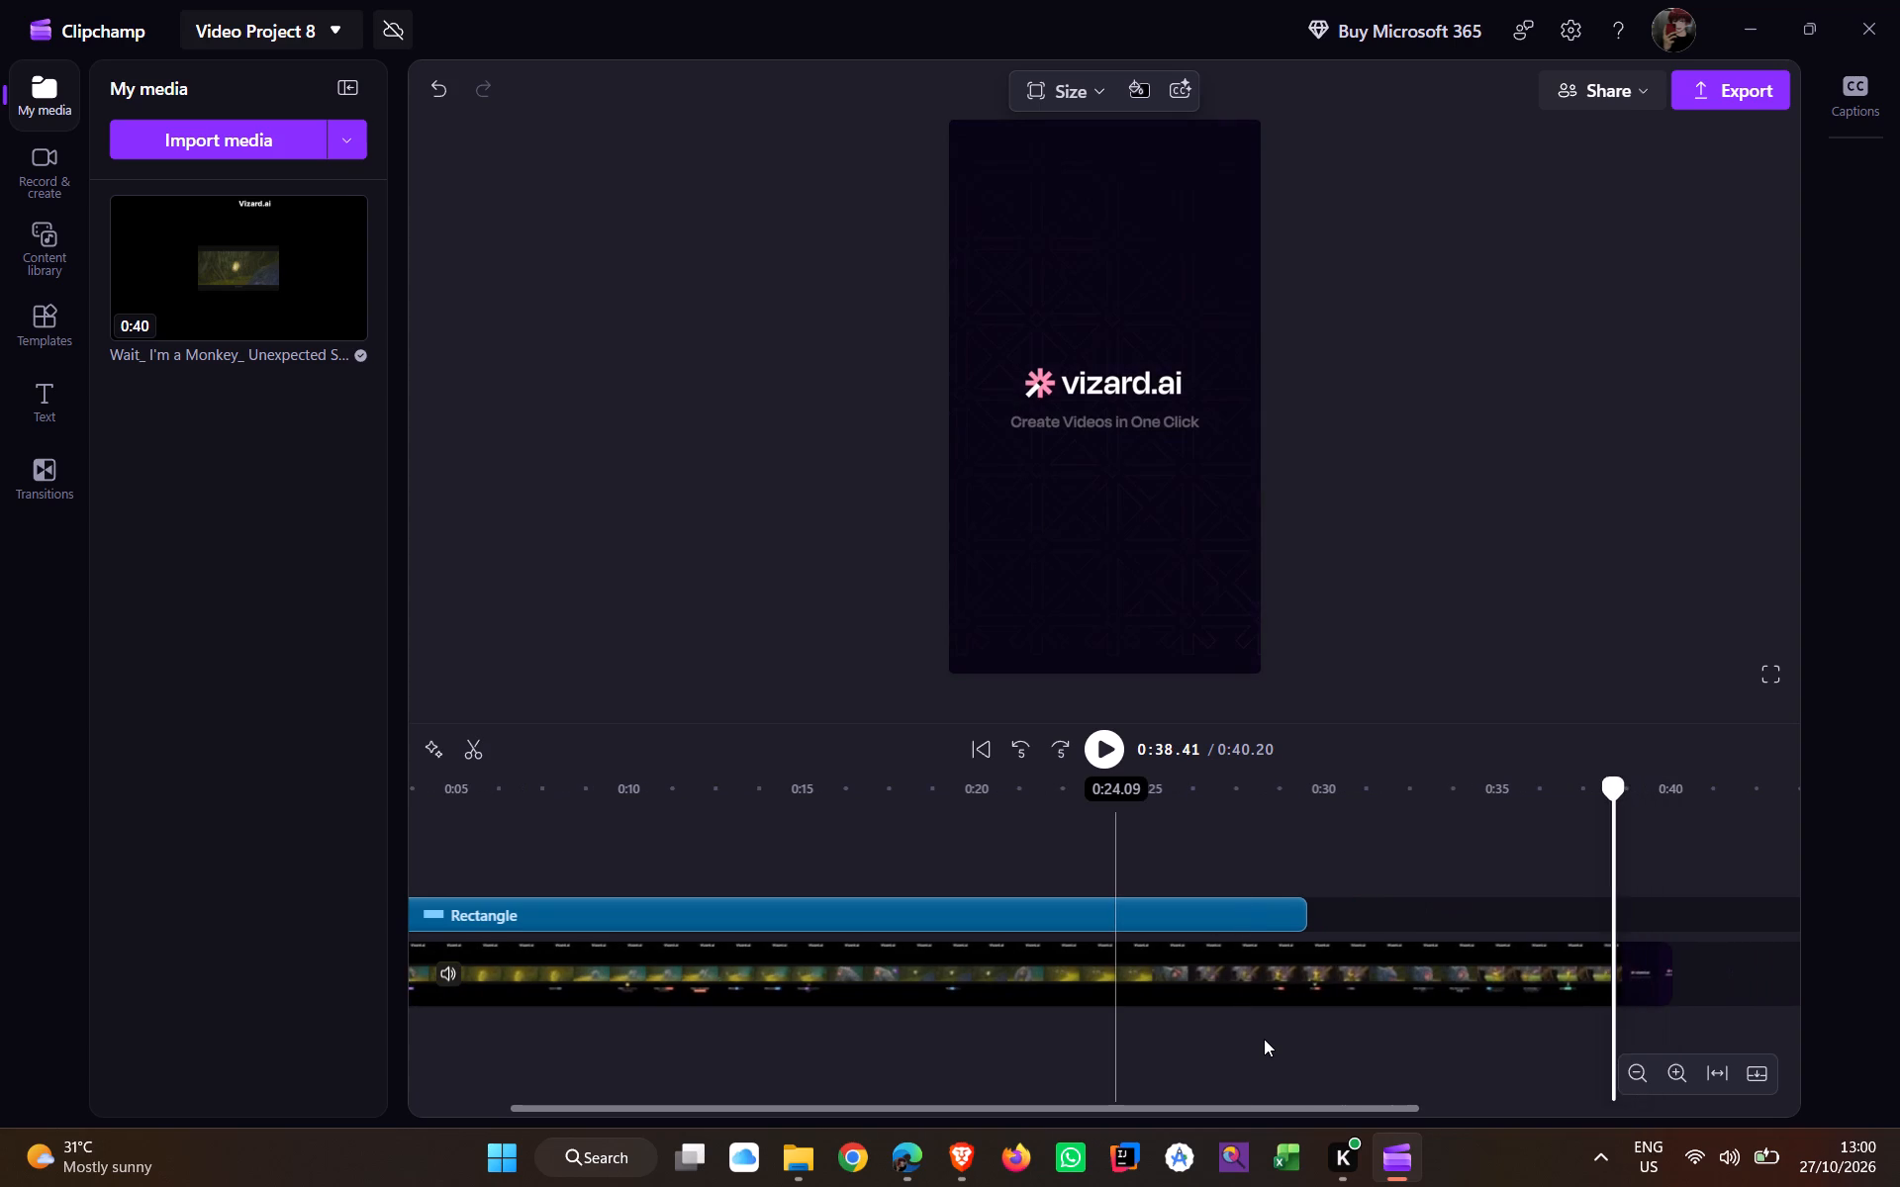
key(Left)
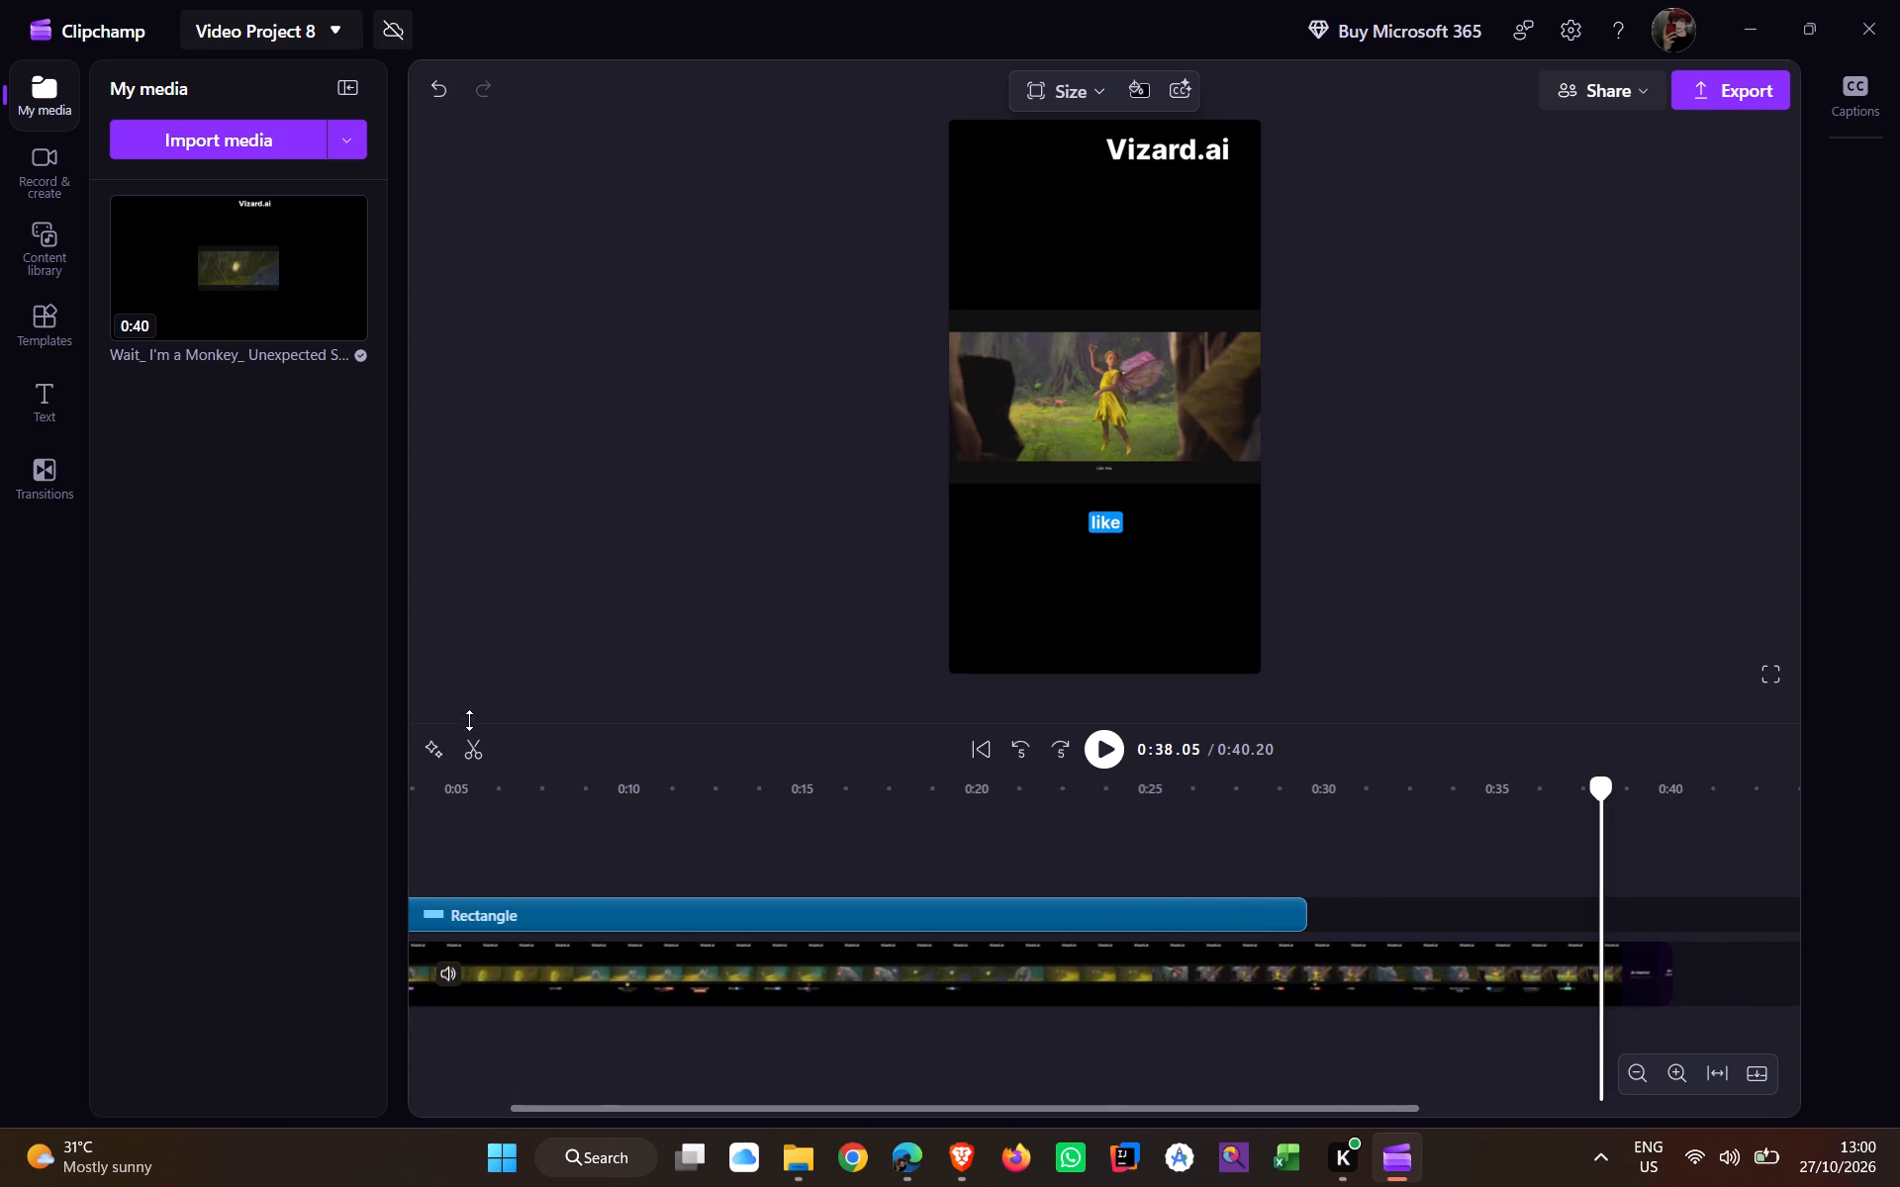
click(472, 756)
key(Delete)
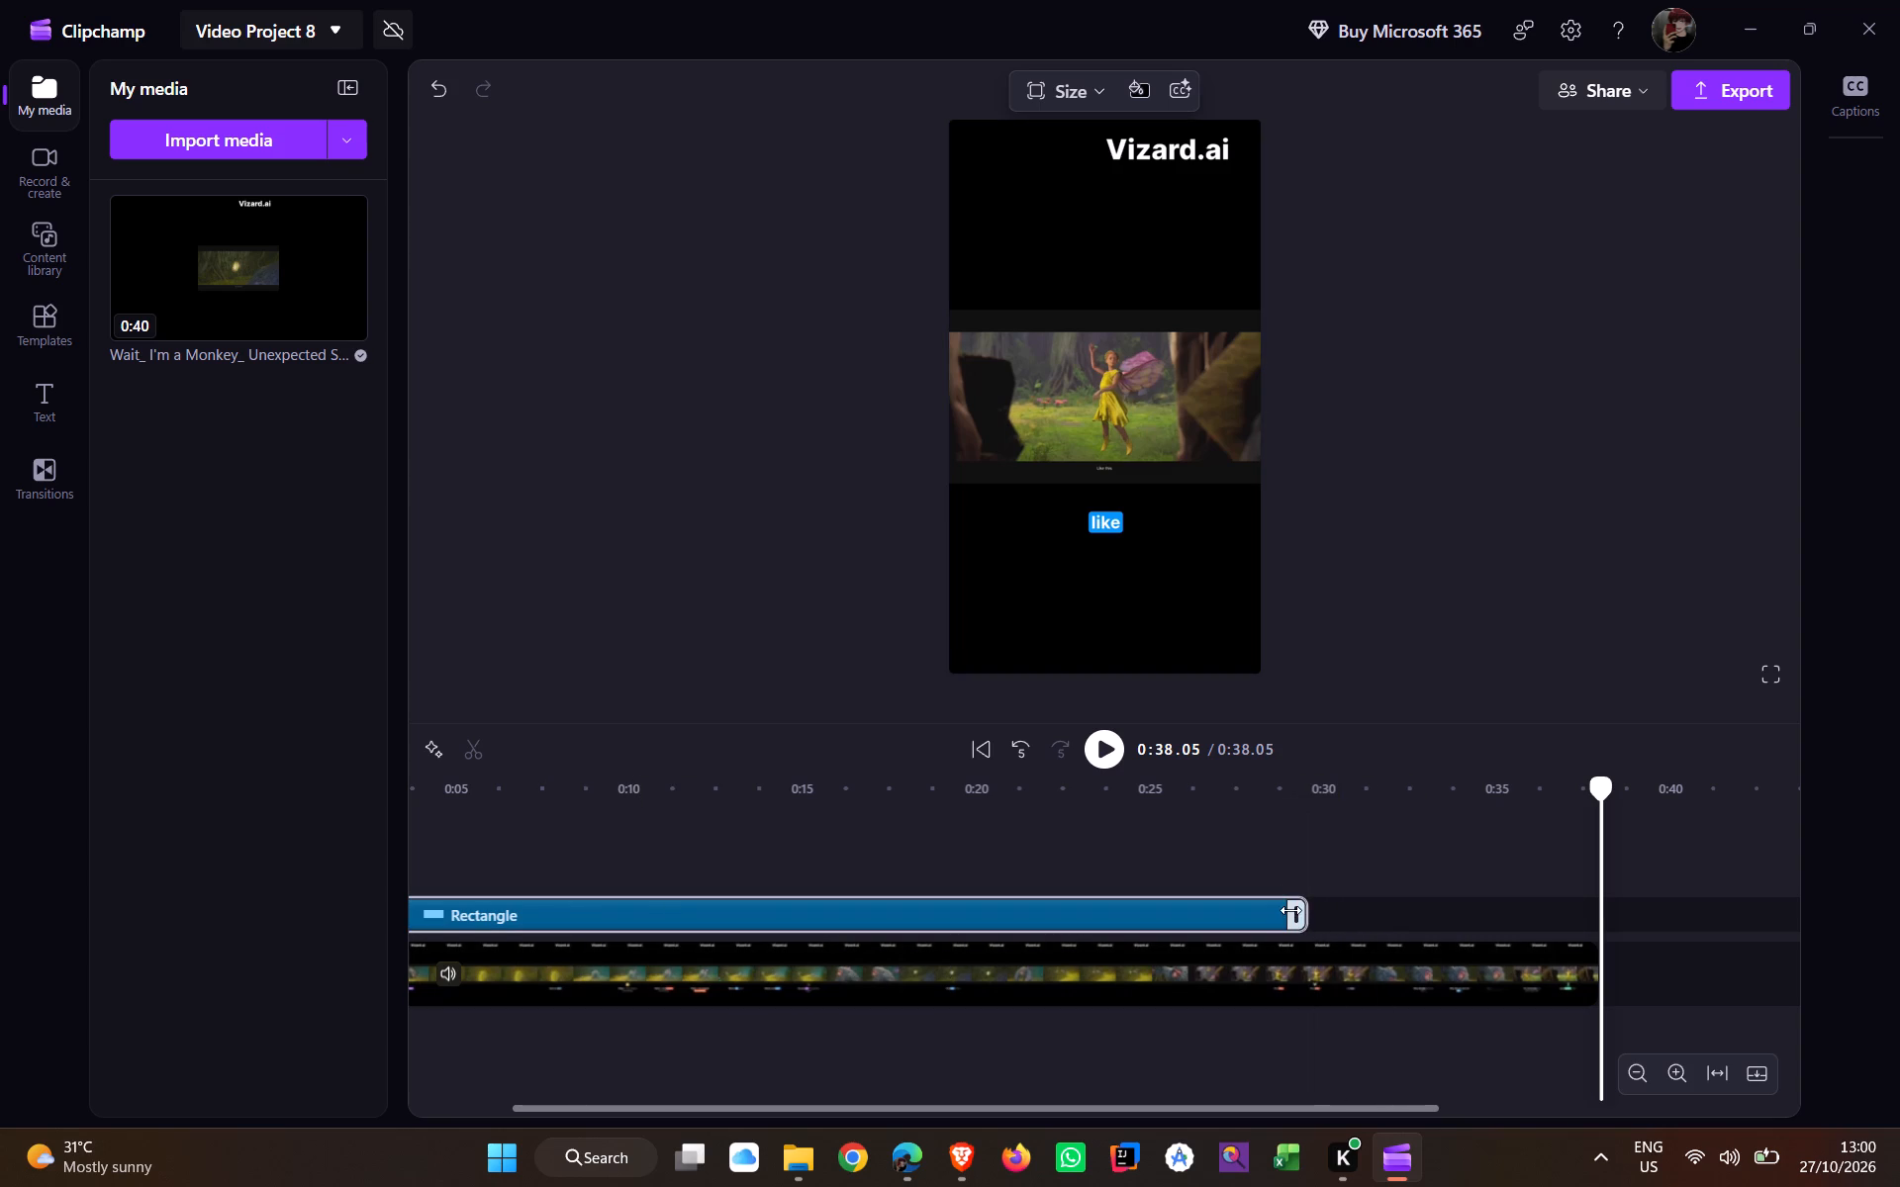
Extend the Rectangle mask on the timeline to 38.05 s so it ends with the trimmed video.
drag(1292, 910, 1555, 910)
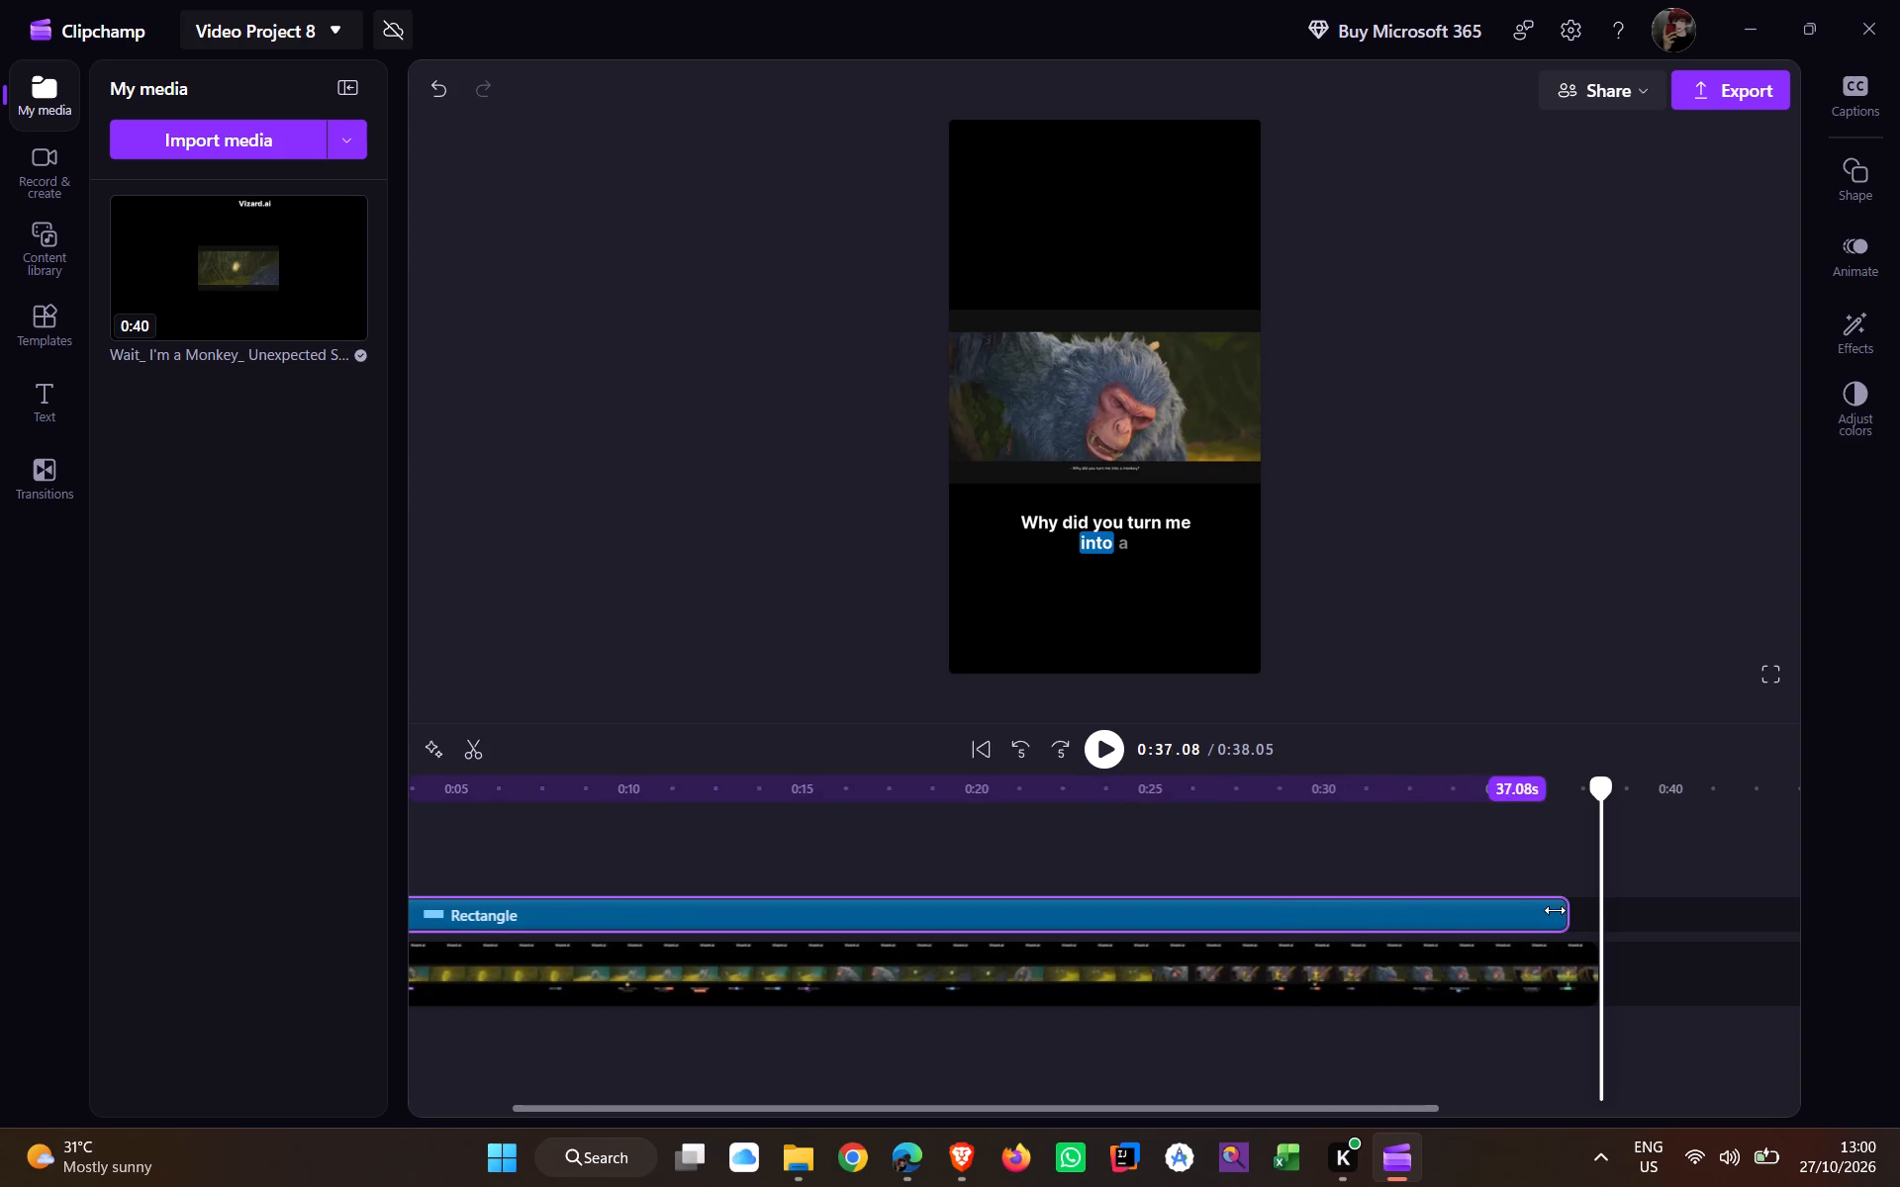
drag(1555, 910, 1589, 909)
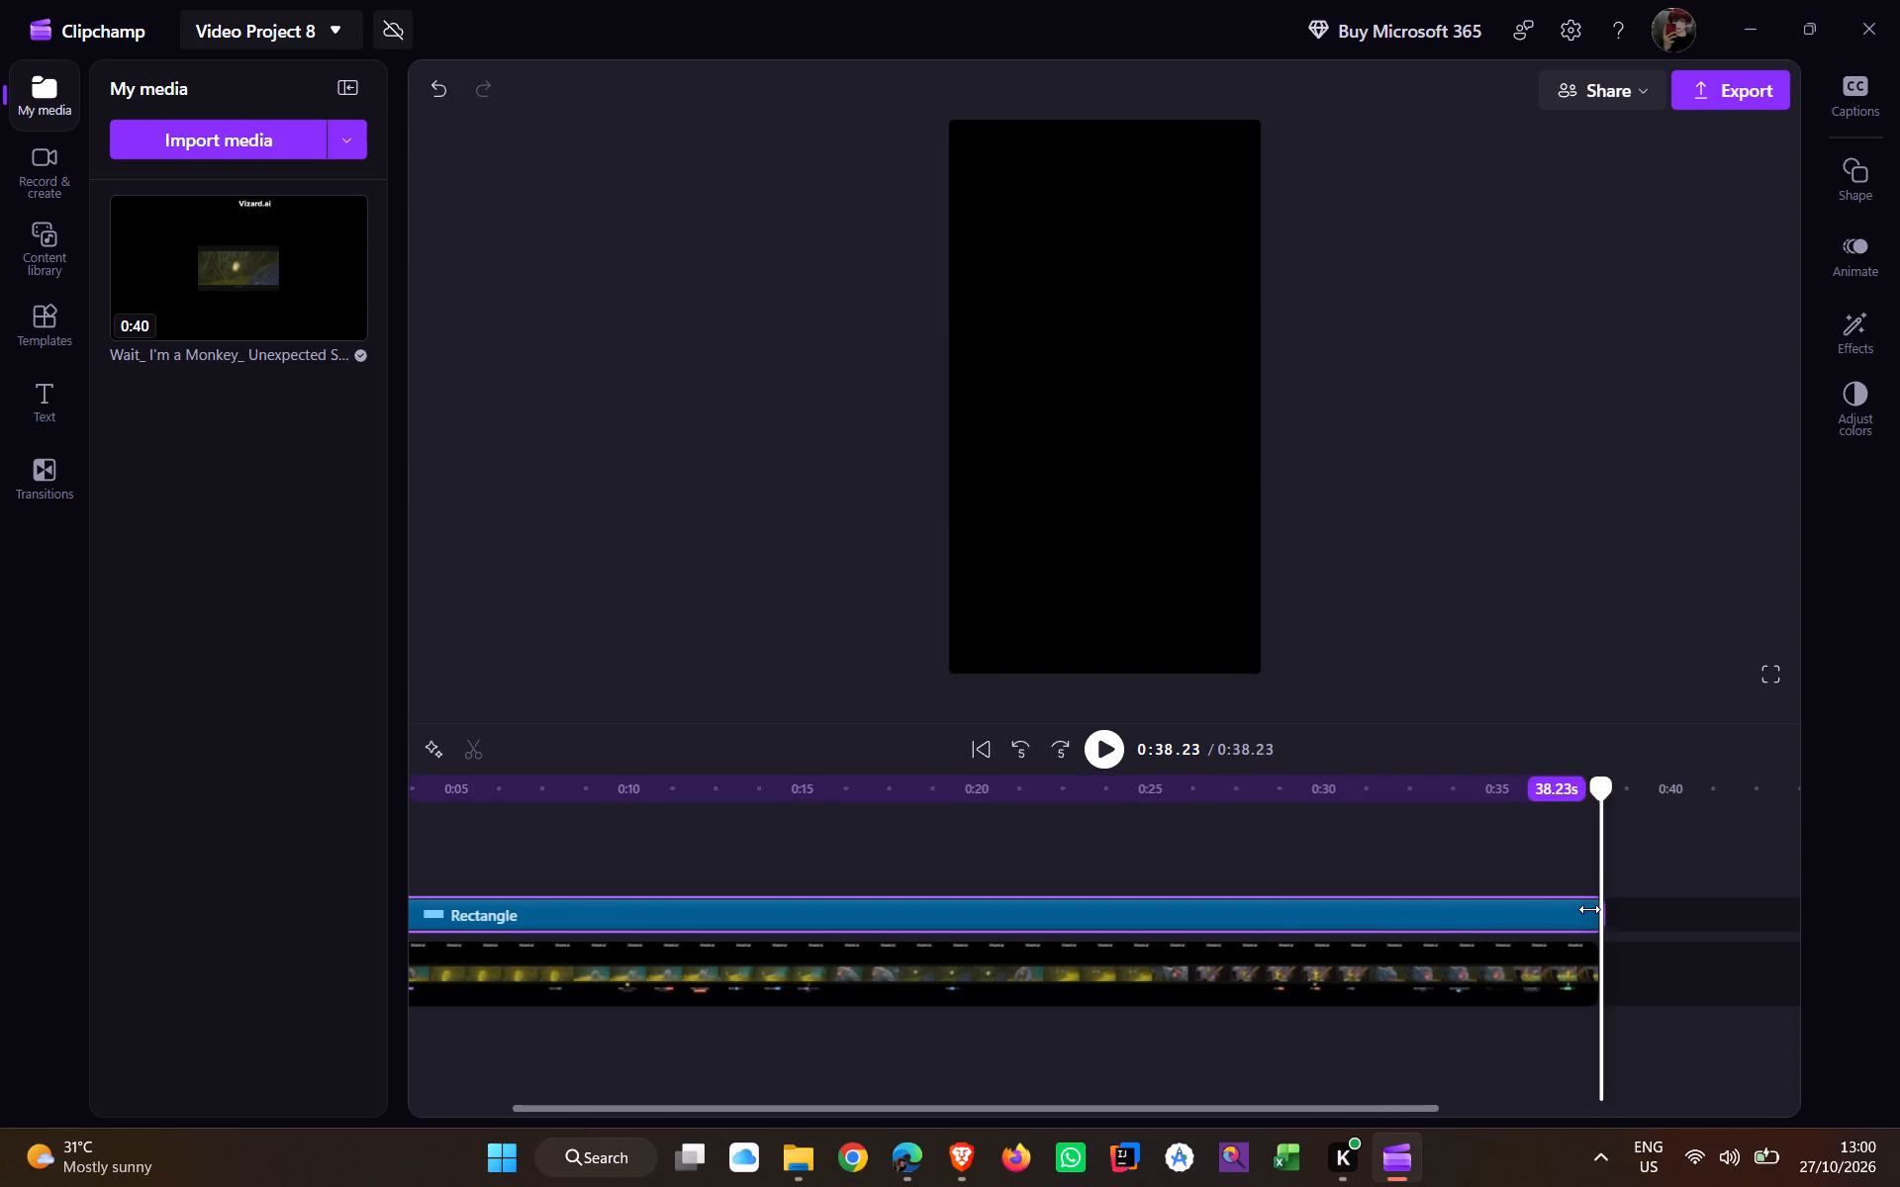
drag(1589, 909, 1582, 909)
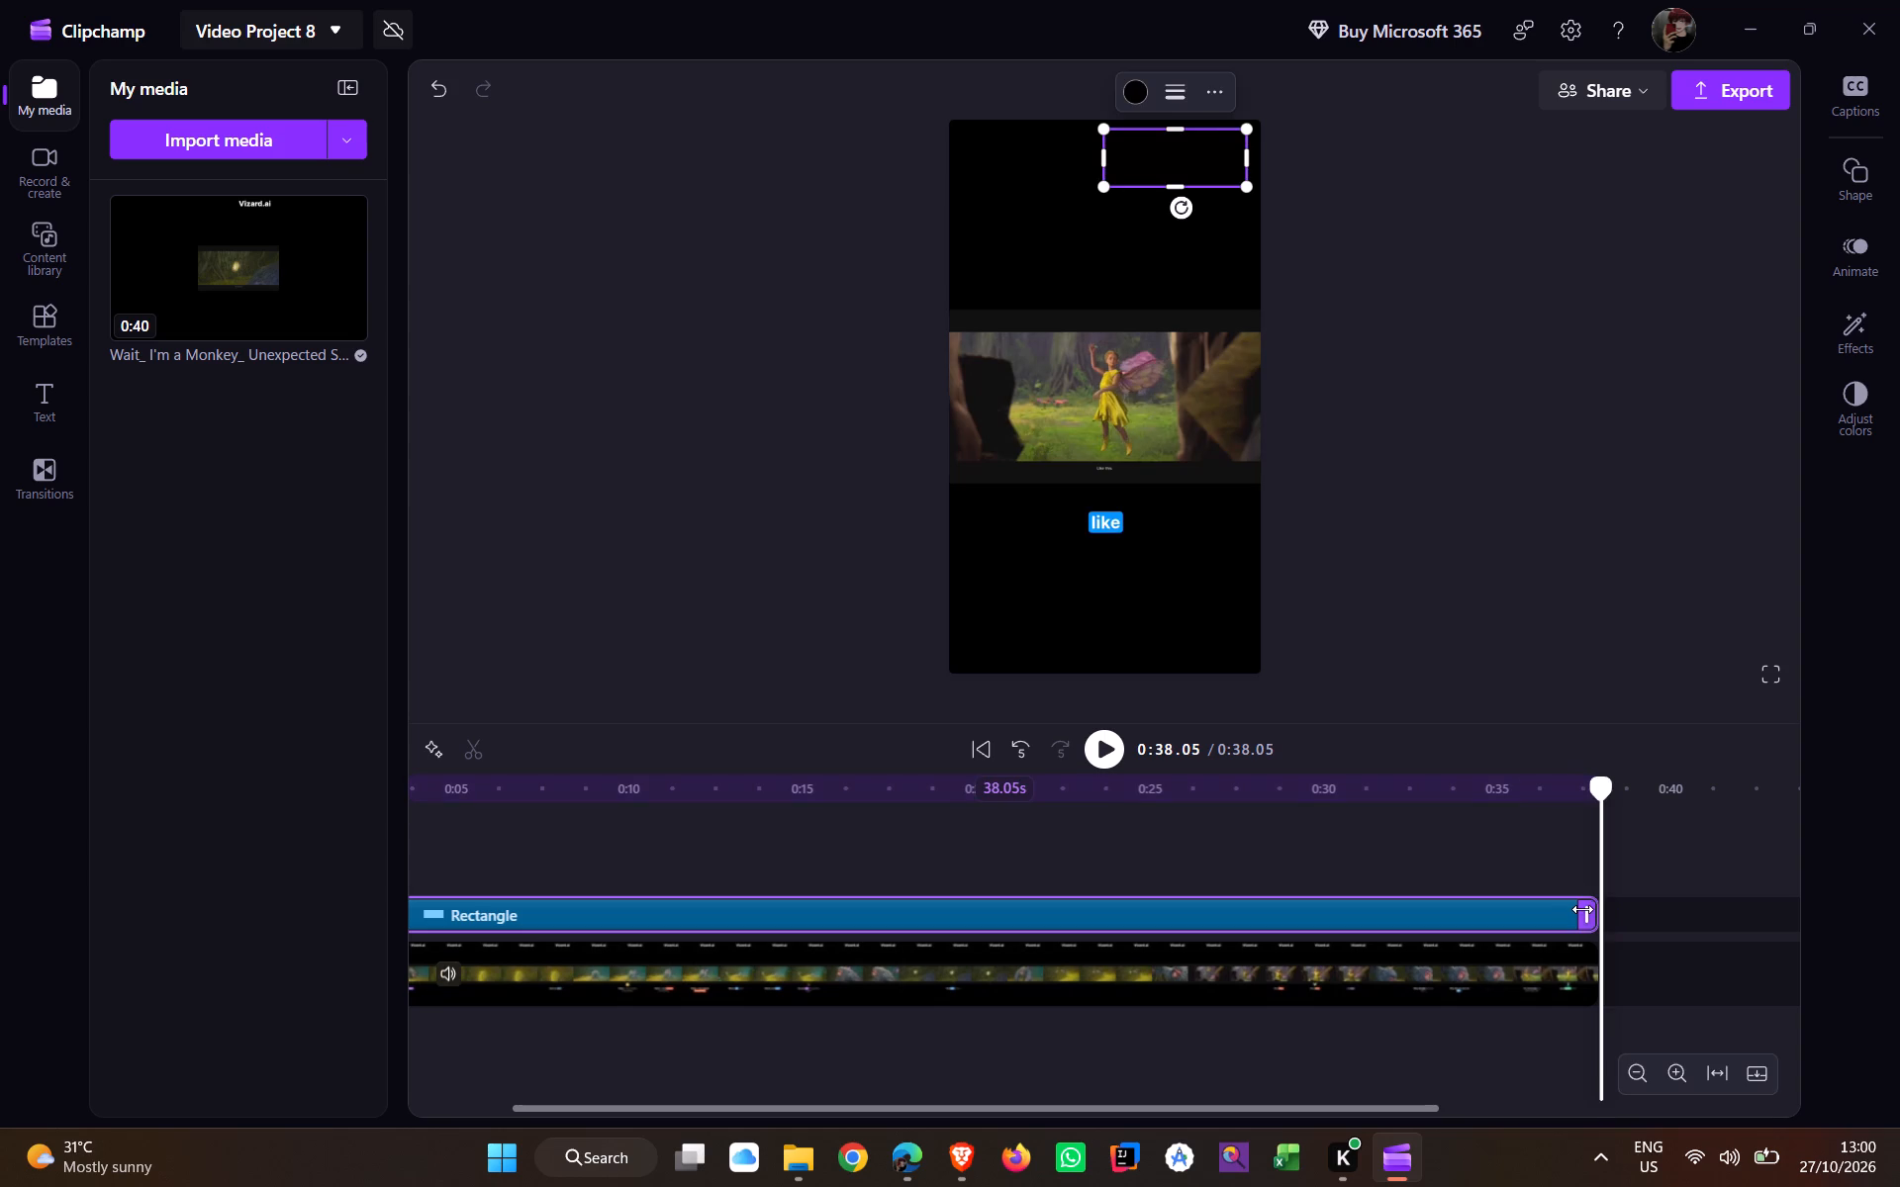
click(1576, 365)
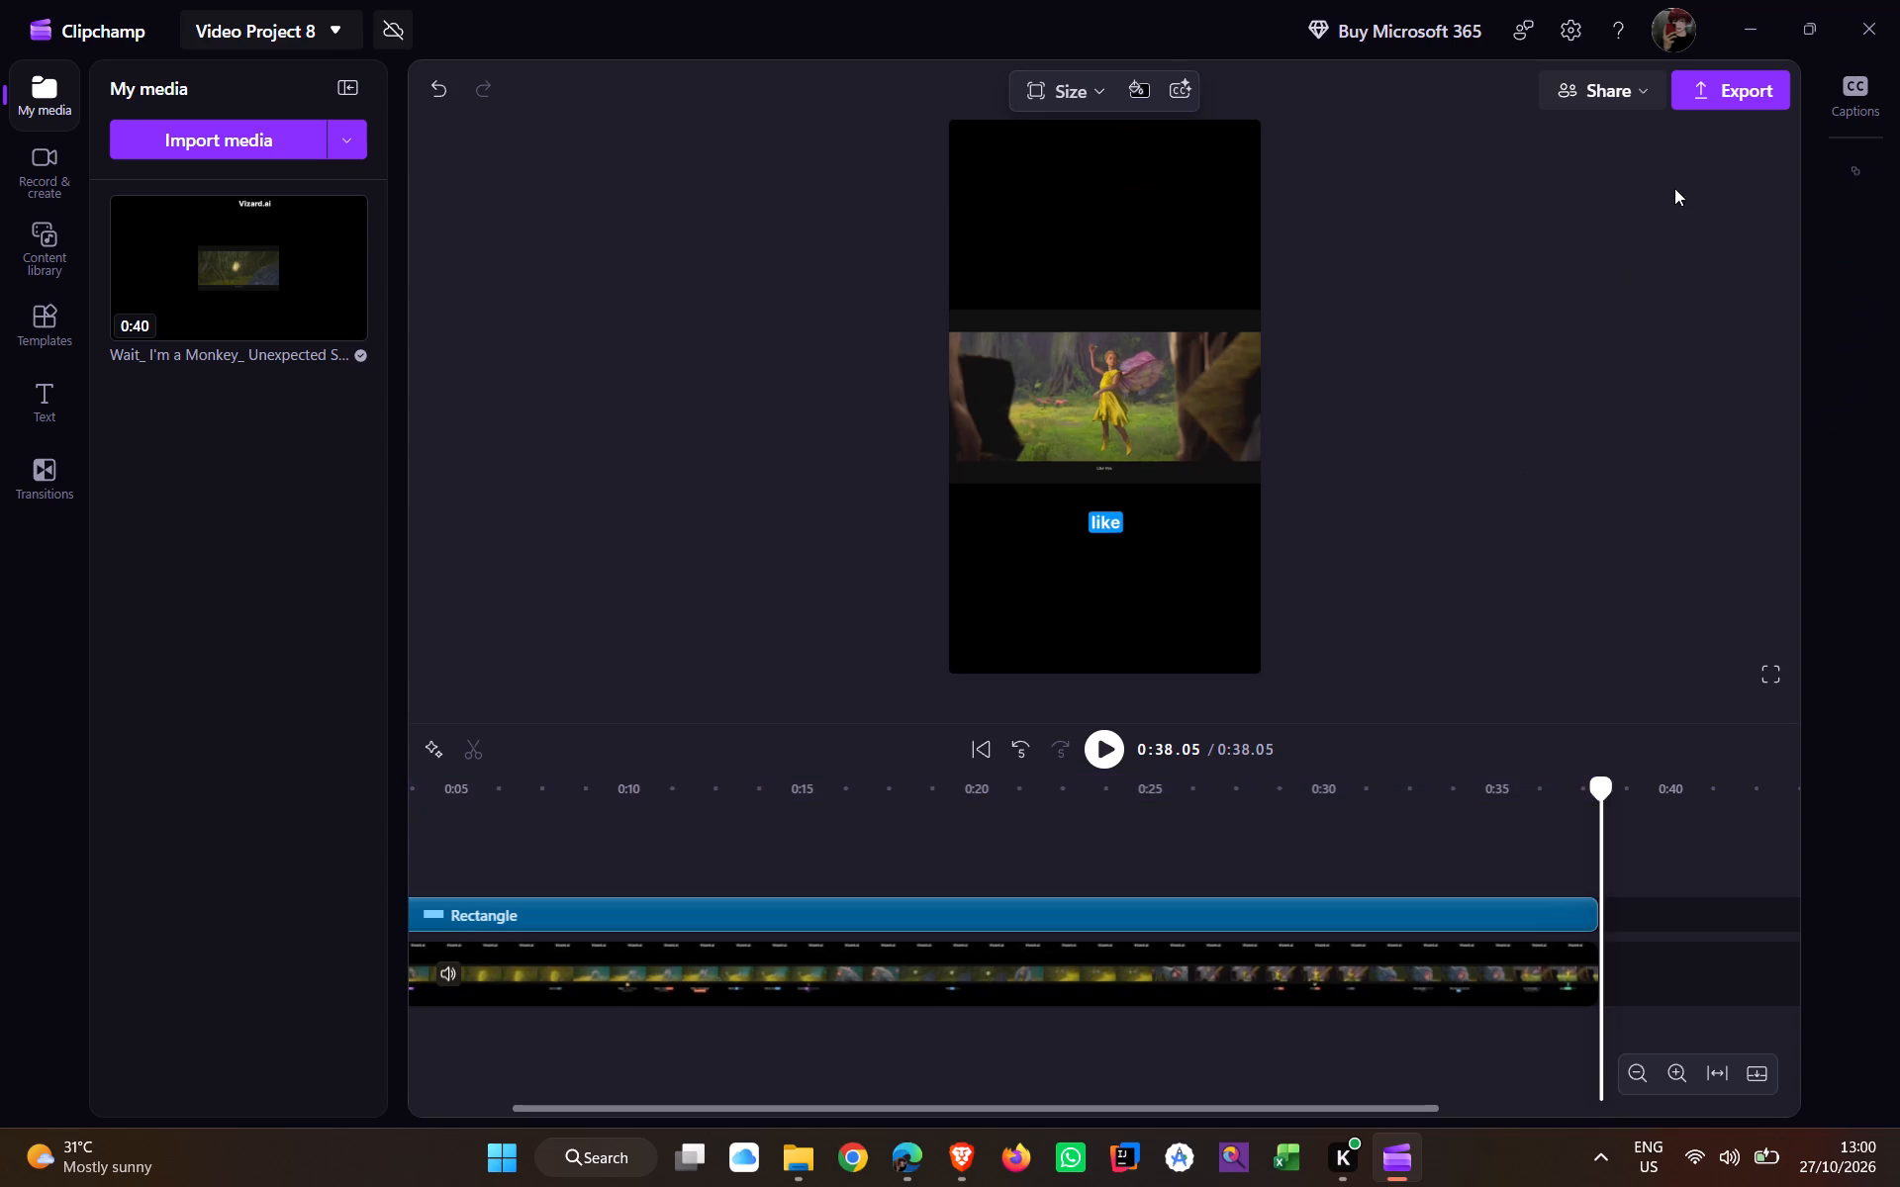
Export the video at 1080p with the file name "Wait_ I'm a Monkey_ Unexpected Shapeshifting!" and return to editing.
click(1731, 82)
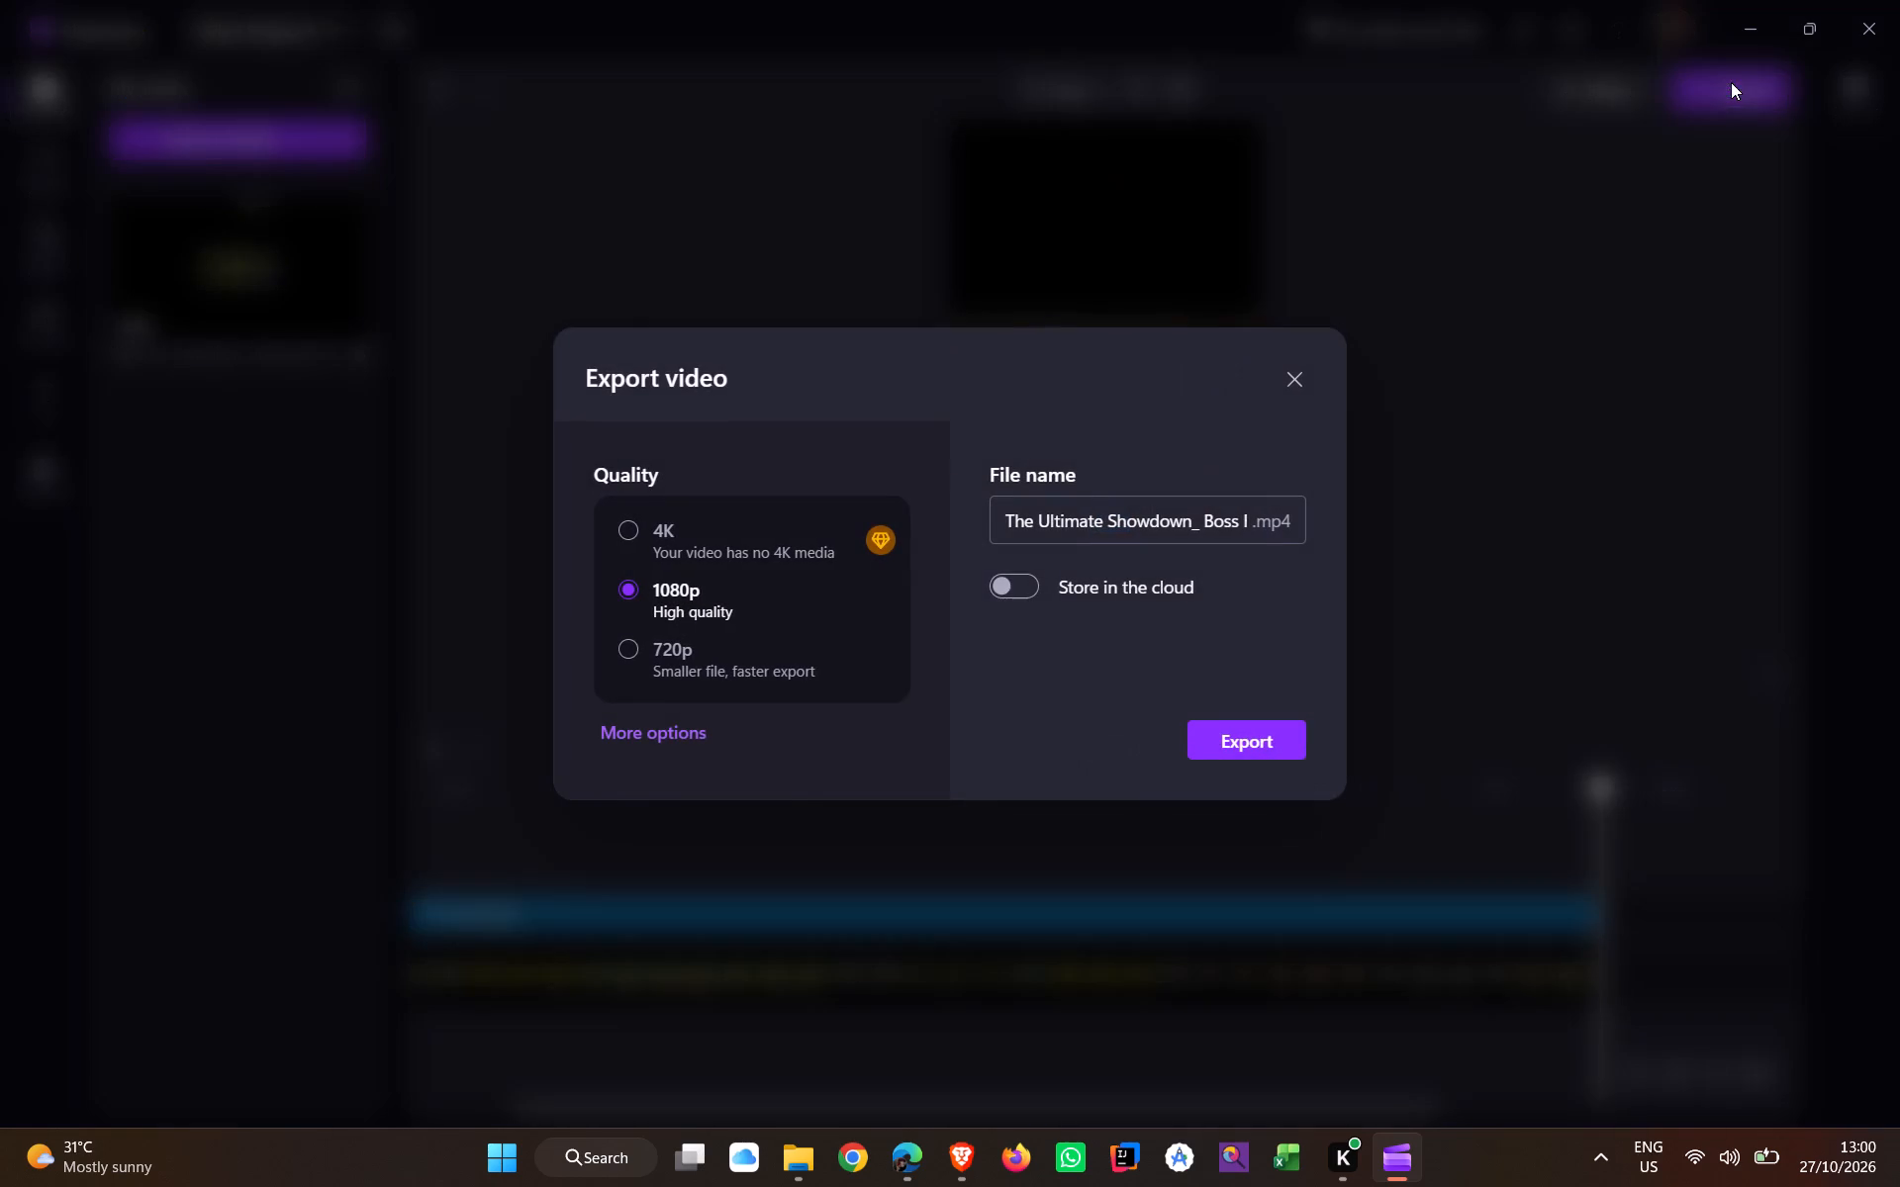
click(1106, 511)
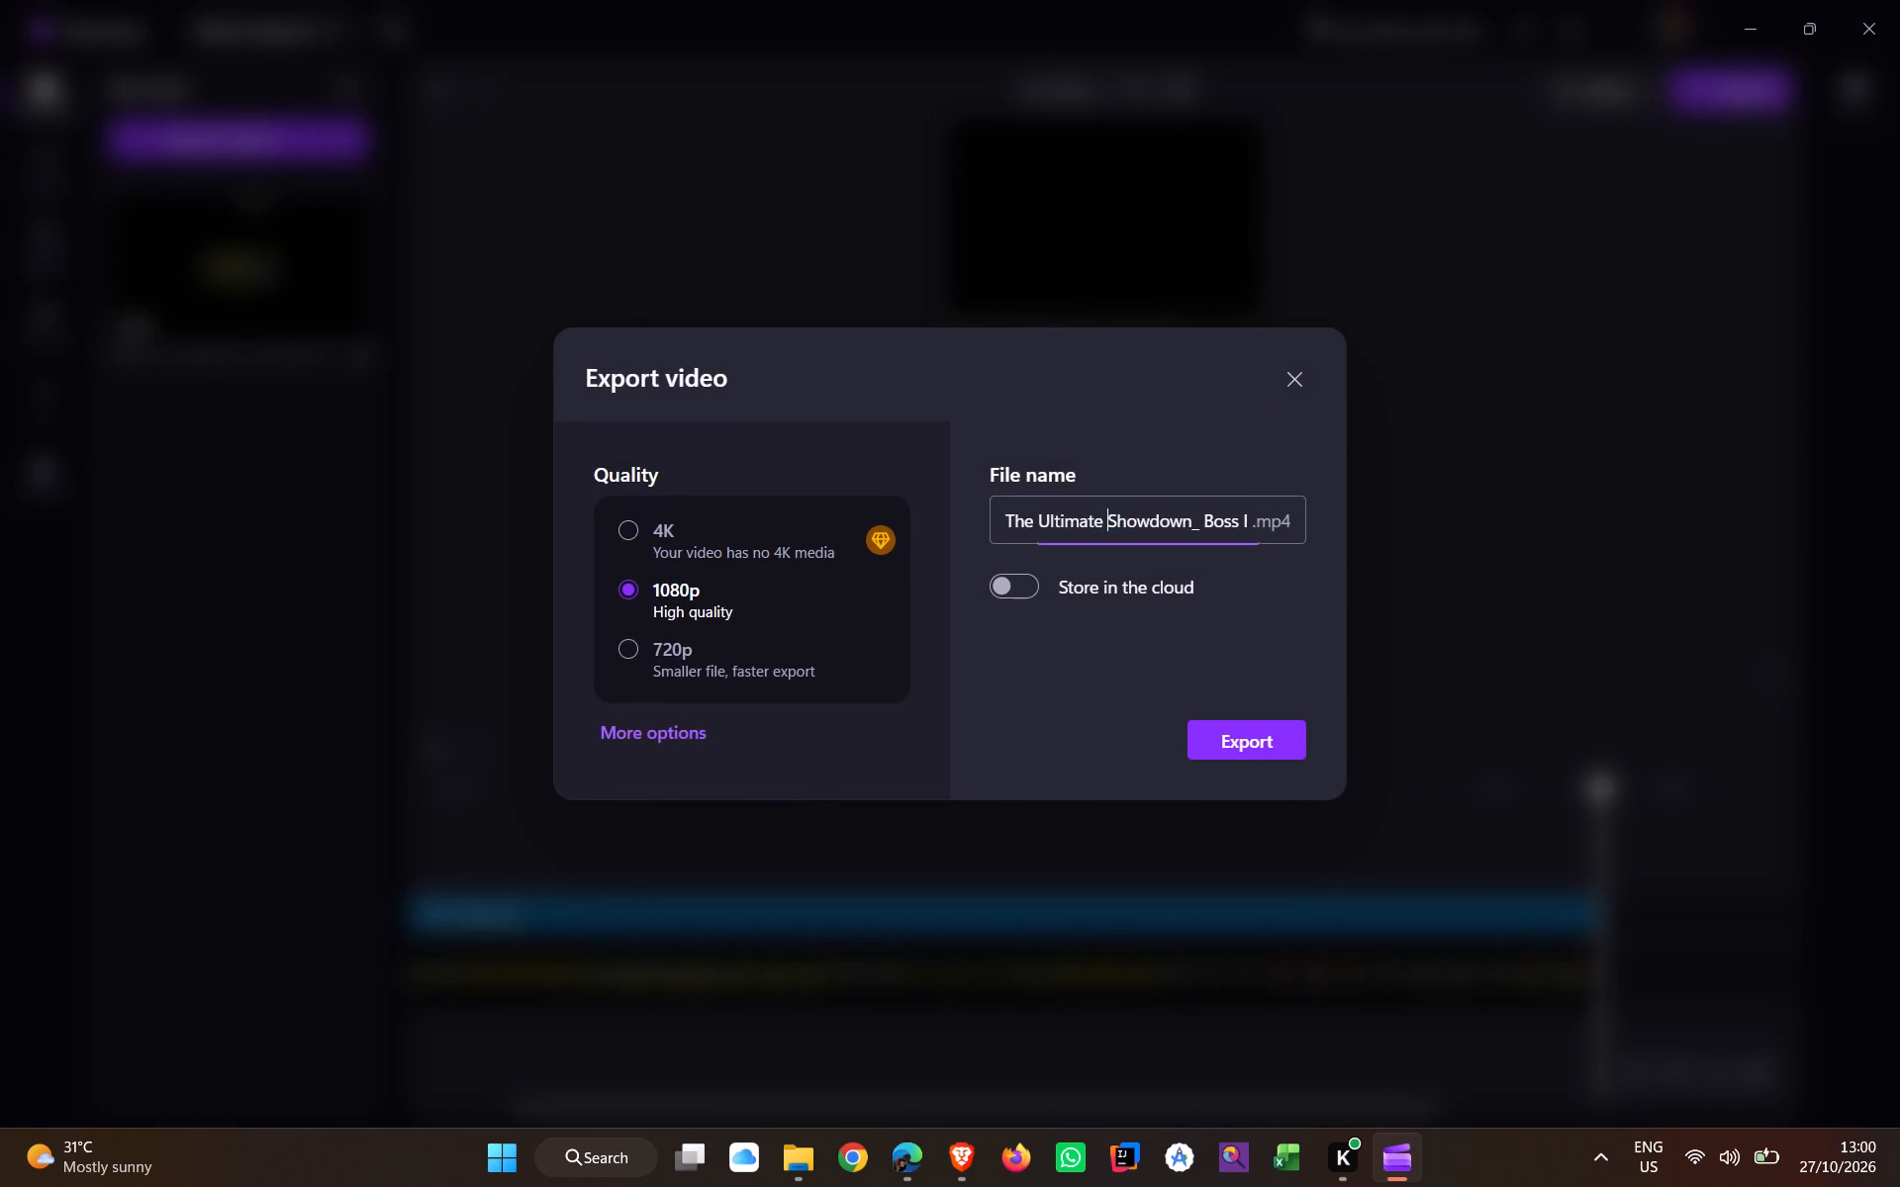
key(ctrl+a)
key(ctrl+v)
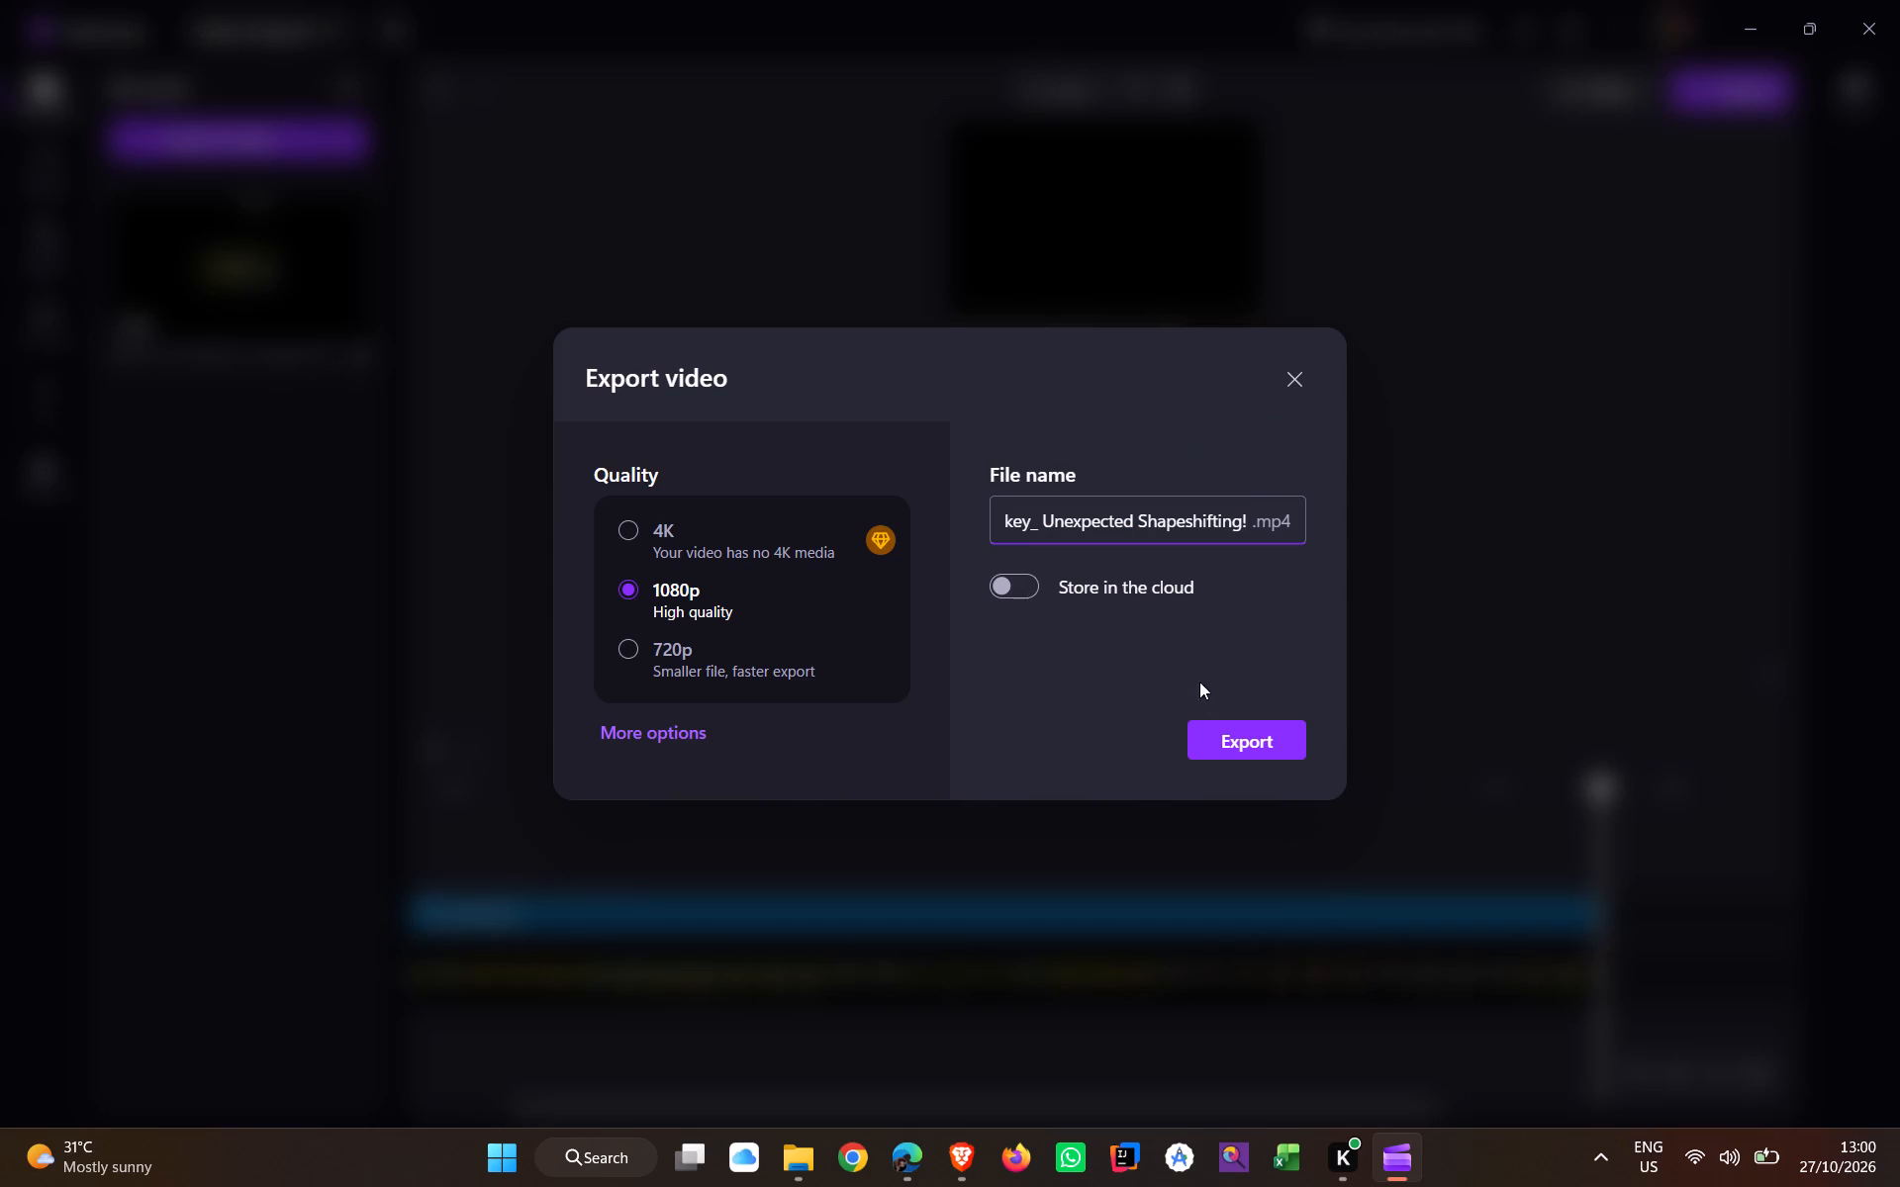
key(alt+Tab)
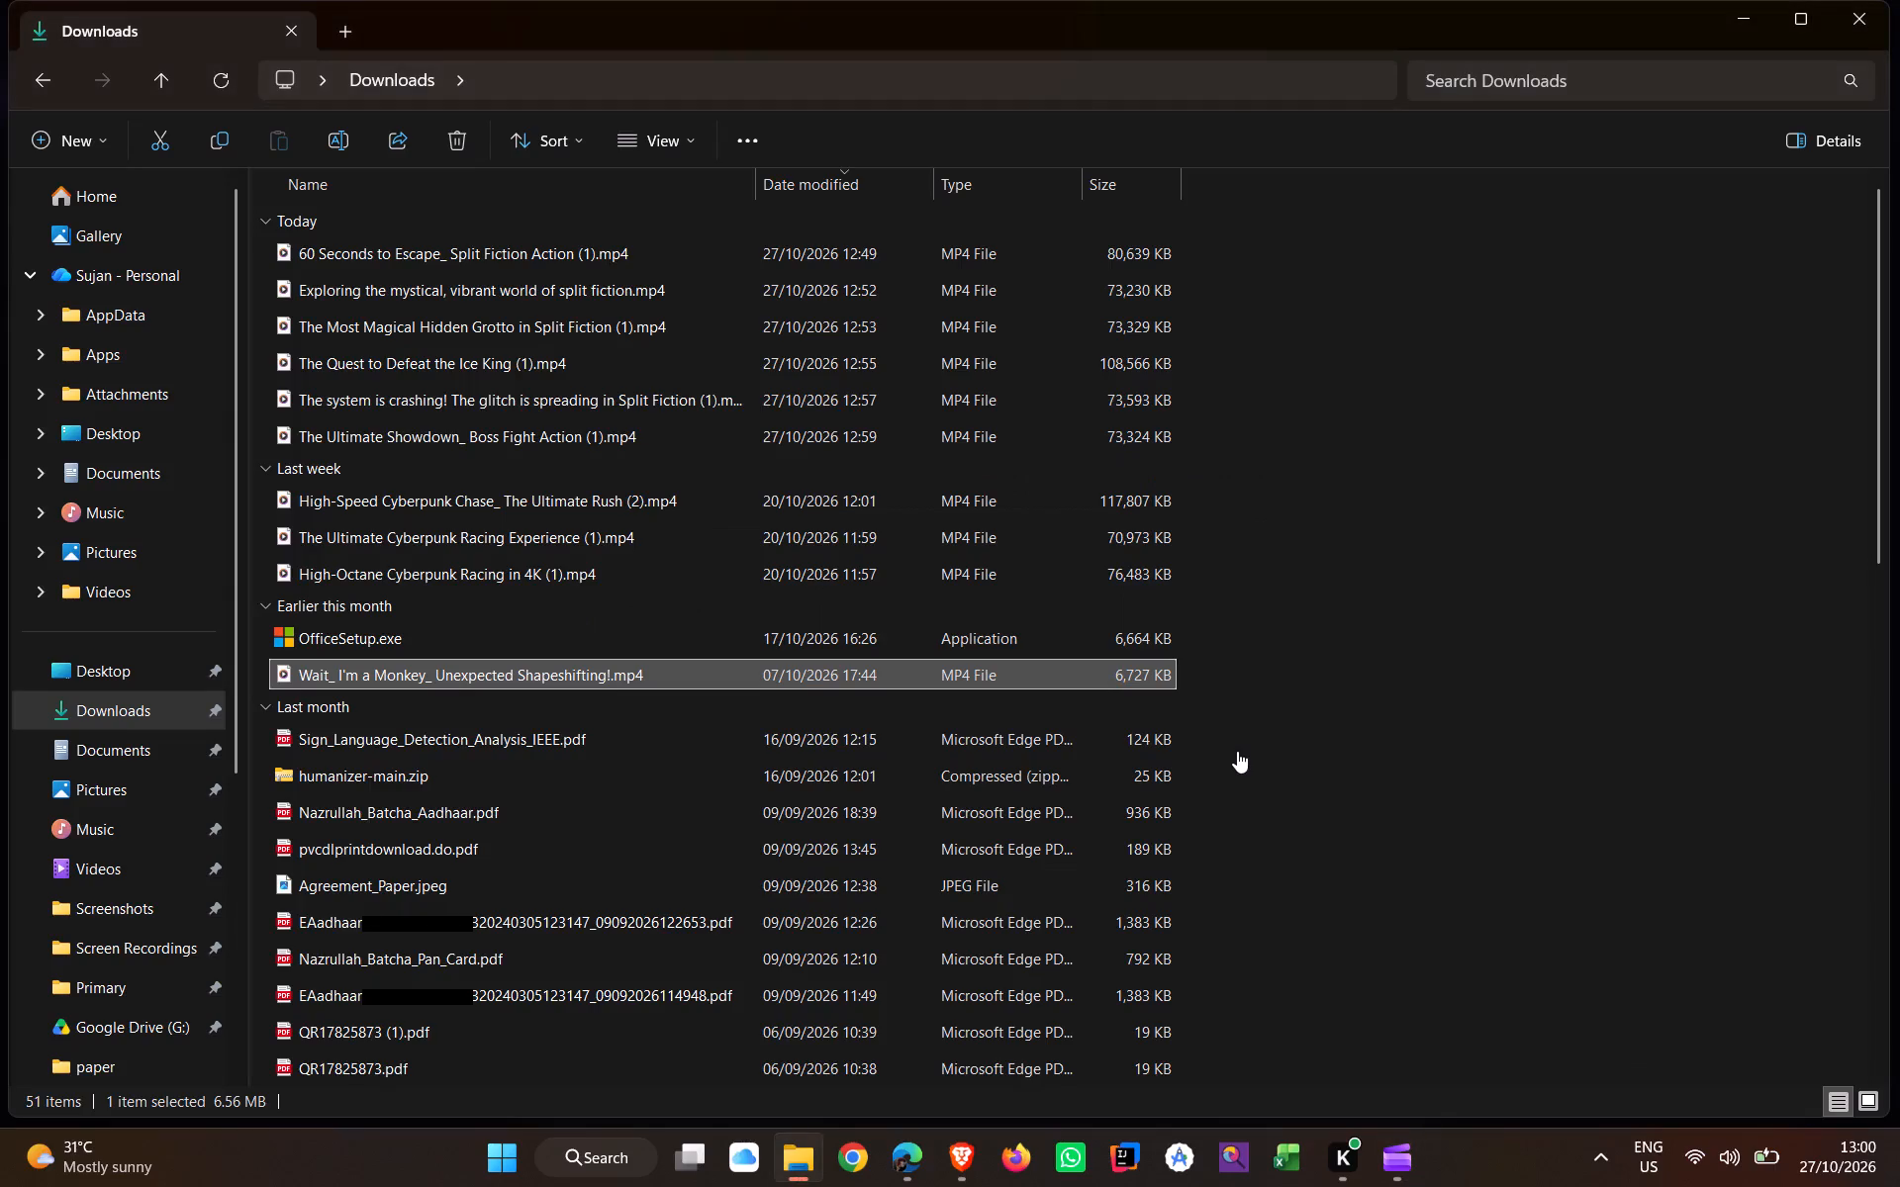
key(alt+Tab)
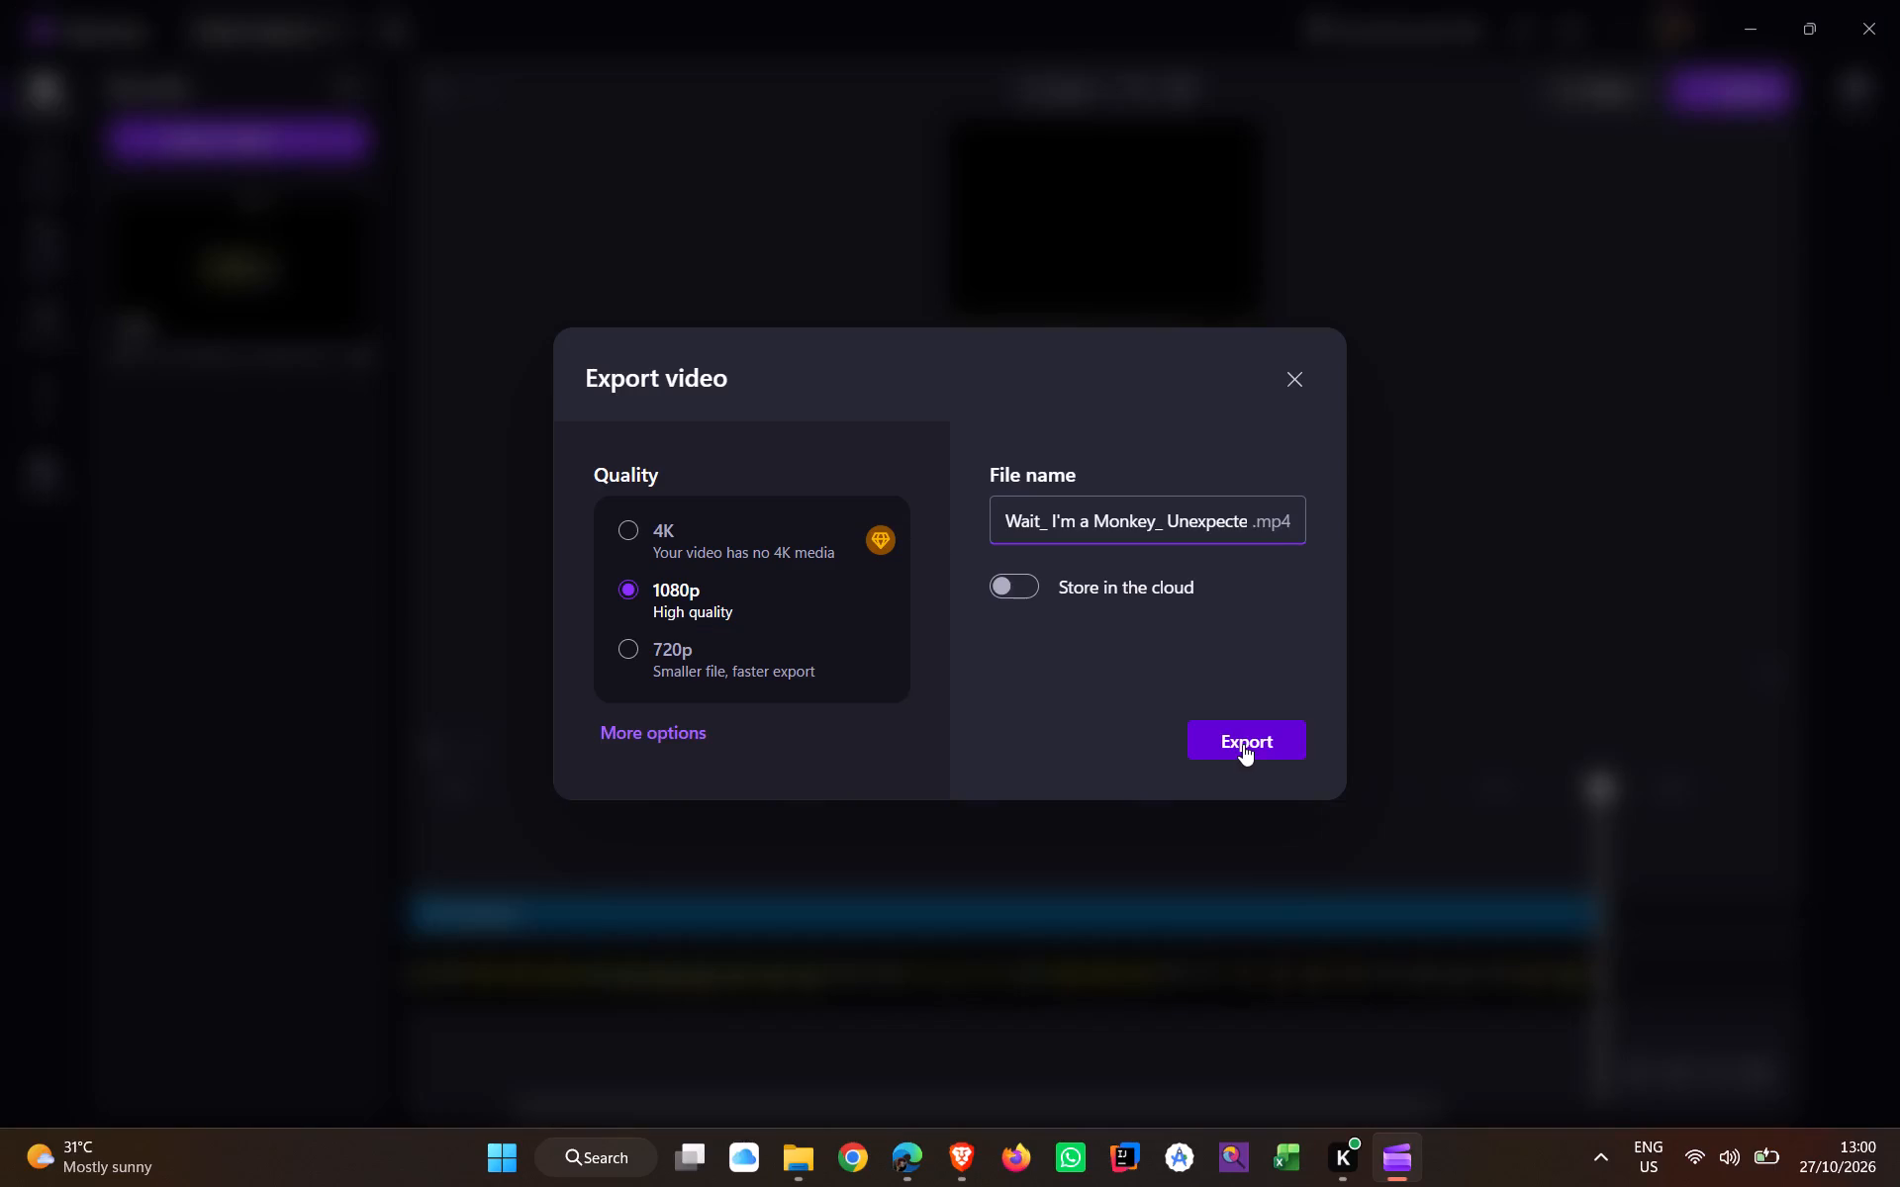
click(1243, 744)
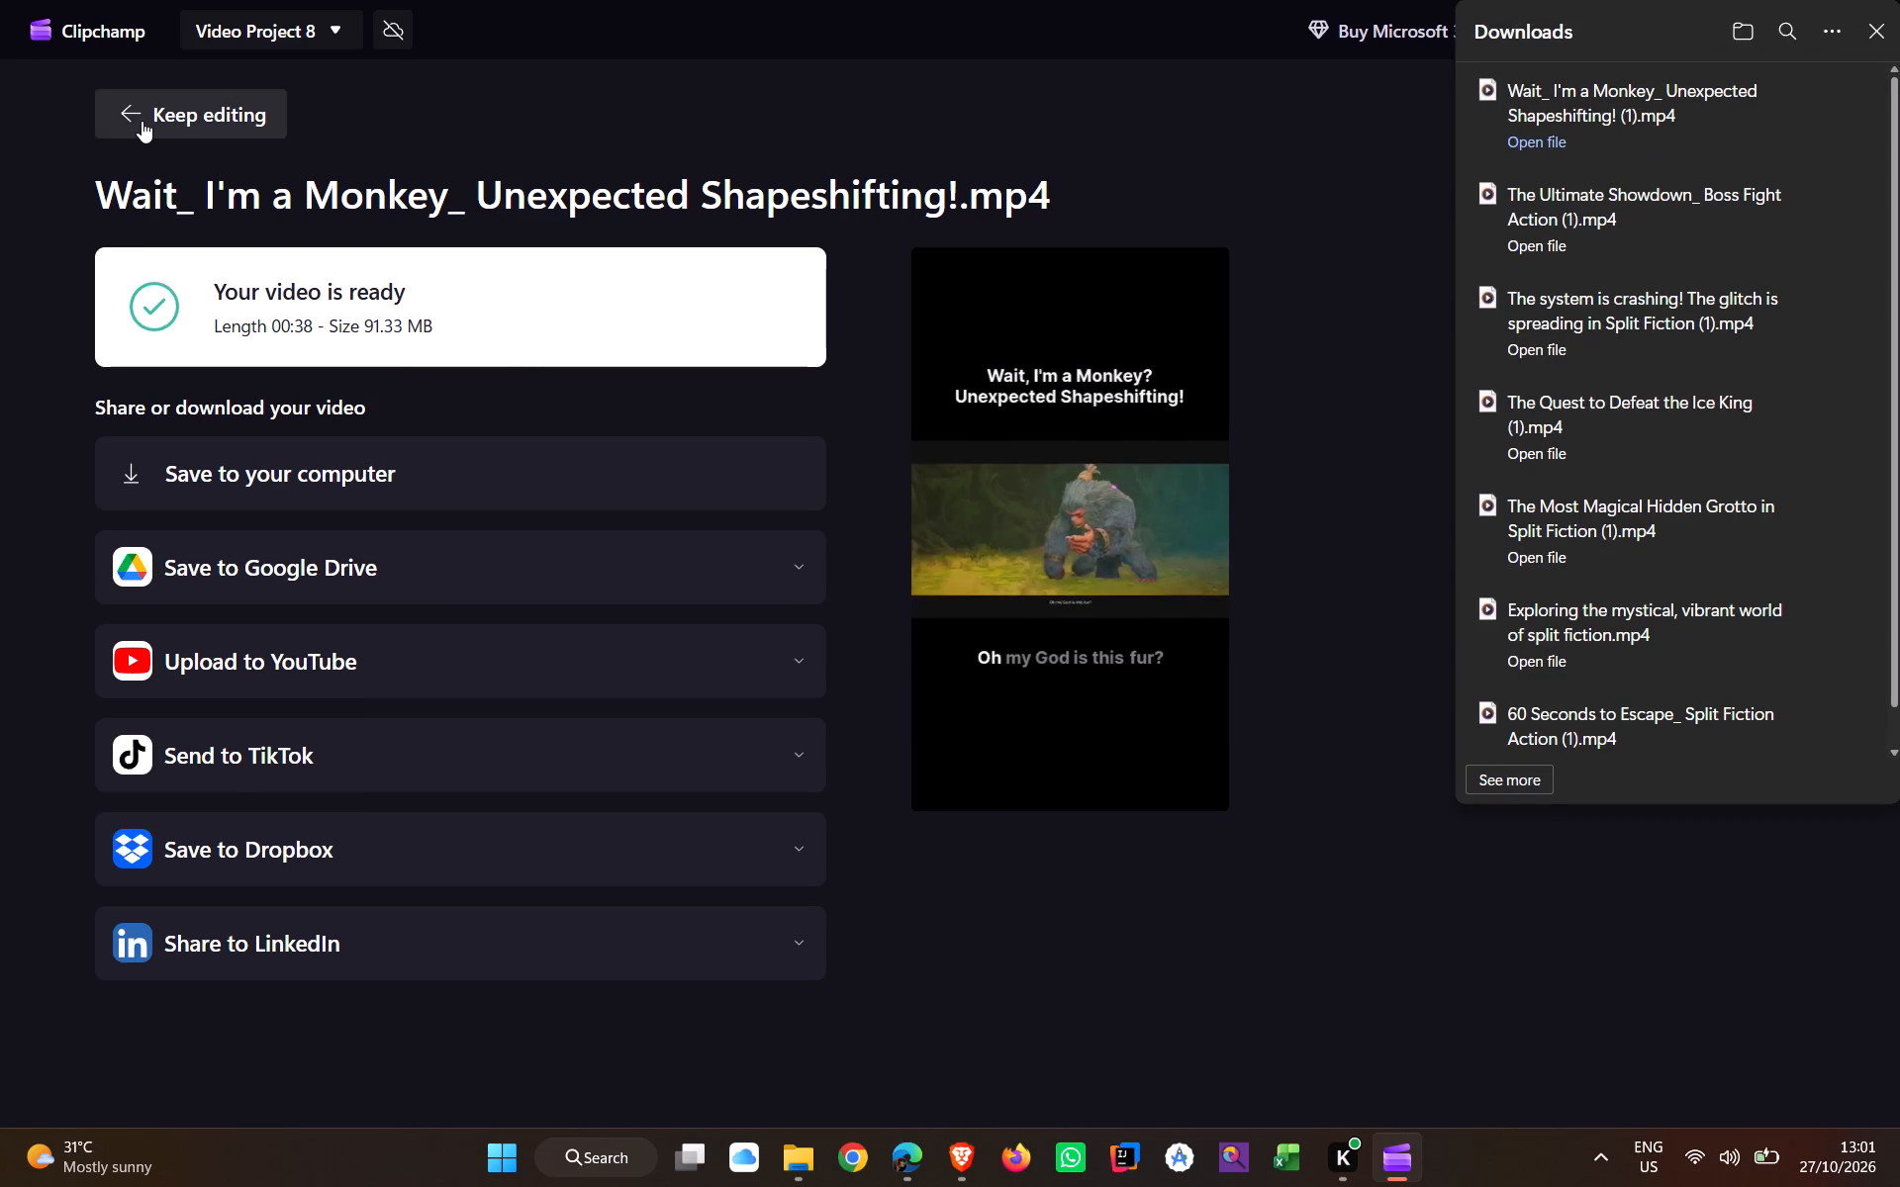
click(142, 121)
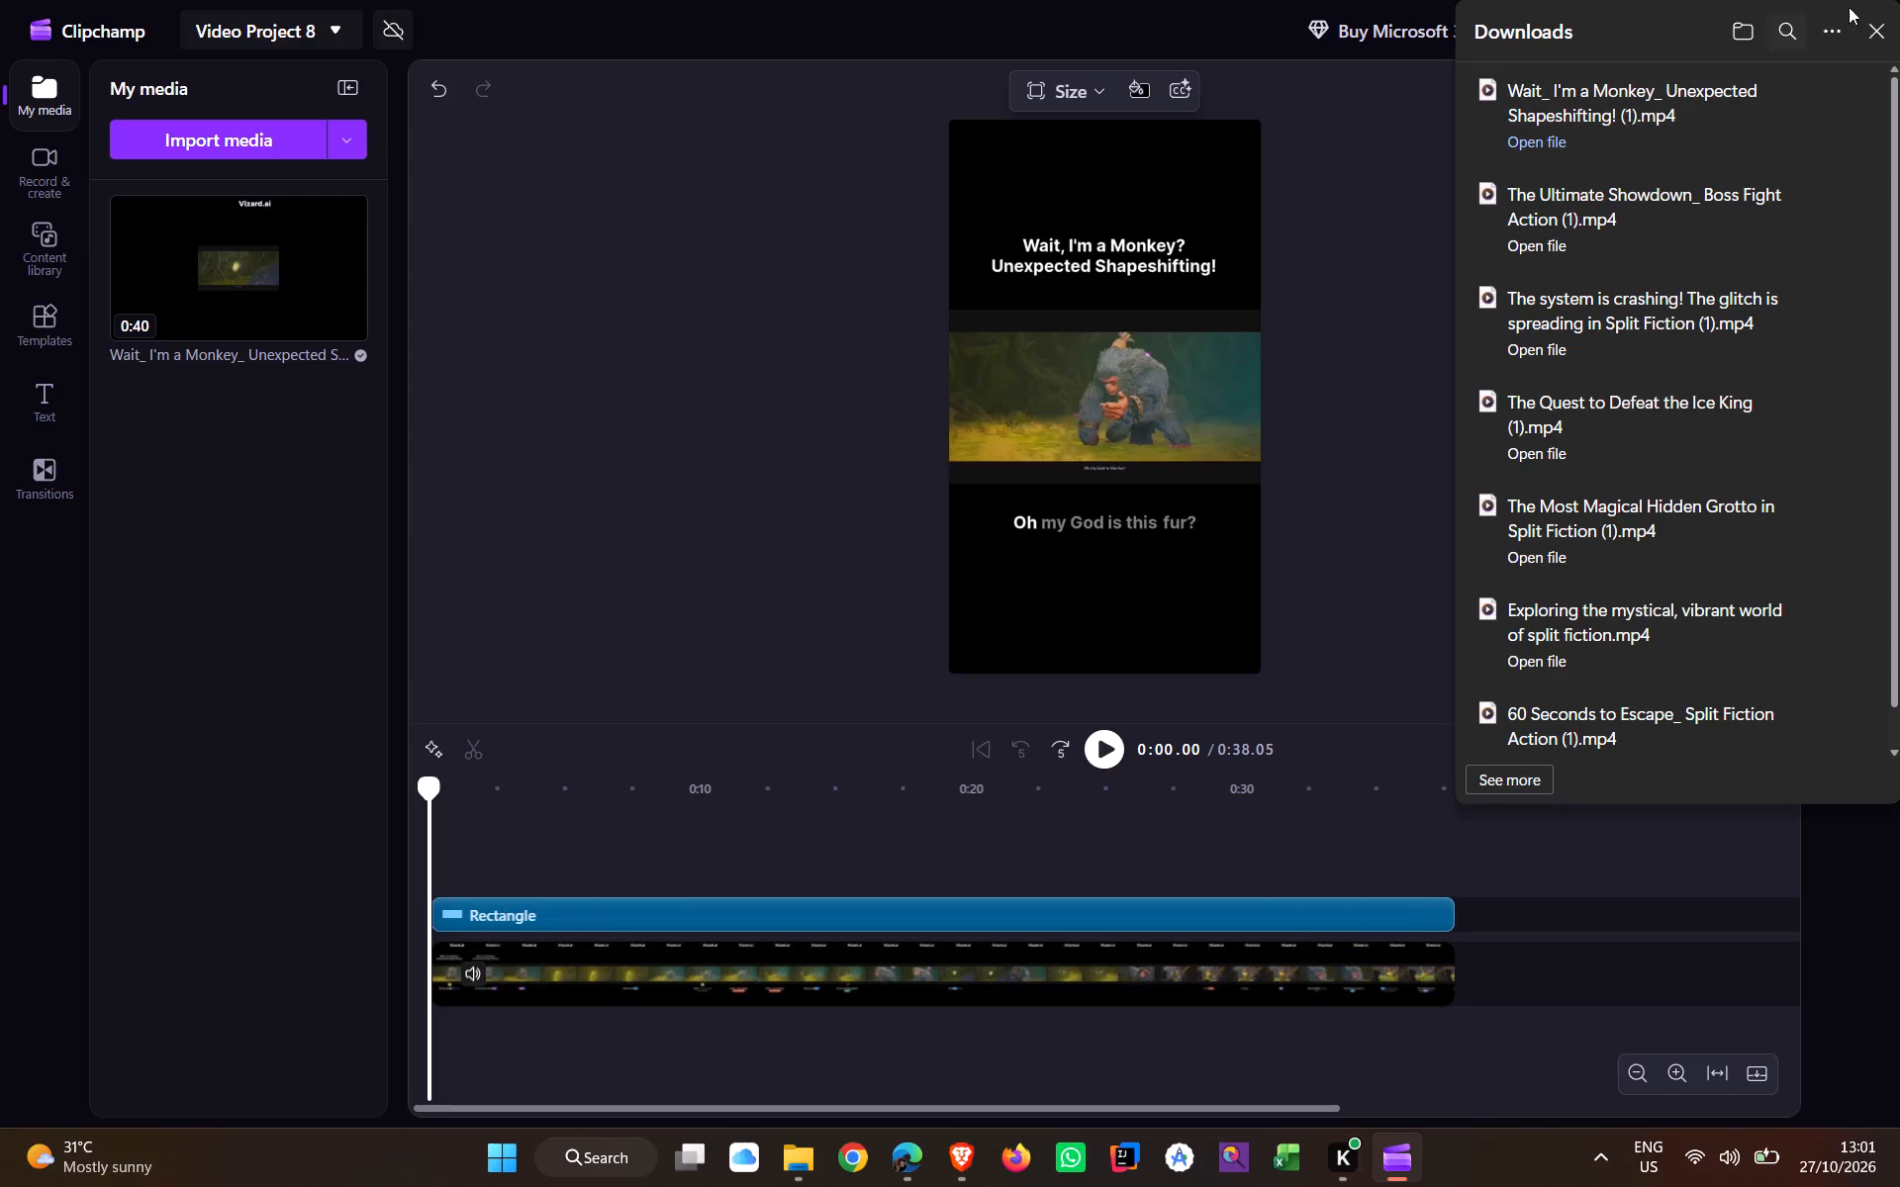
In File Explorer's Downloads folder, delete the 07/10/2026 source file "Wait_ I'm a Monkey_ Unexpected Shapeshifting!.mp4" and OfficeSetup.exe.
click(1877, 16)
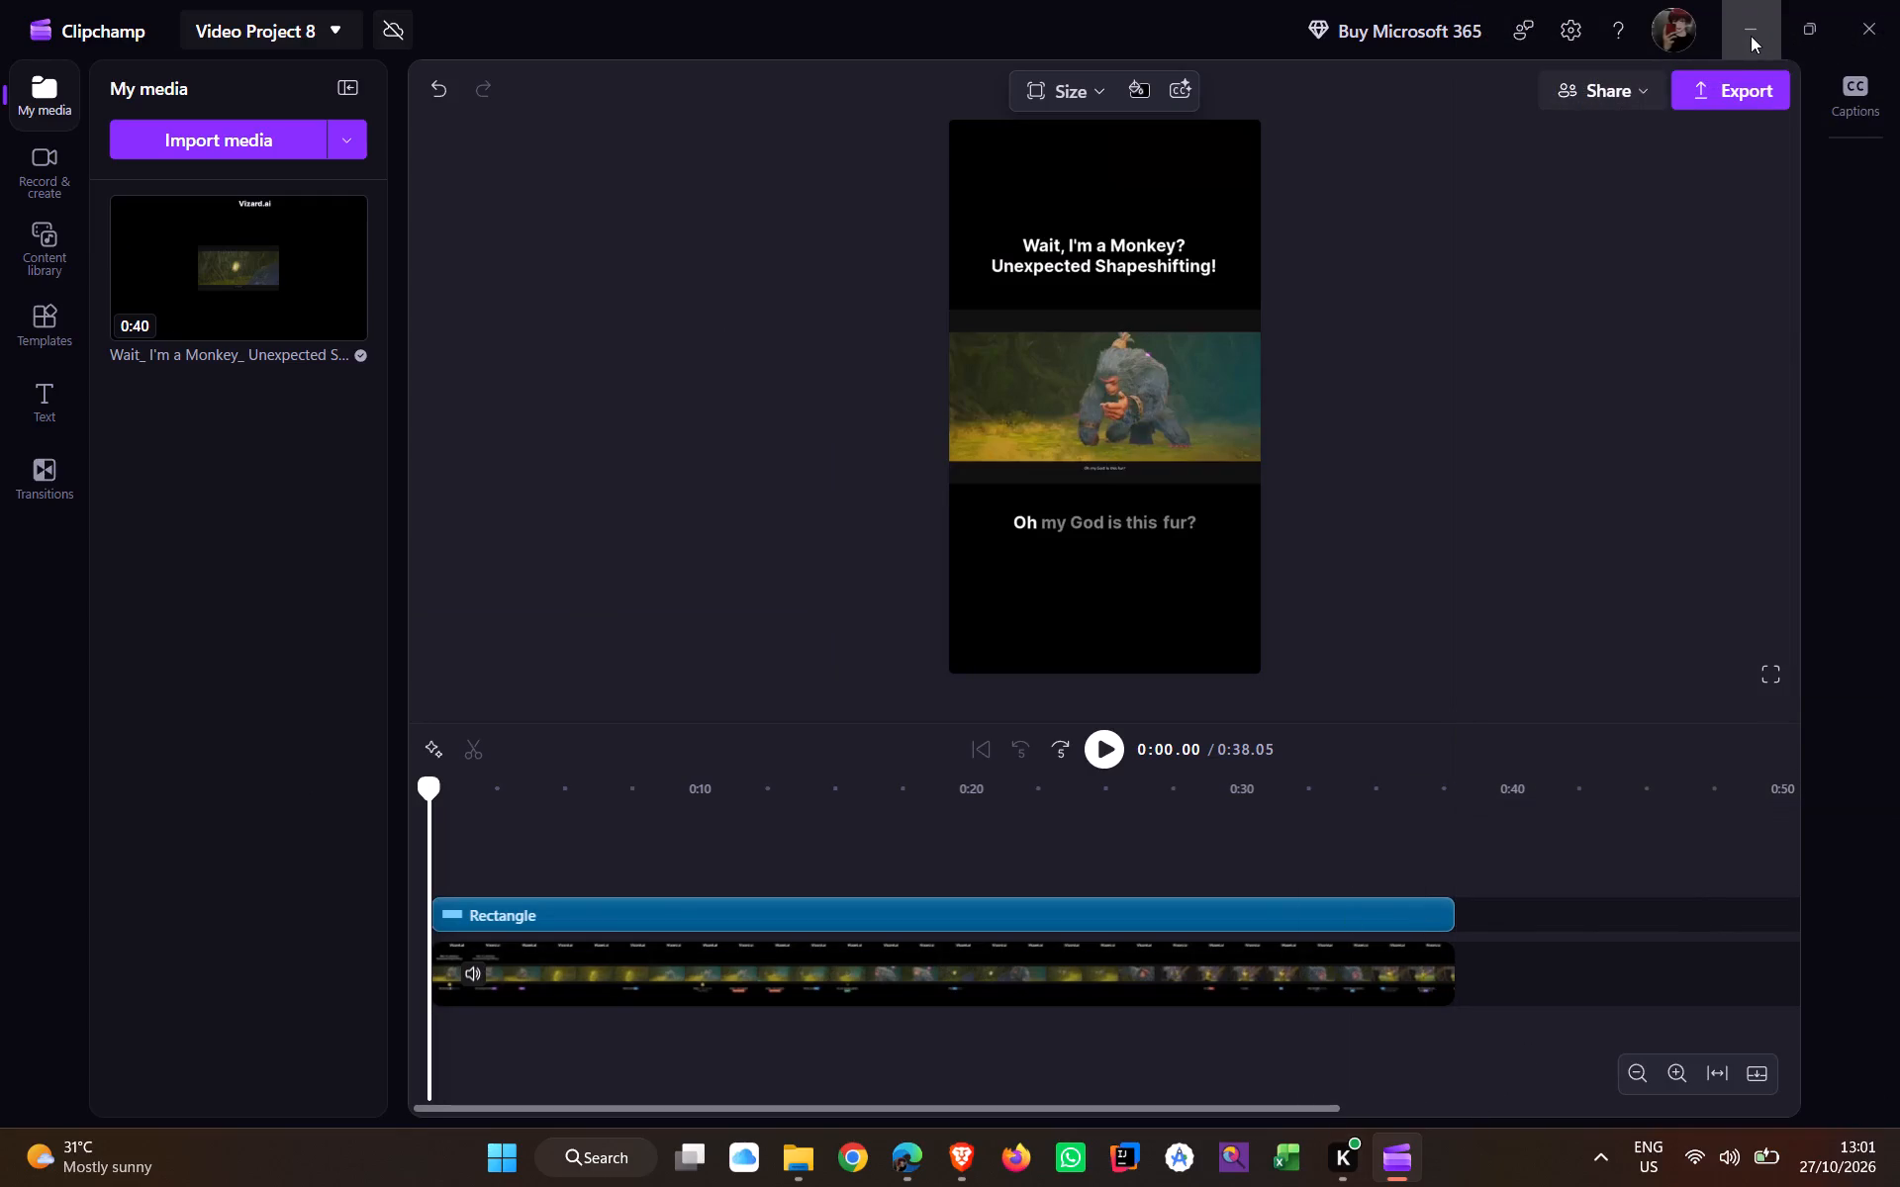
click(1751, 36)
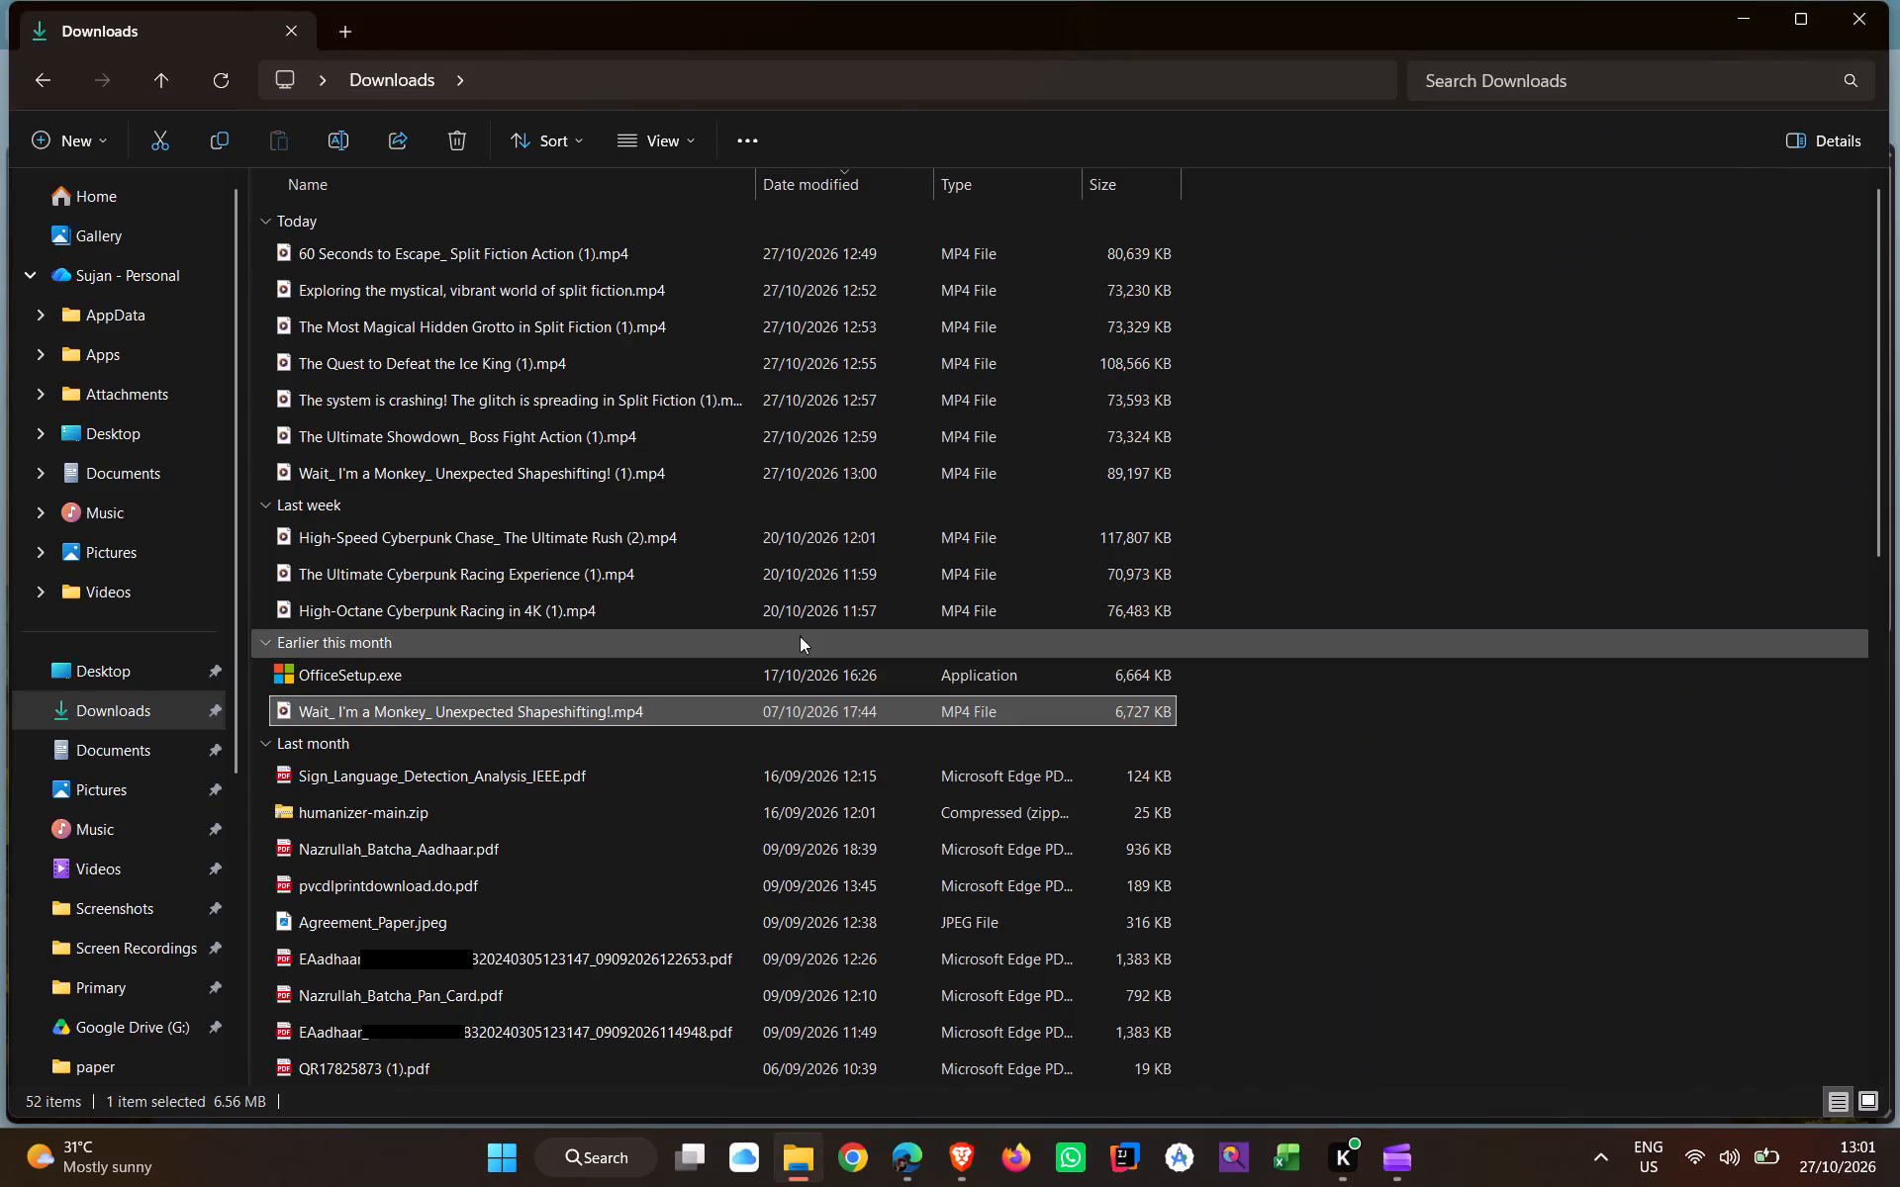
click(442, 147)
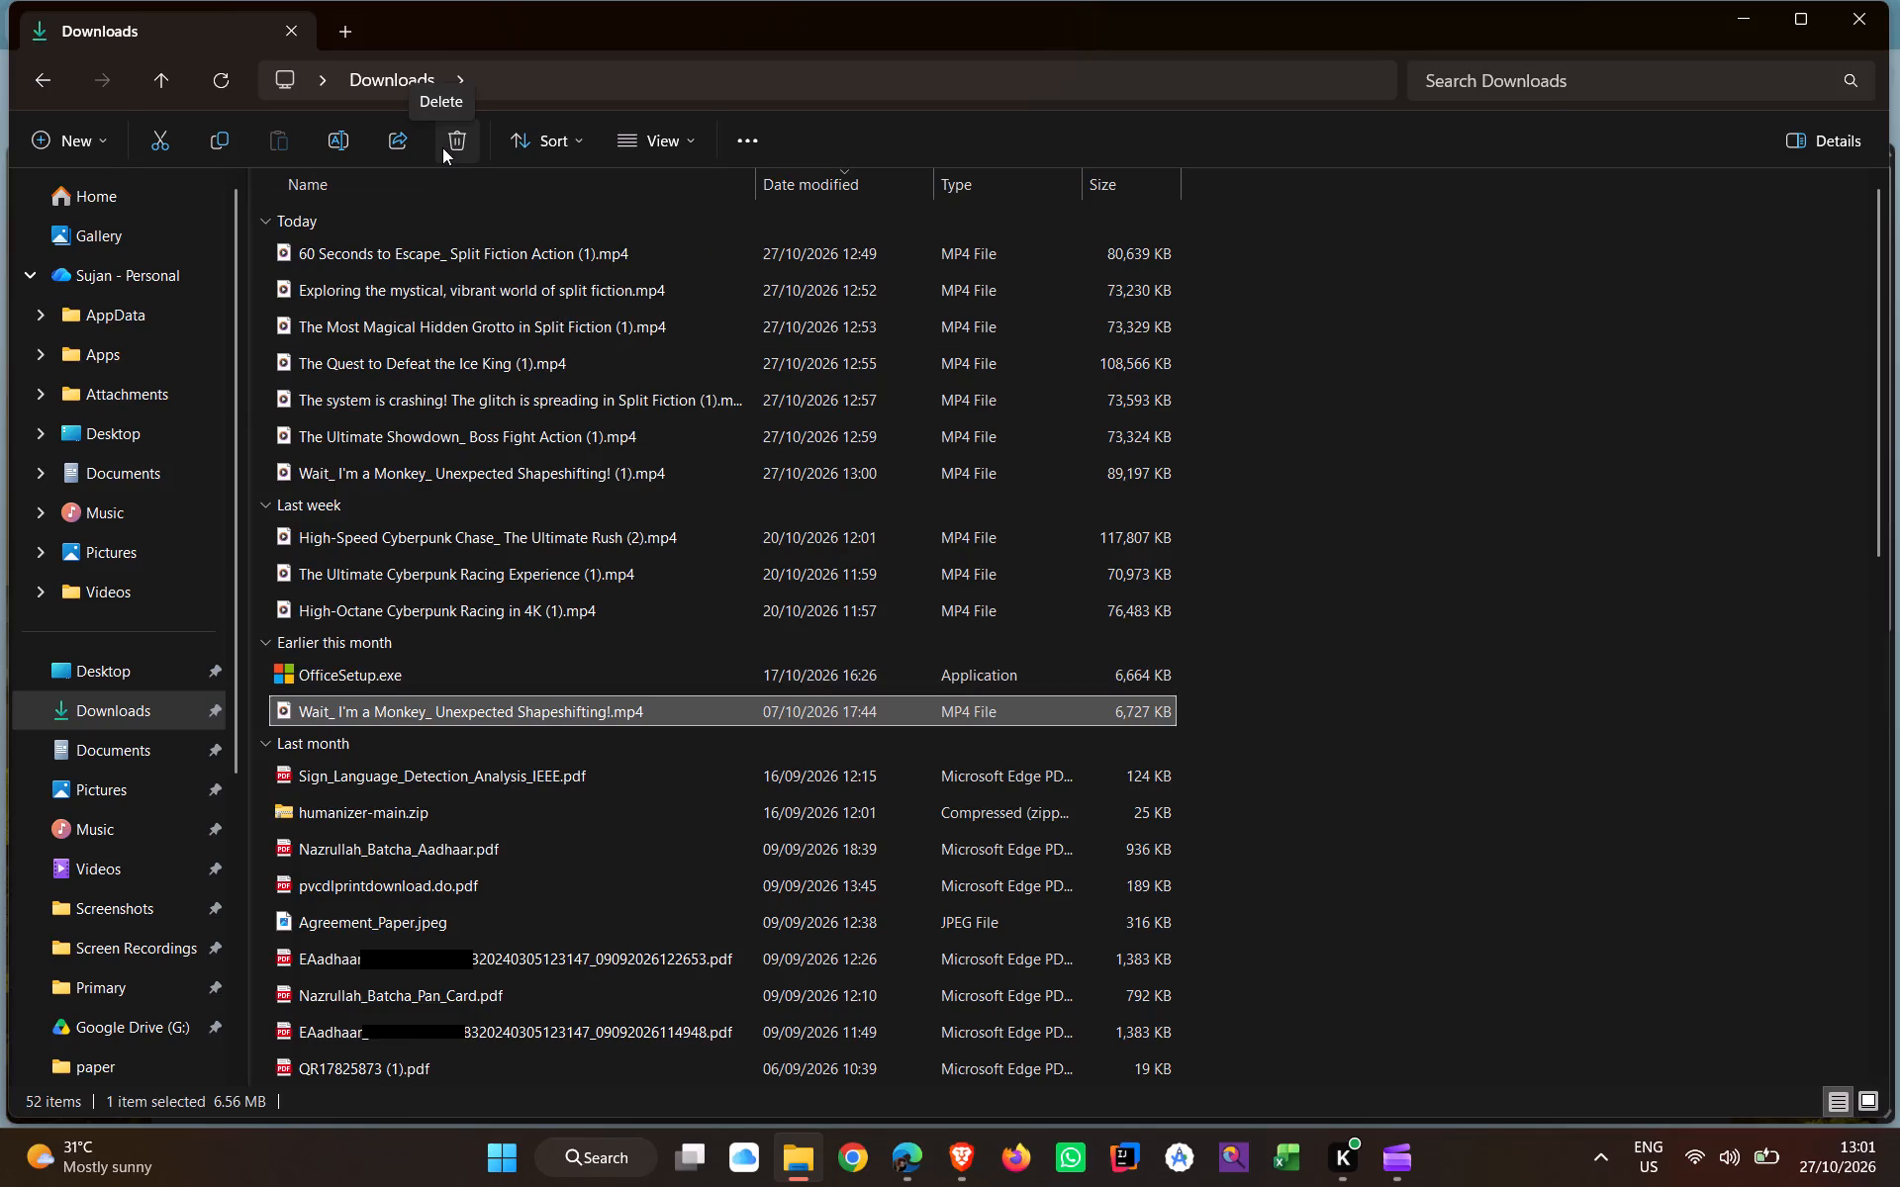
click(431, 666)
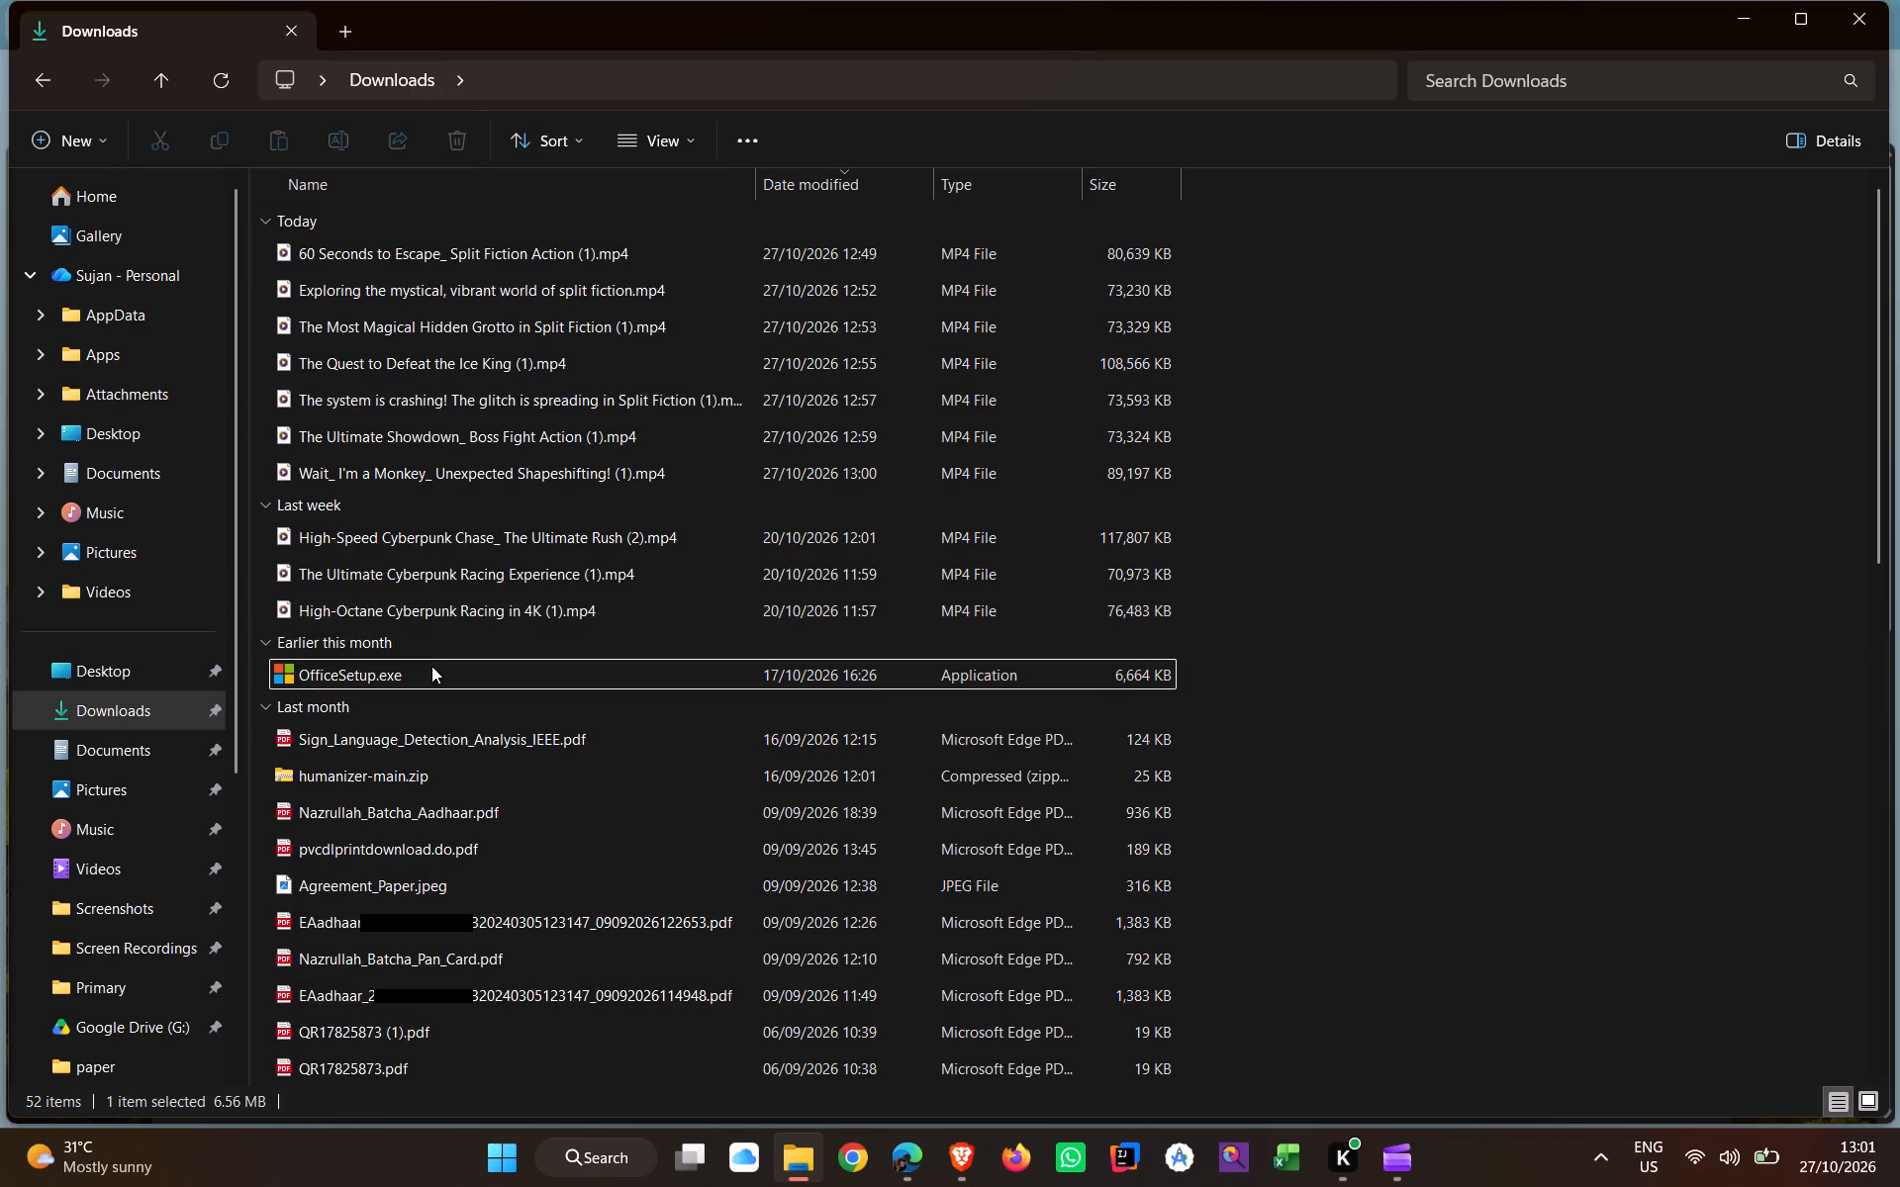
click(454, 153)
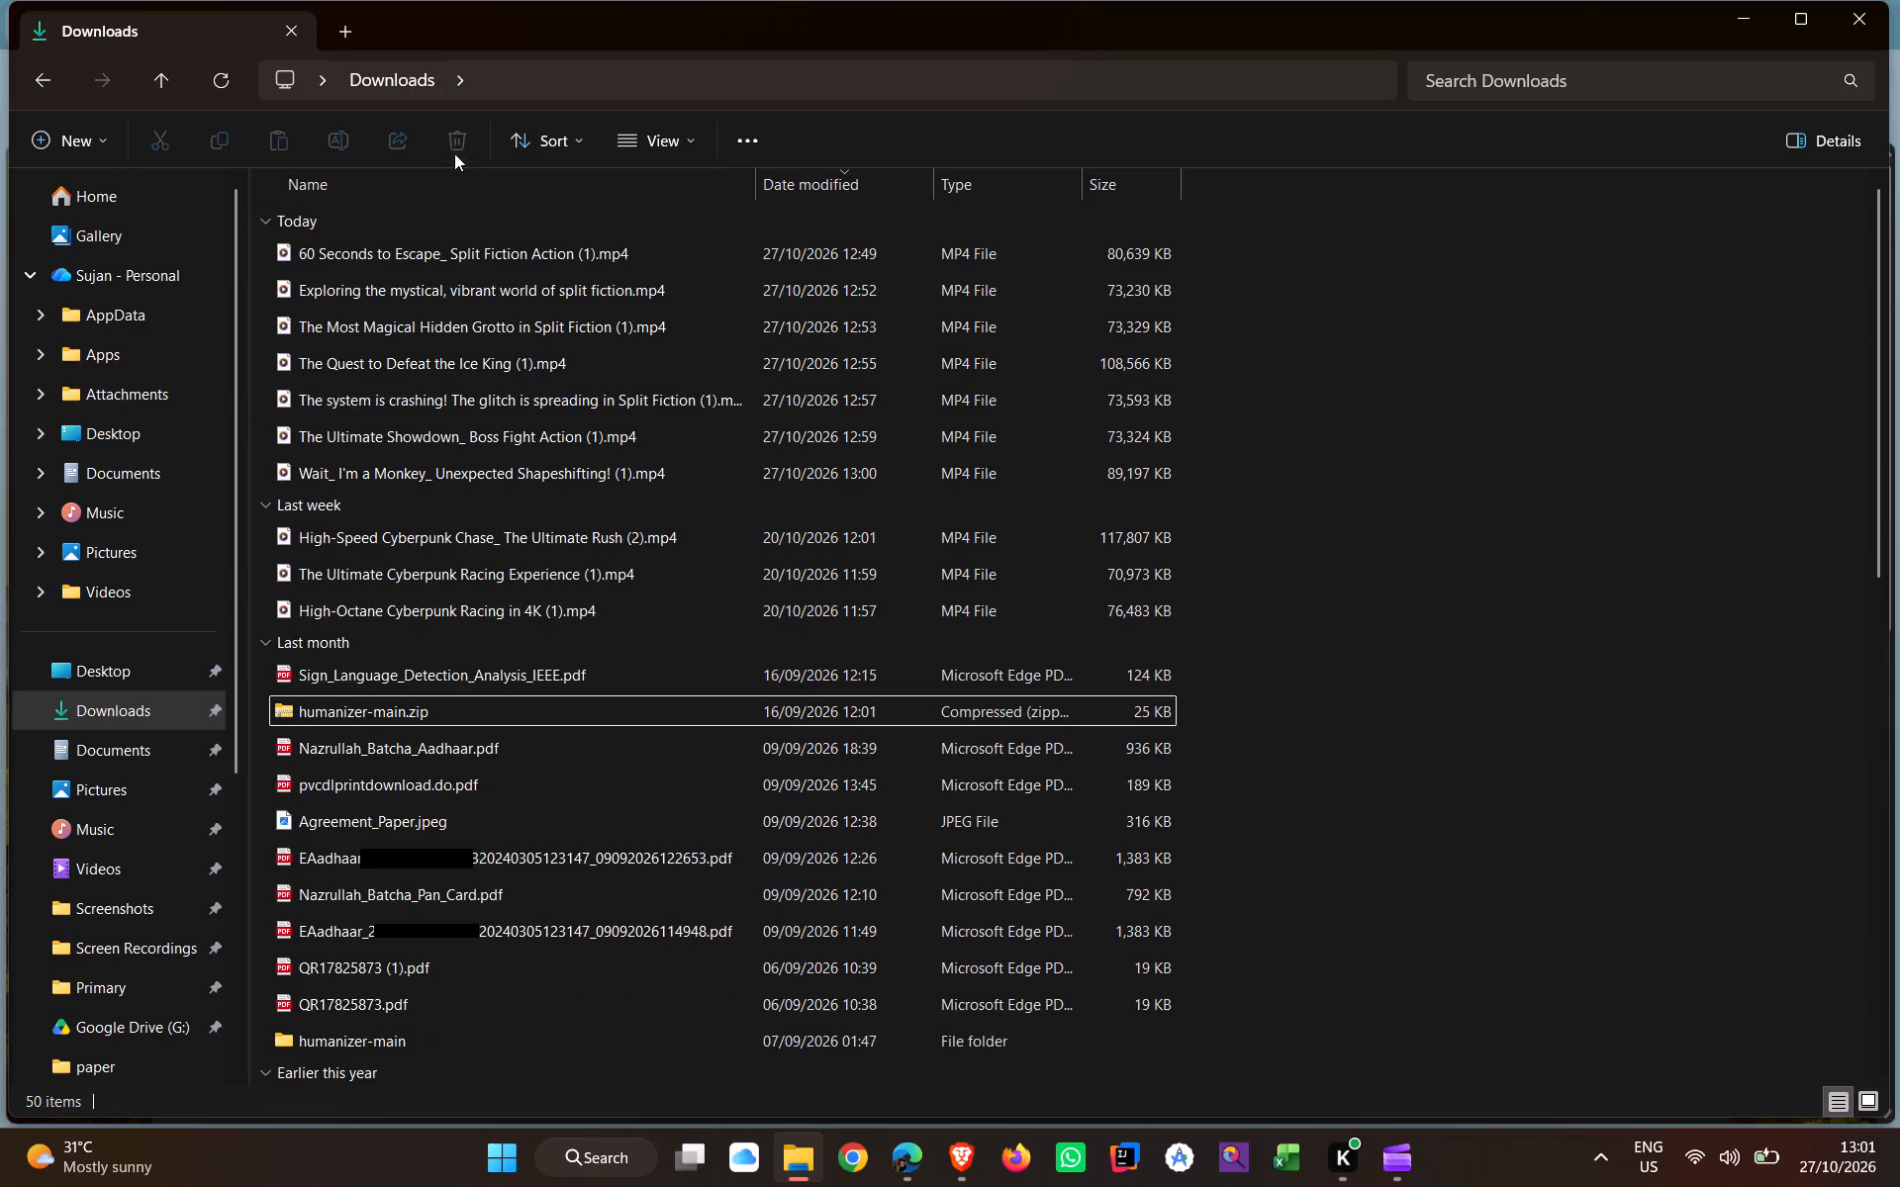
Switch to the Facebook creator dashboard in Brave and open the options for creating a post.
click(1732, 20)
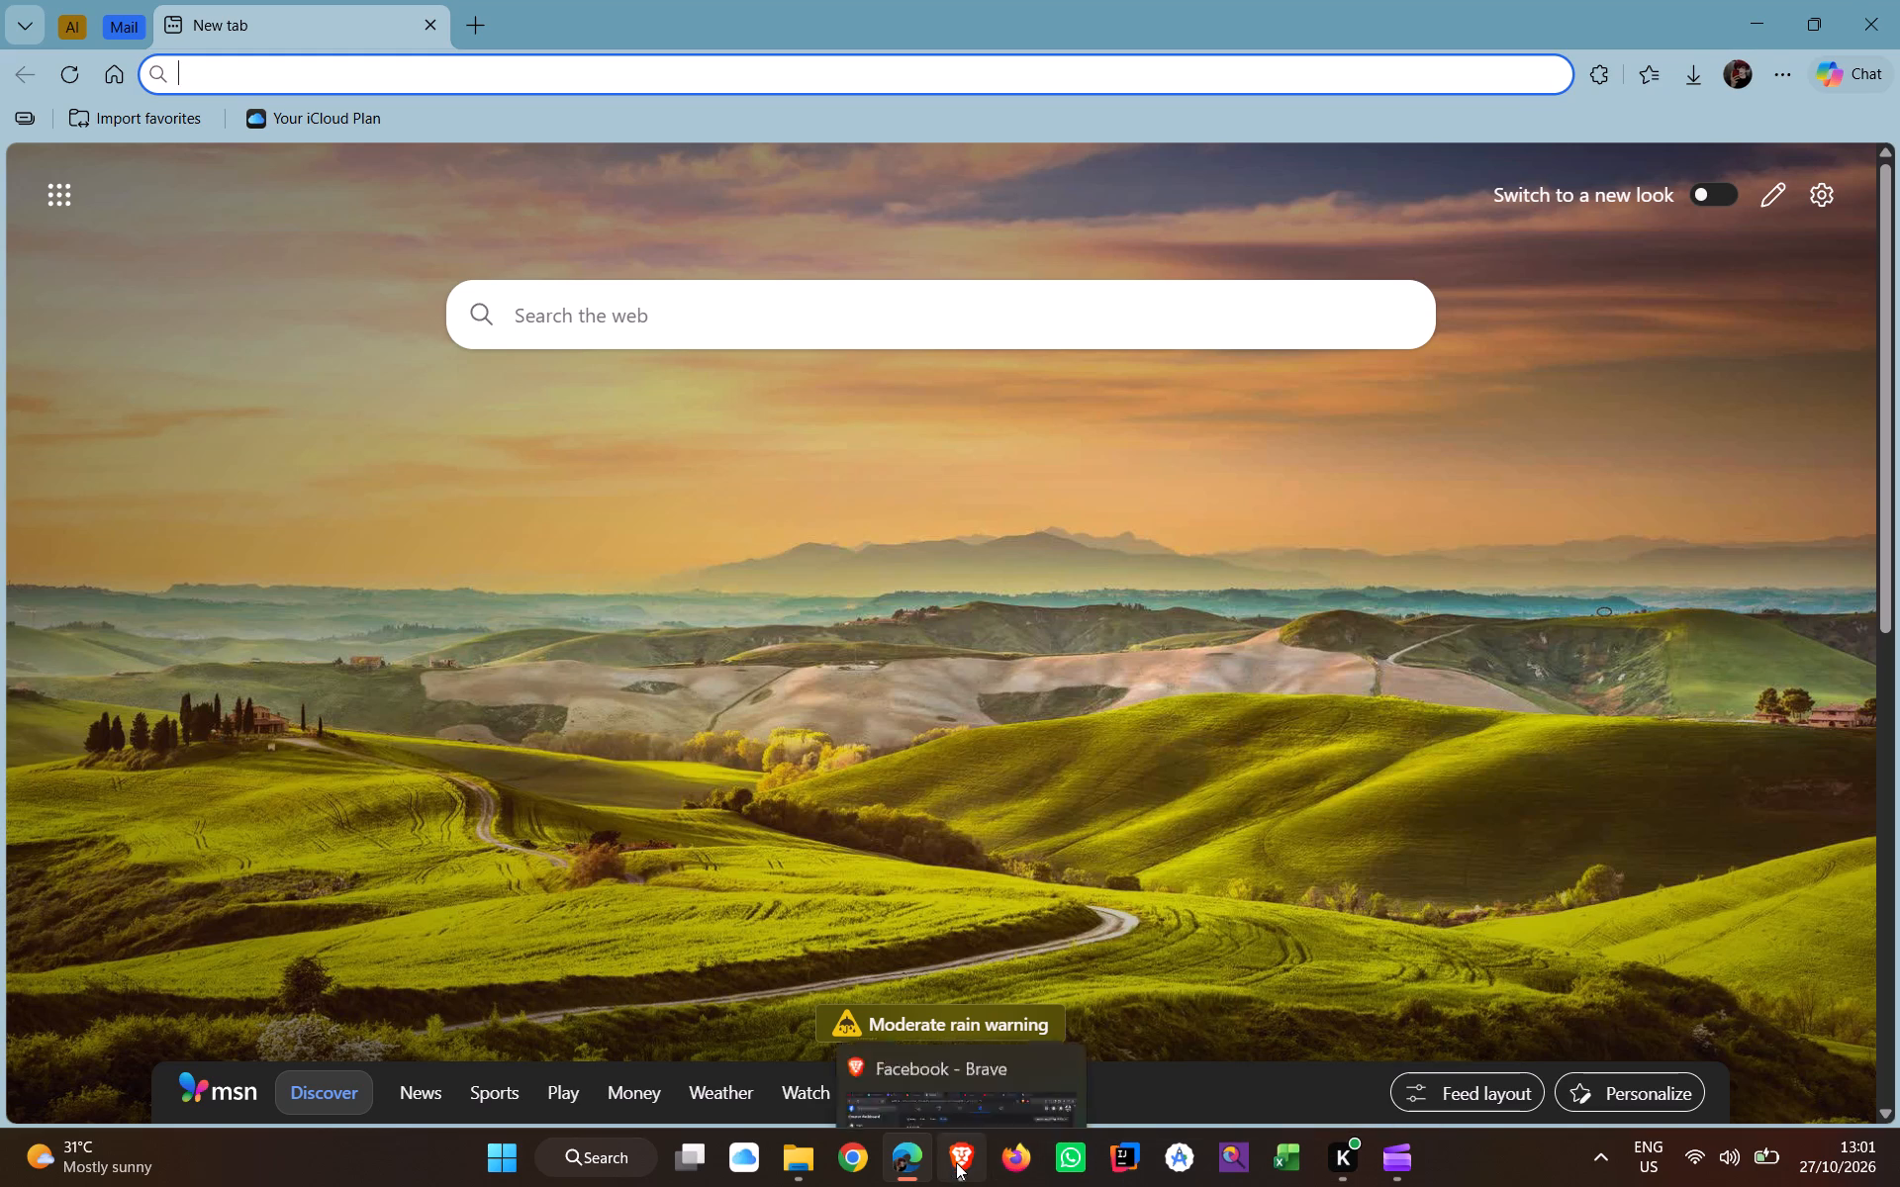
click(952, 1077)
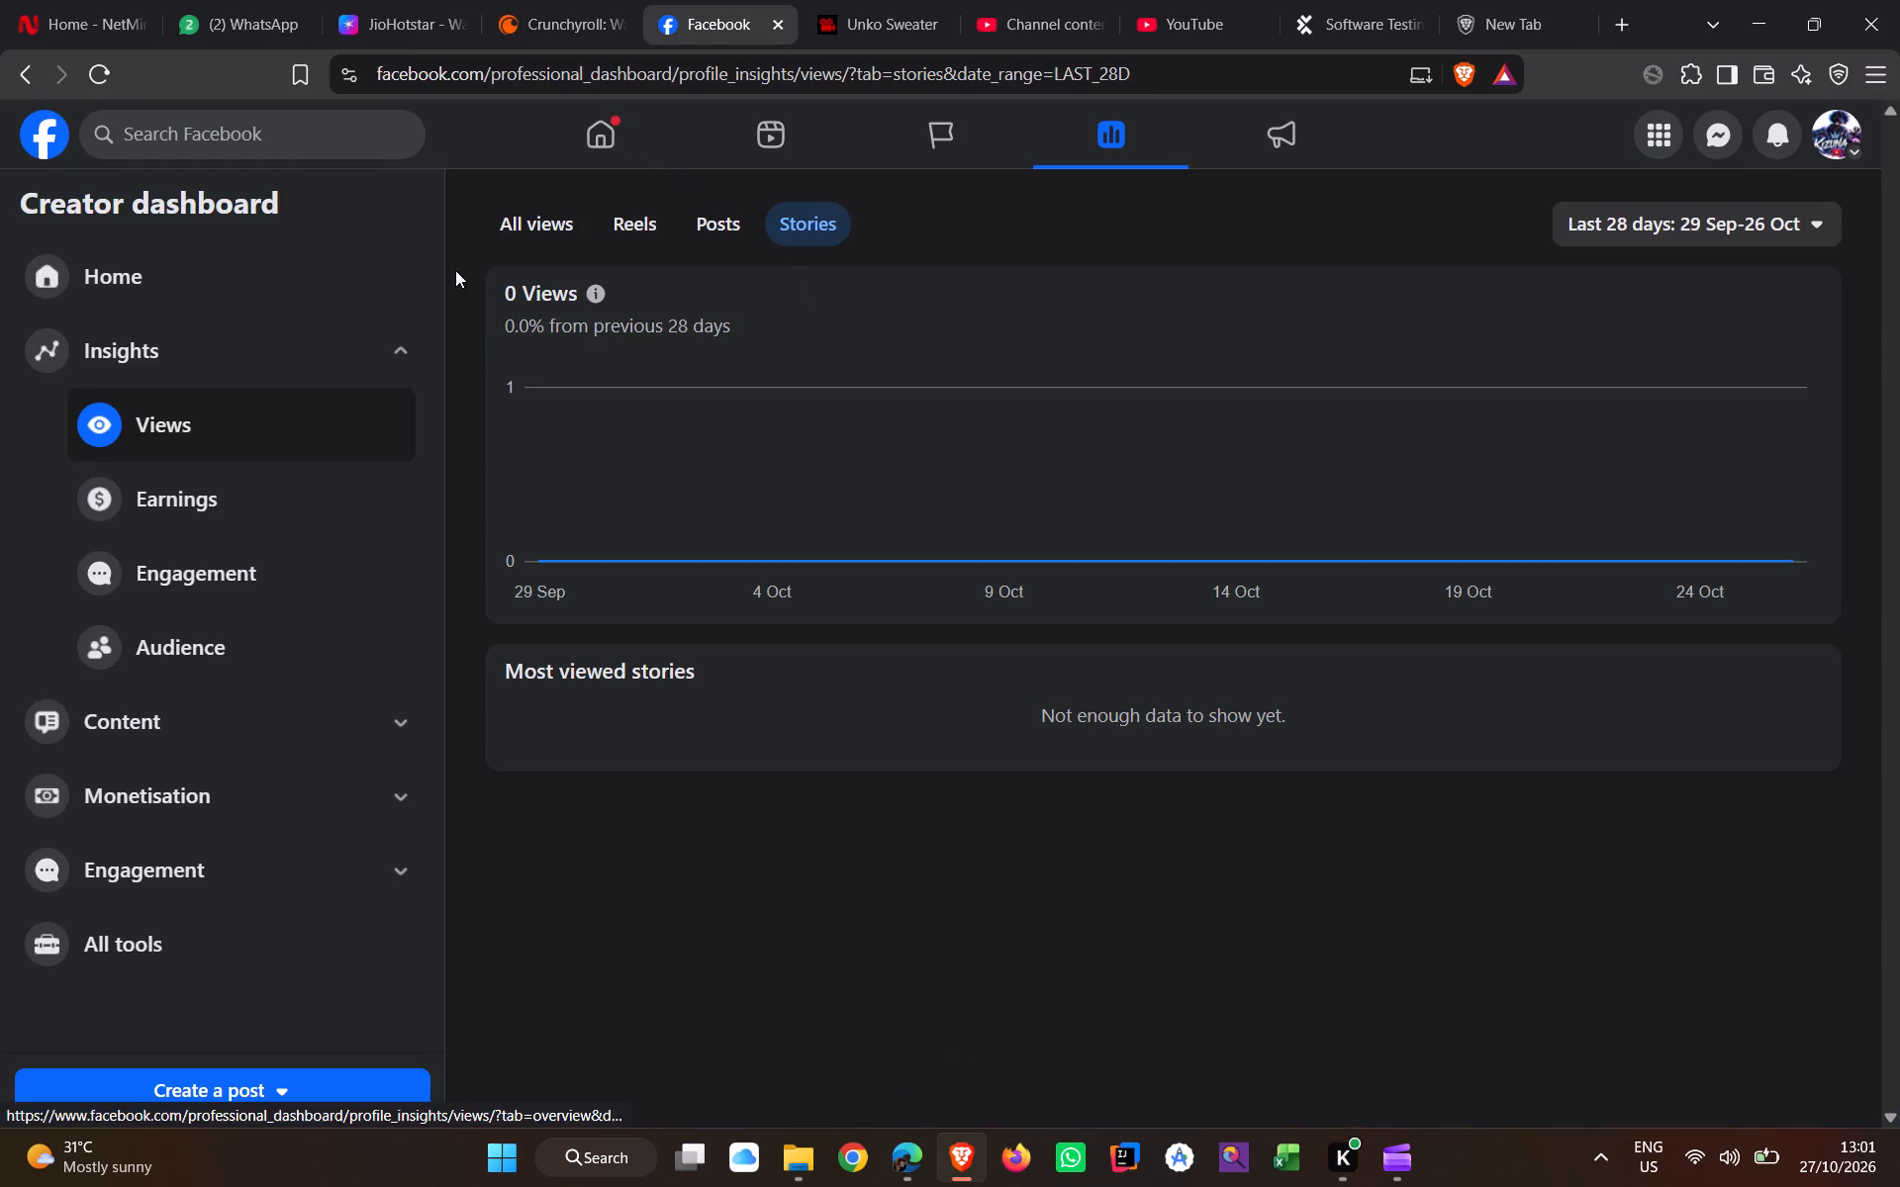
click(199, 1091)
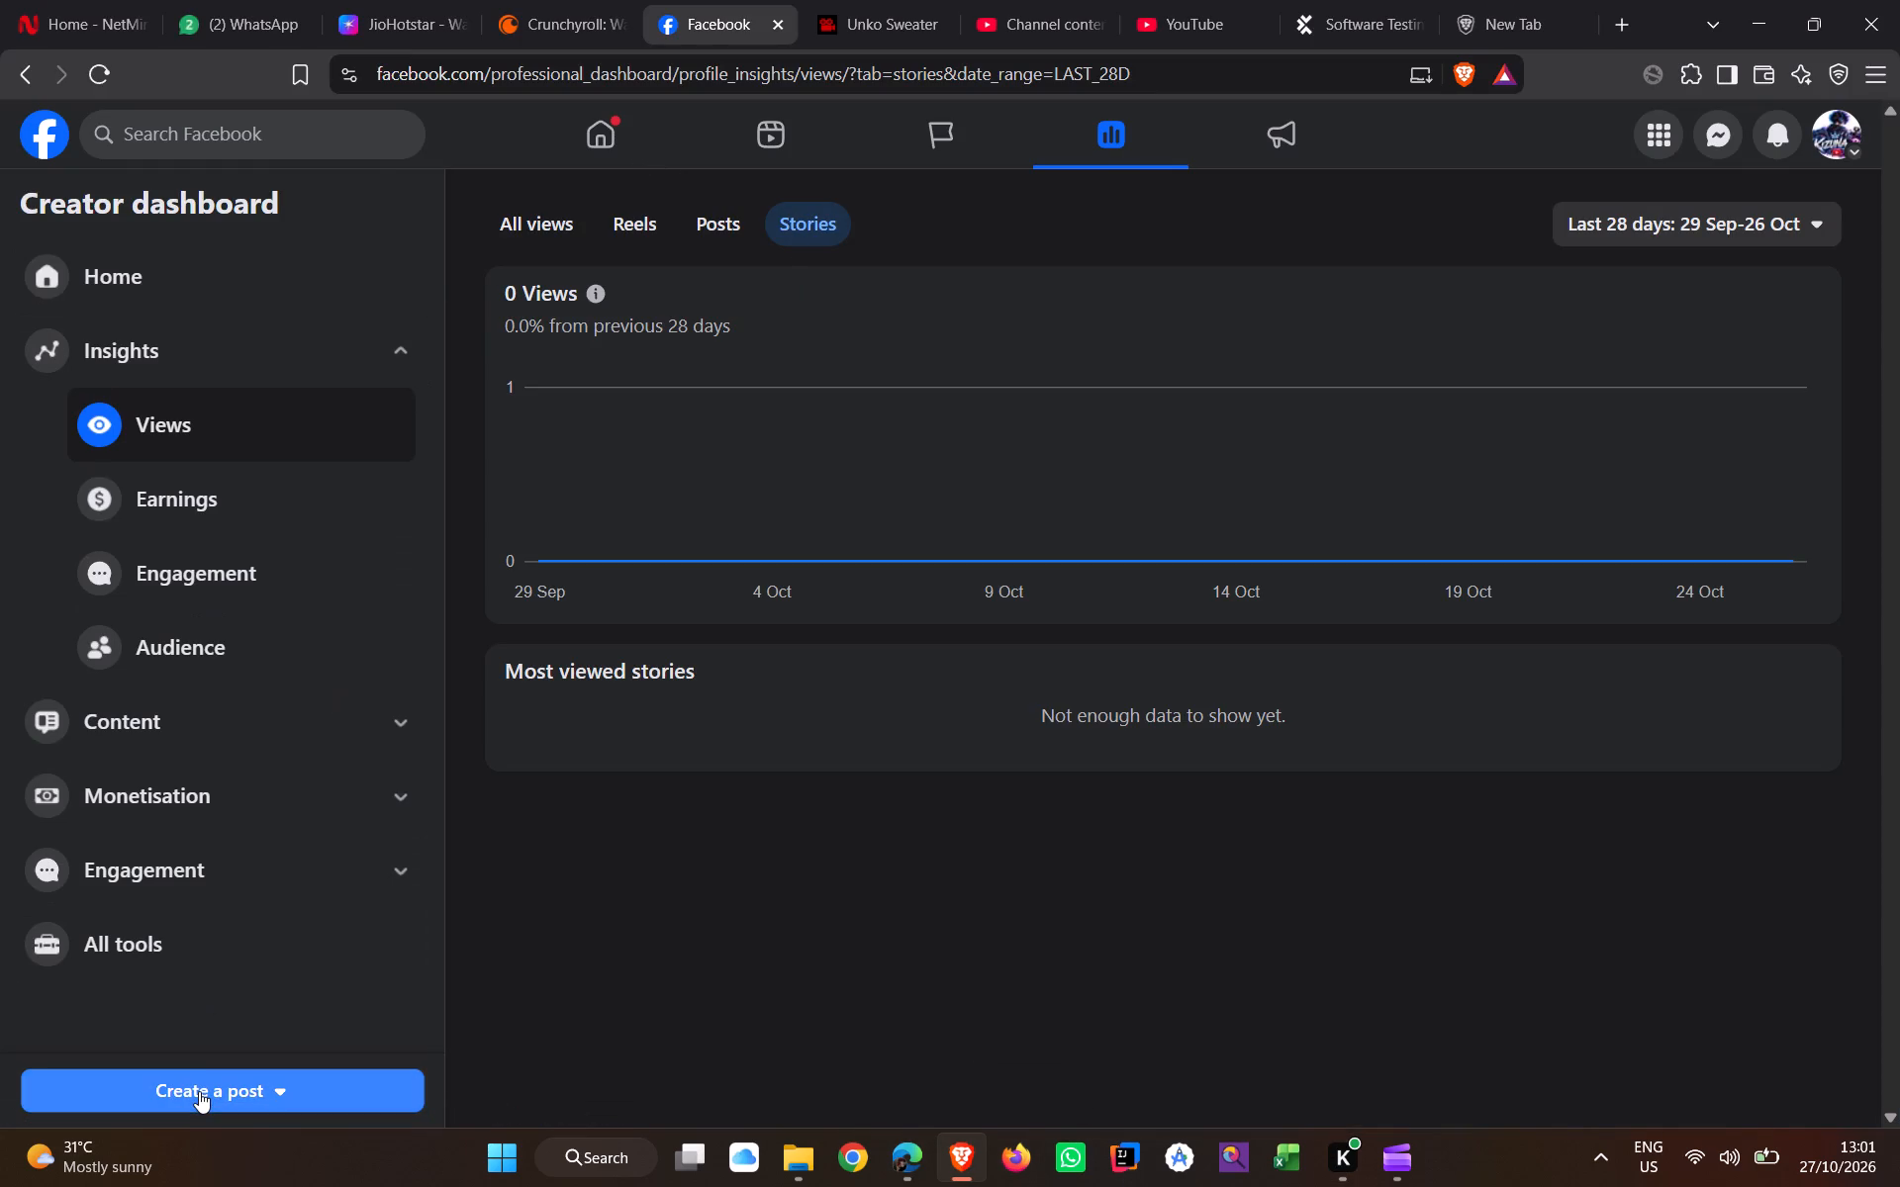